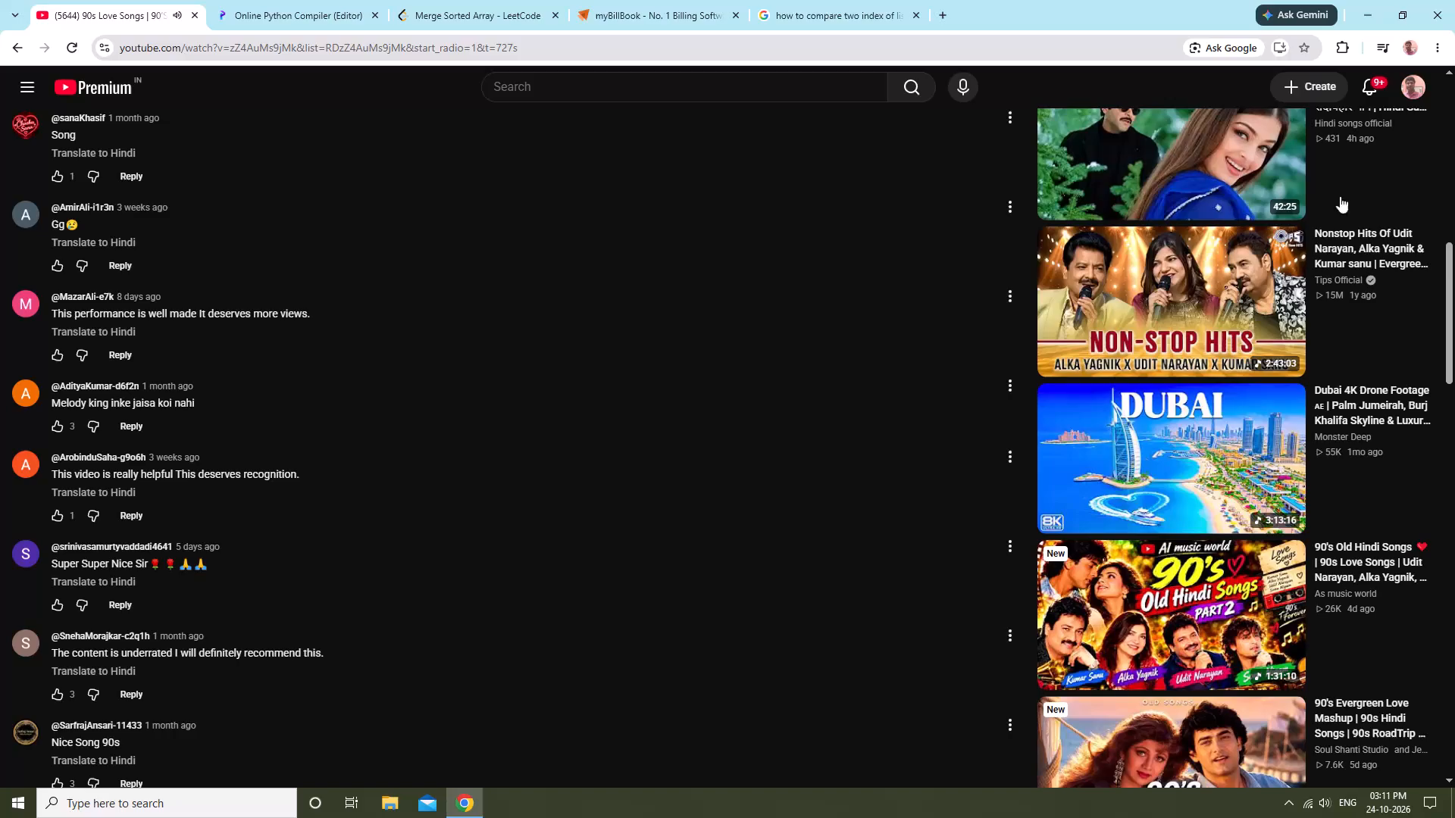
Browse the comments and recommended song videos on the YouTube watch page.
scroll(396, 540, "up", 17)
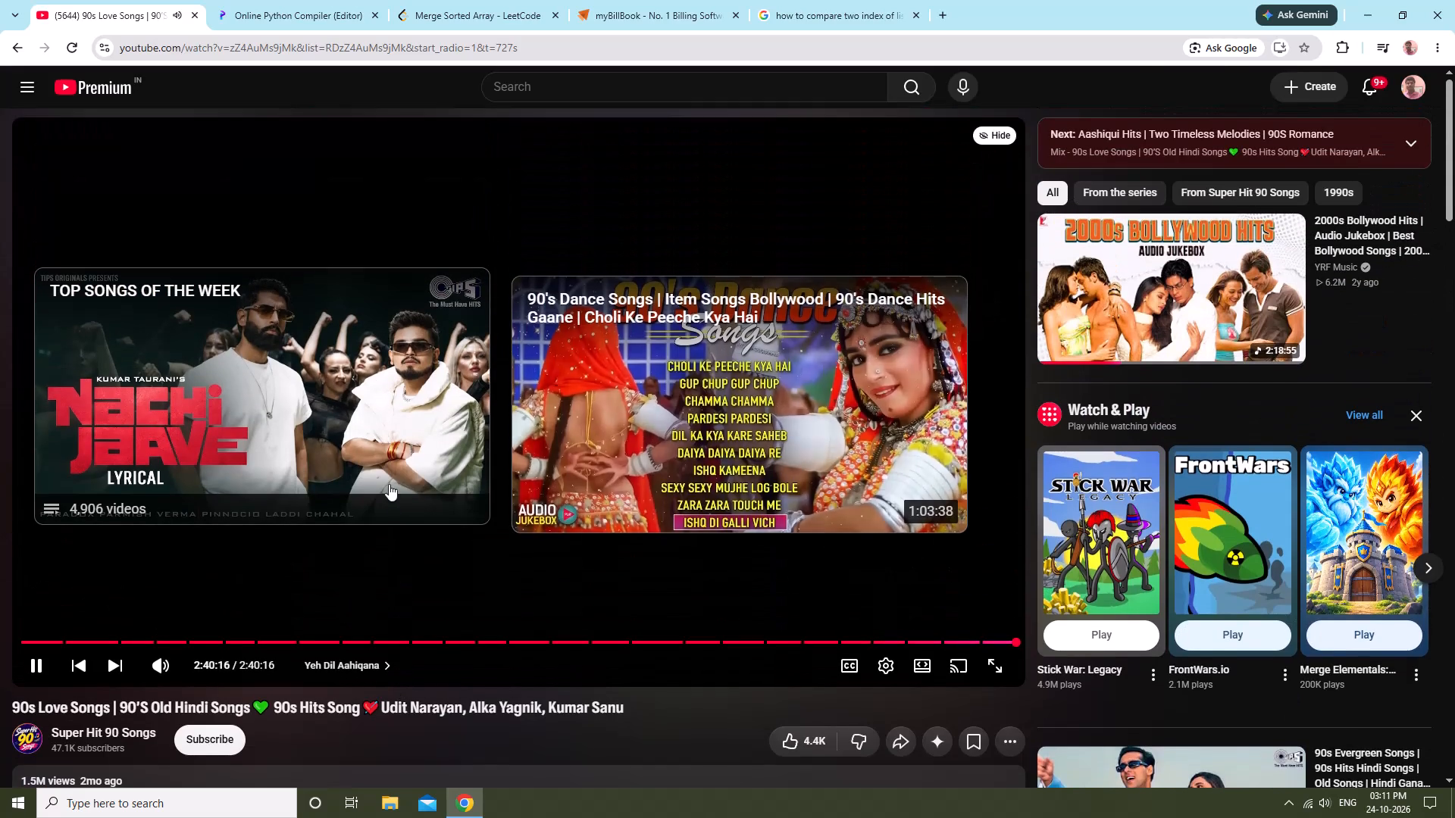
scroll(389, 484, "up", 1)
scroll(617, 401, "down", 1)
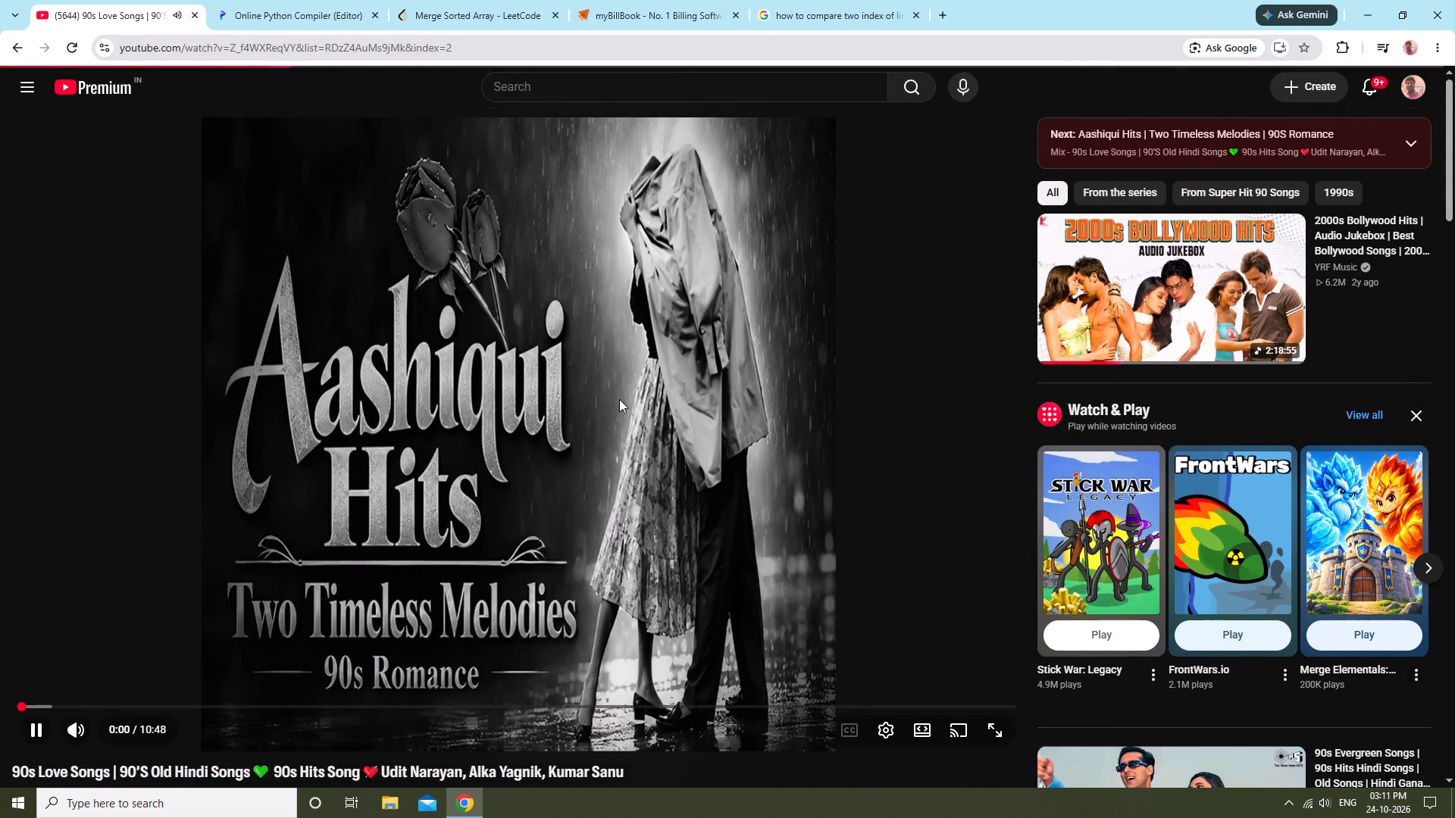
scroll(607, 404, "down", 1)
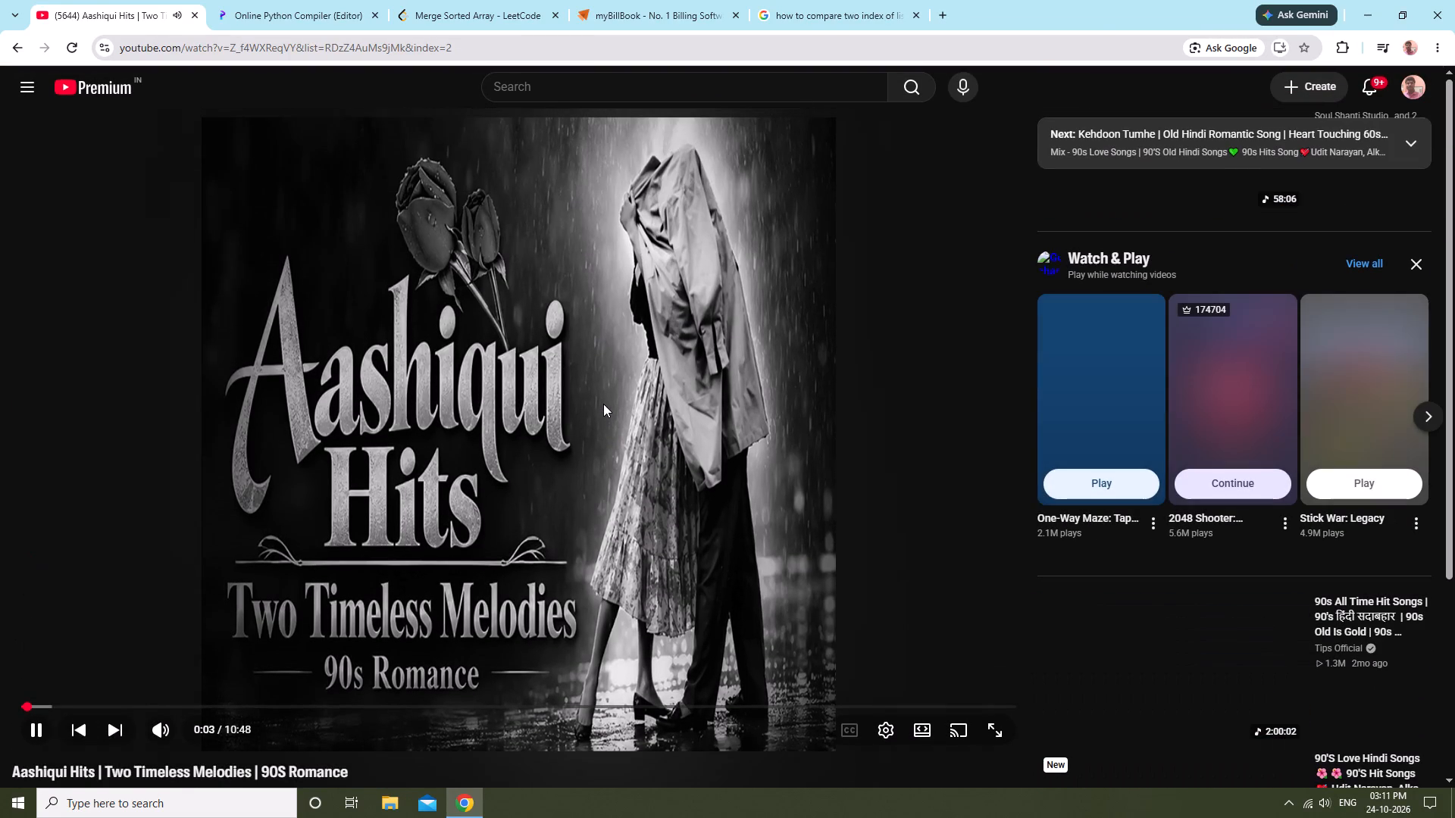
scroll(721, 460, "down", 2)
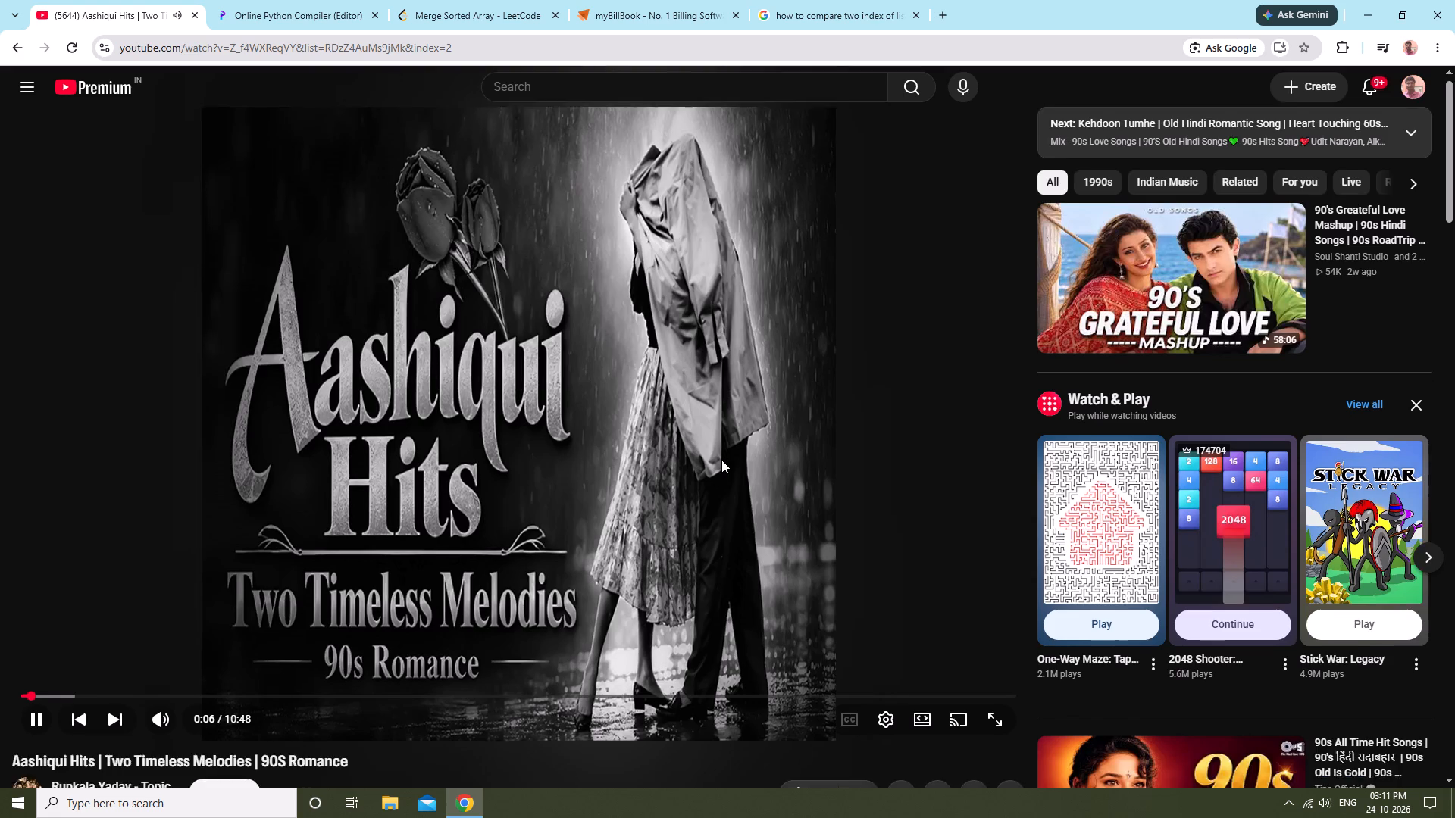
scroll(721, 460, "down", 8)
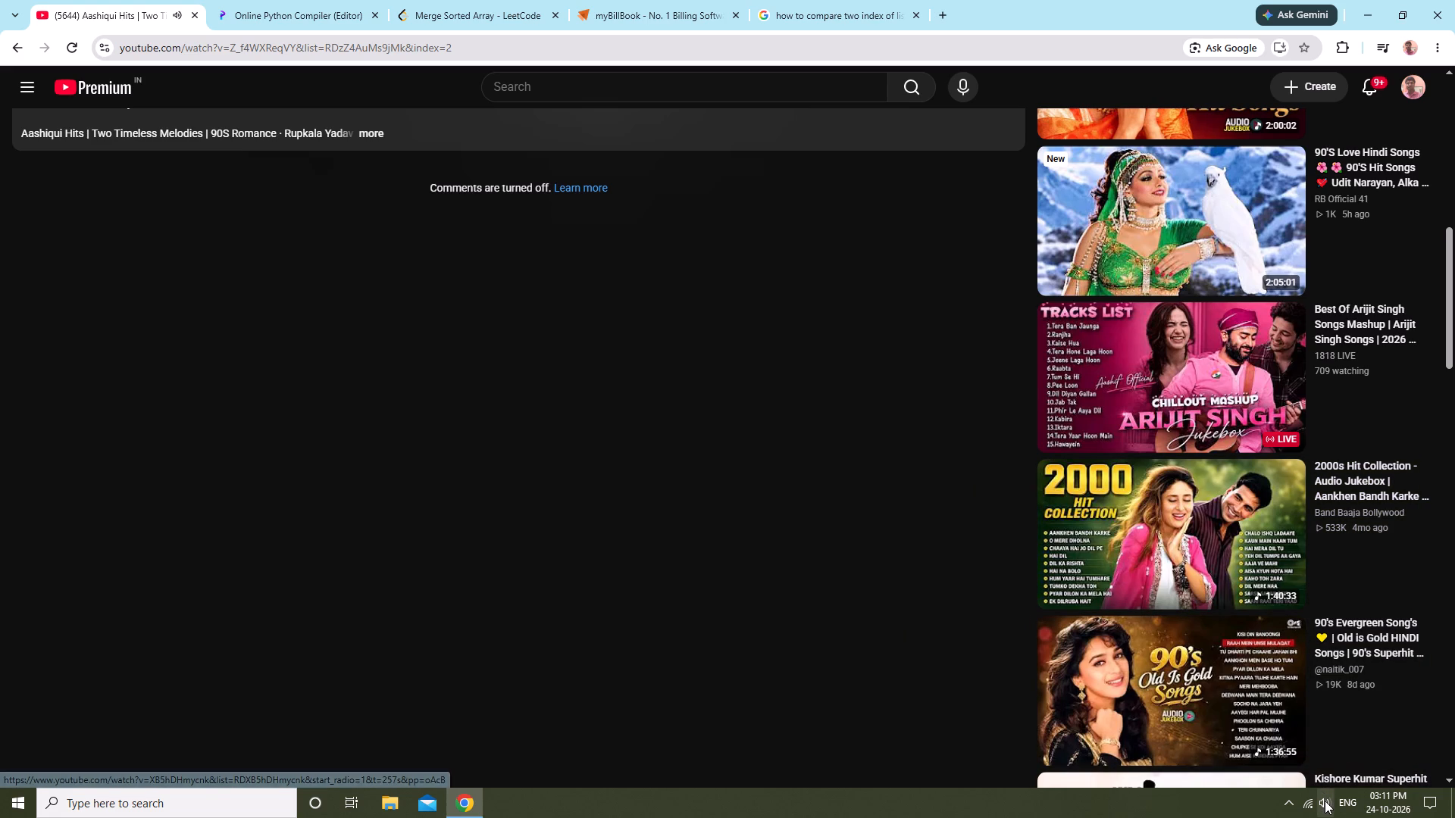
scroll(1325, 801, "down", 2)
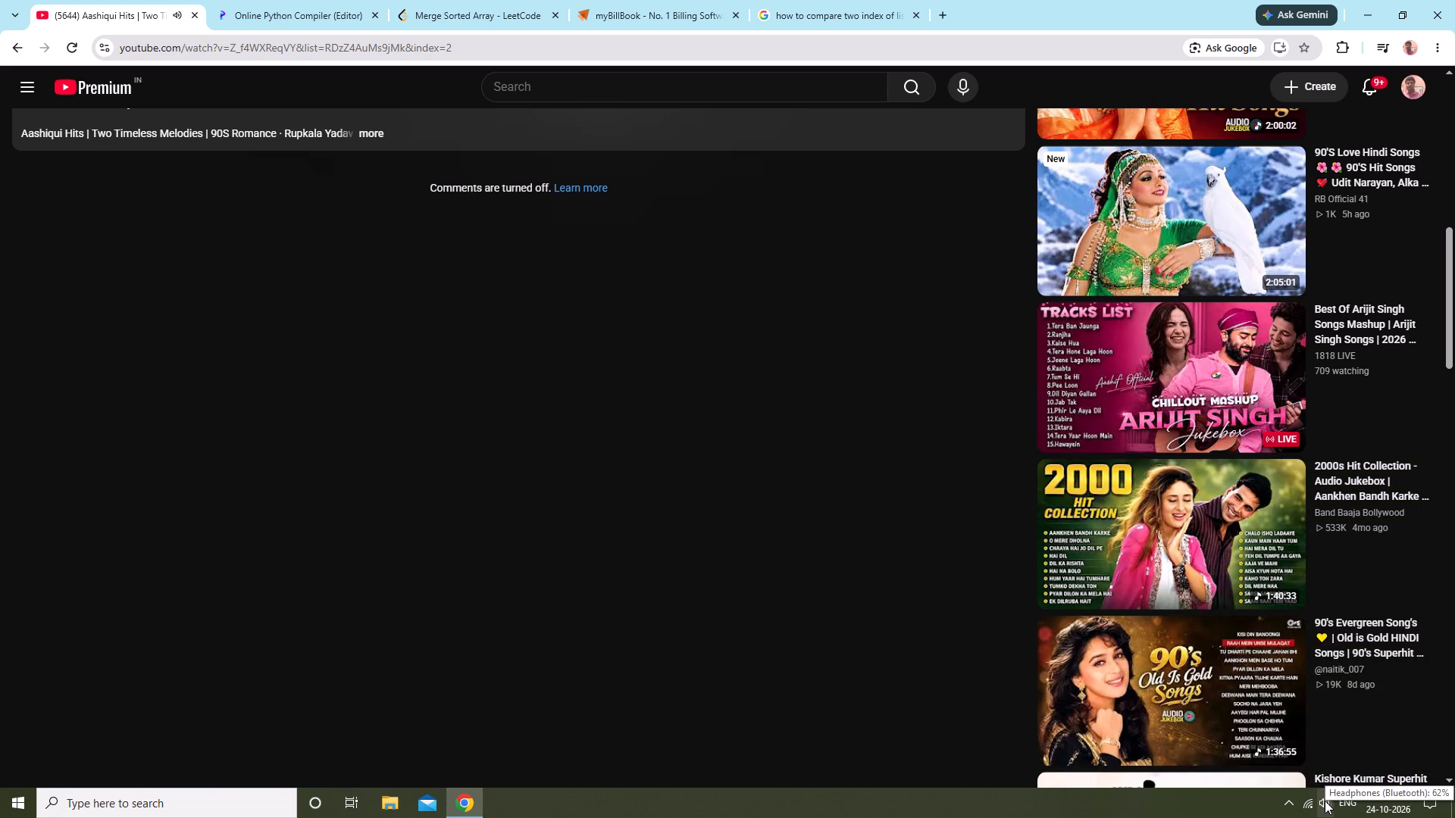
Check the system volume level of the headphones.
left_click(1325, 801)
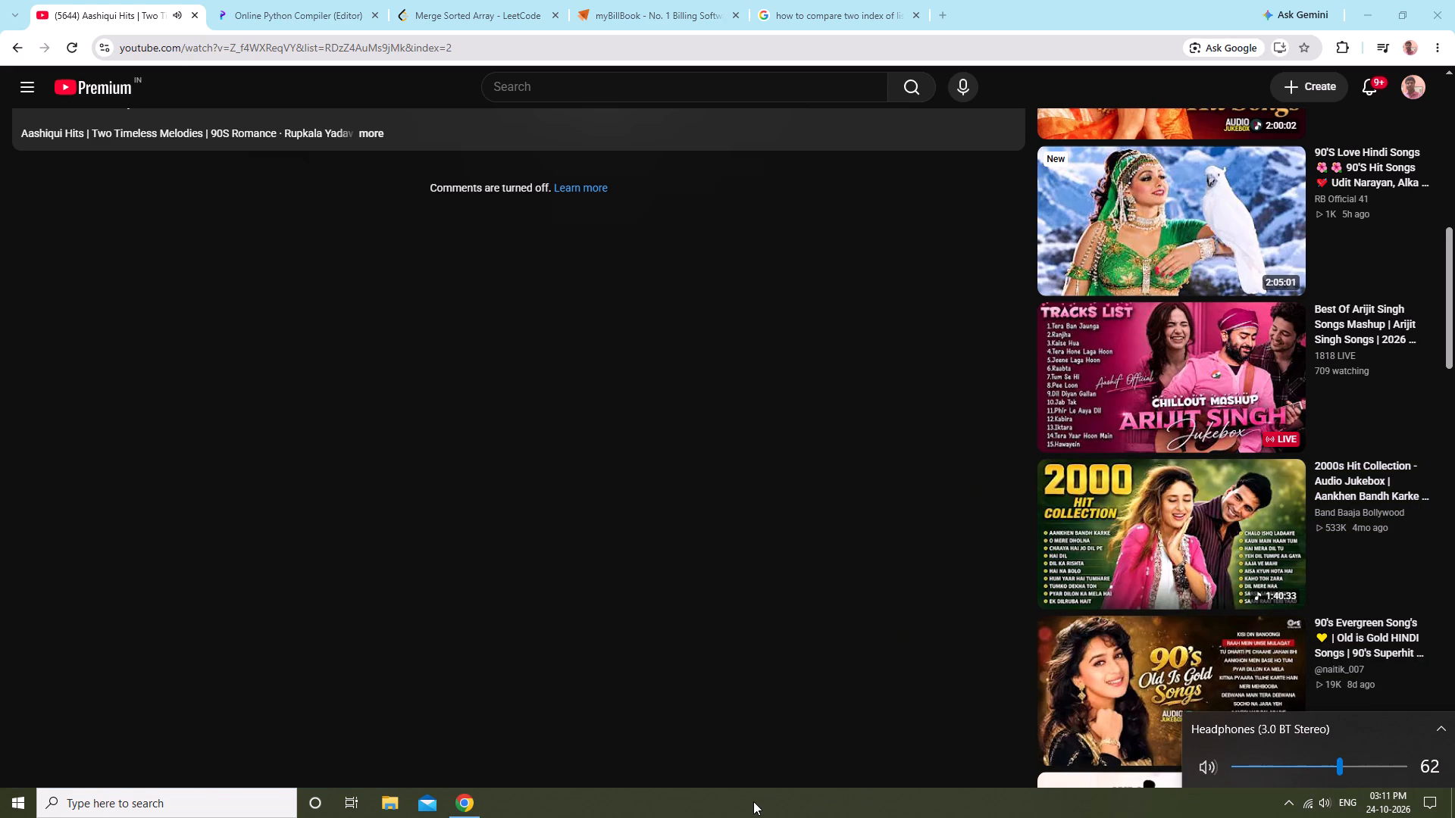
scroll(753, 801, "down", 1)
left_click(753, 801)
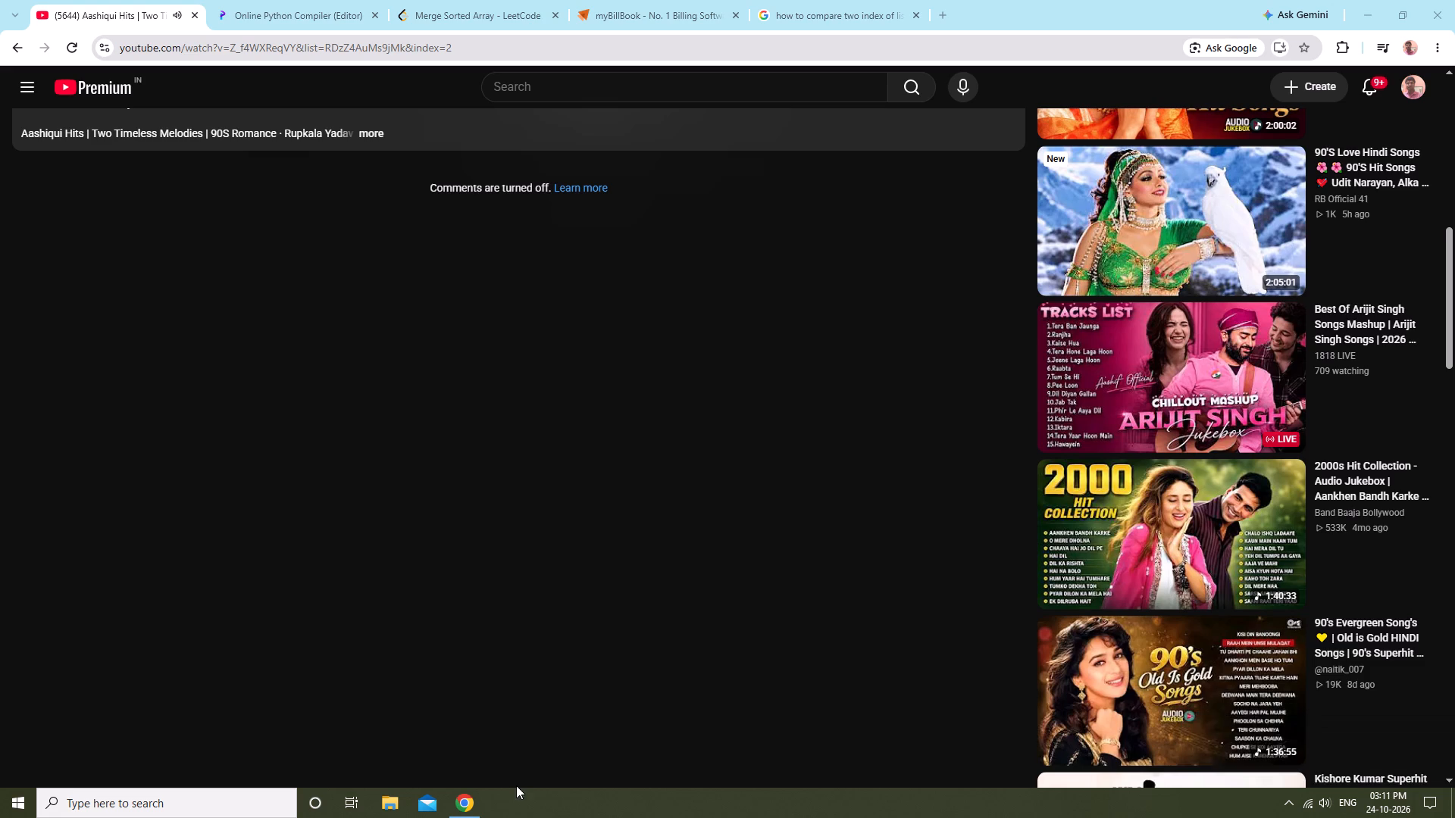
Close the Google search results page about comparing two list indexes in Python.
left_click(835, 0)
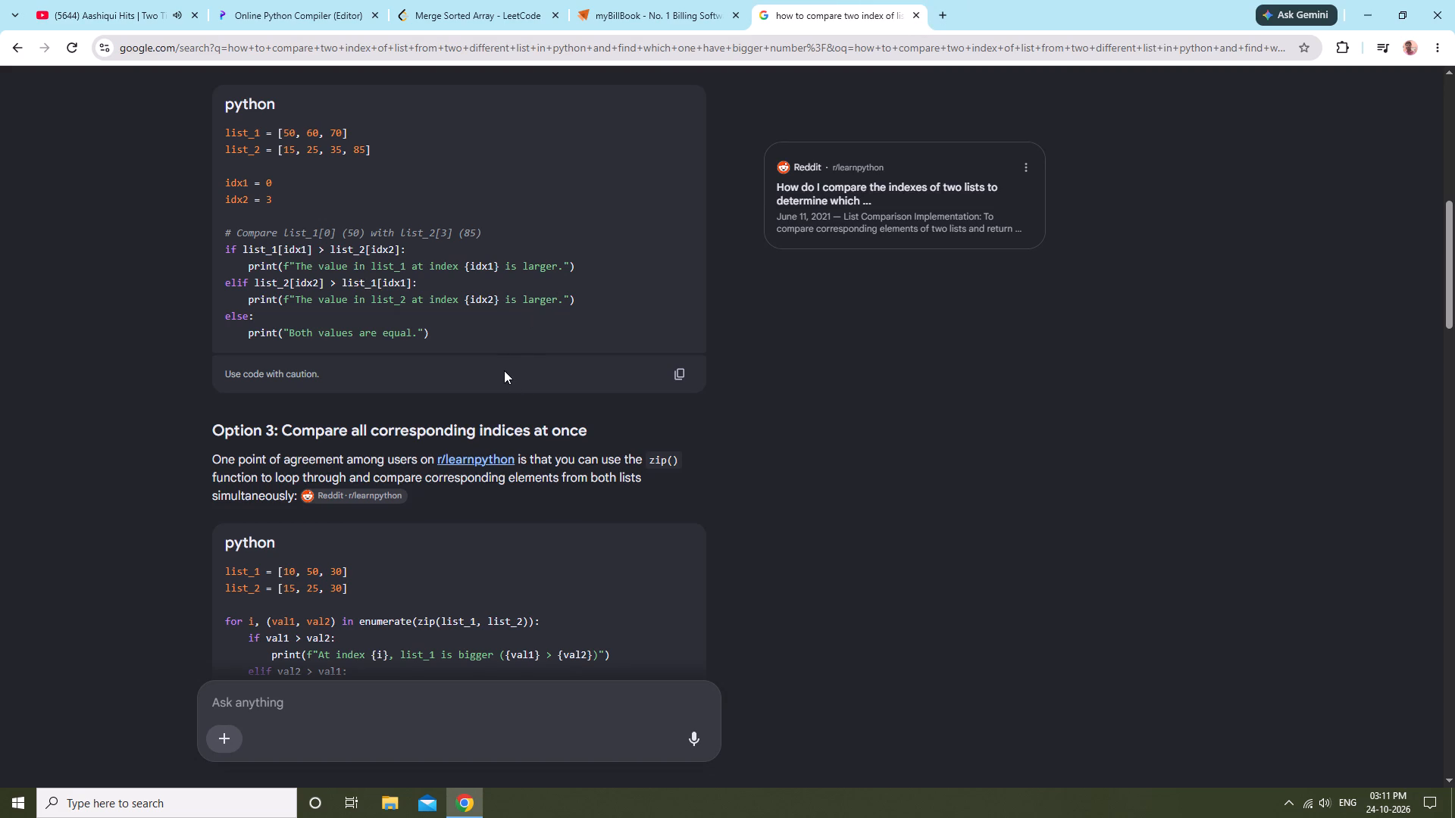
left_click(915, 16)
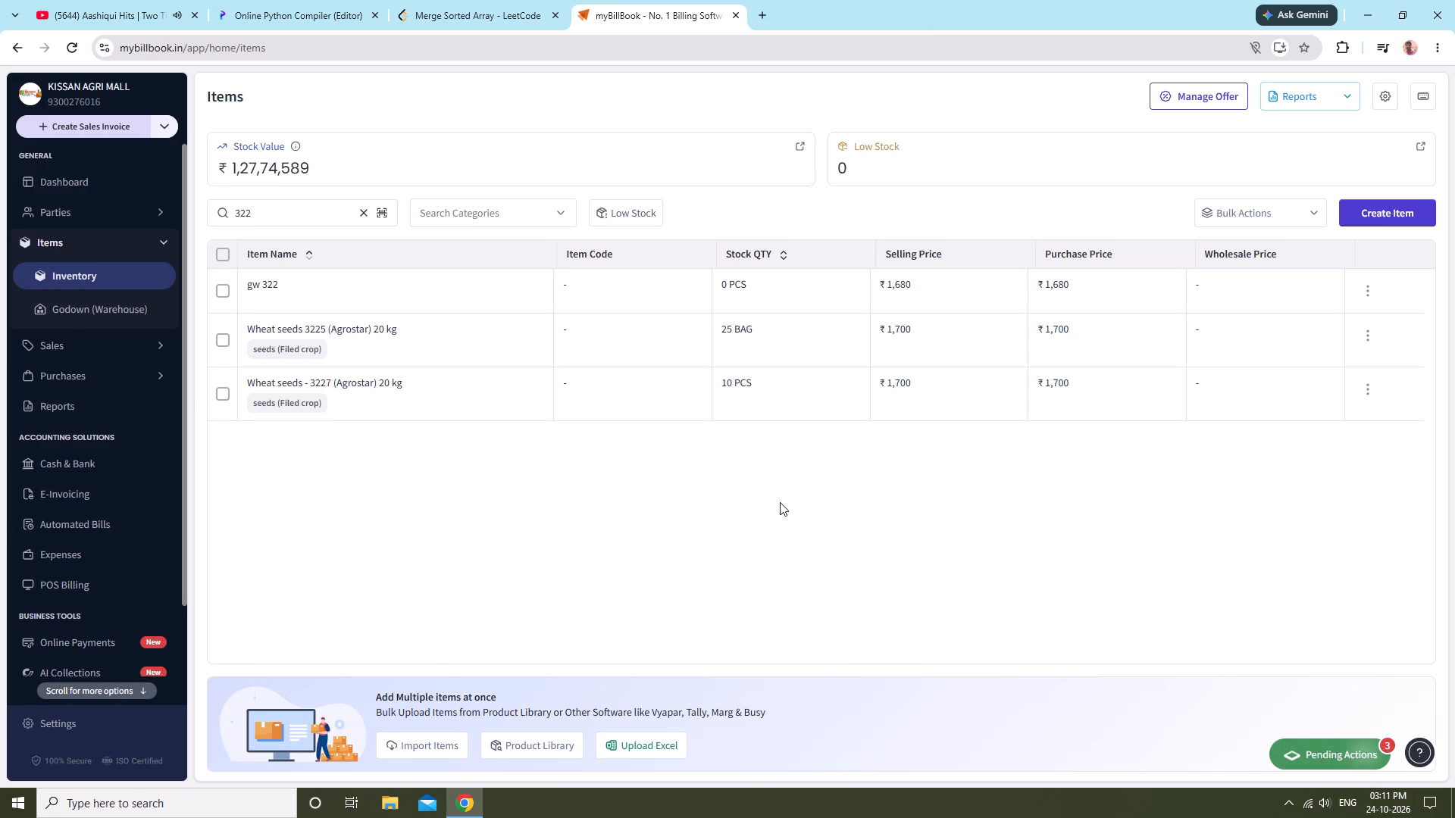
Clear the 322 search from the myBillBook inventory so the full item list is listed.
left_click(359, 211)
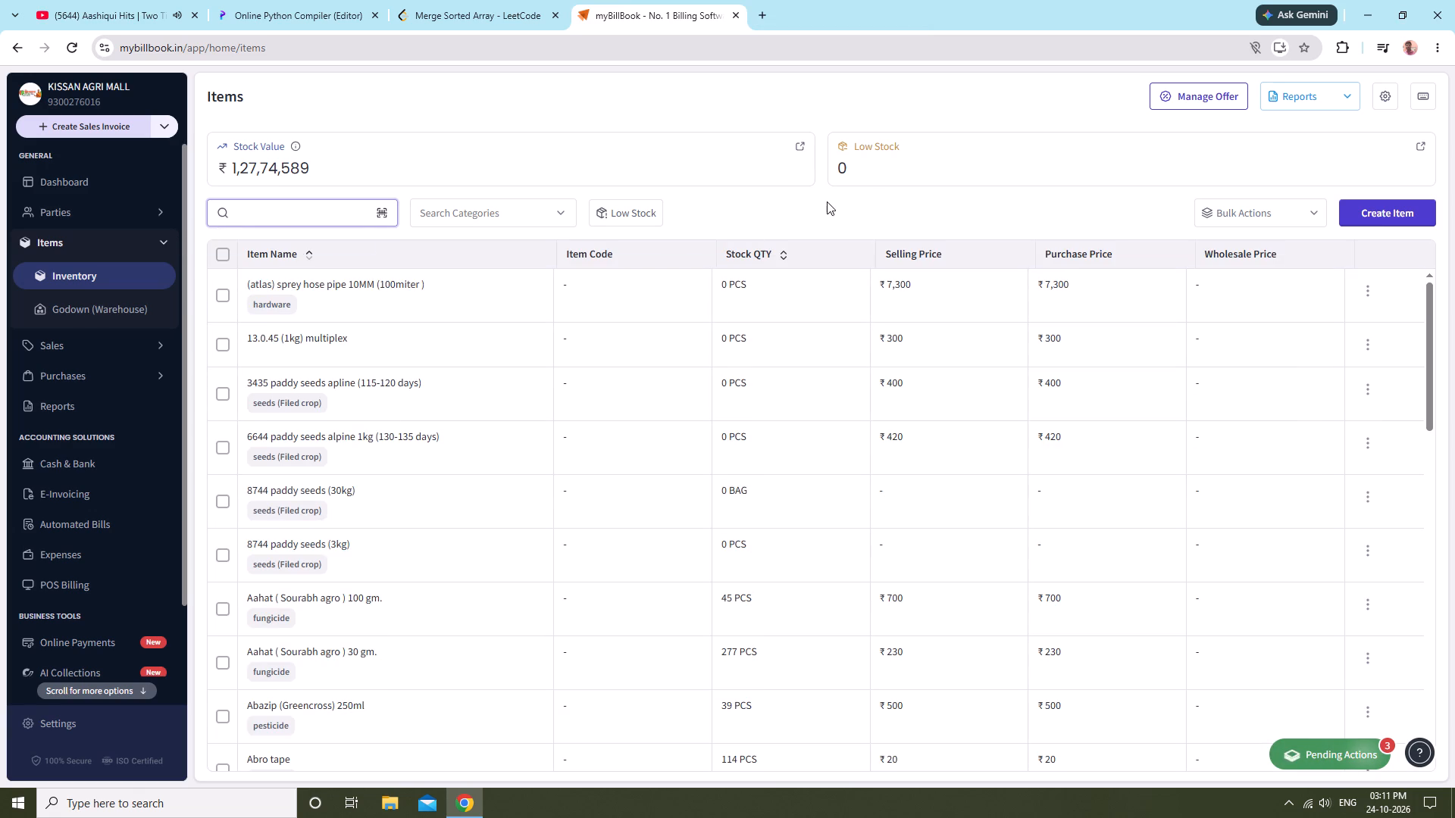
left_click(827, 201)
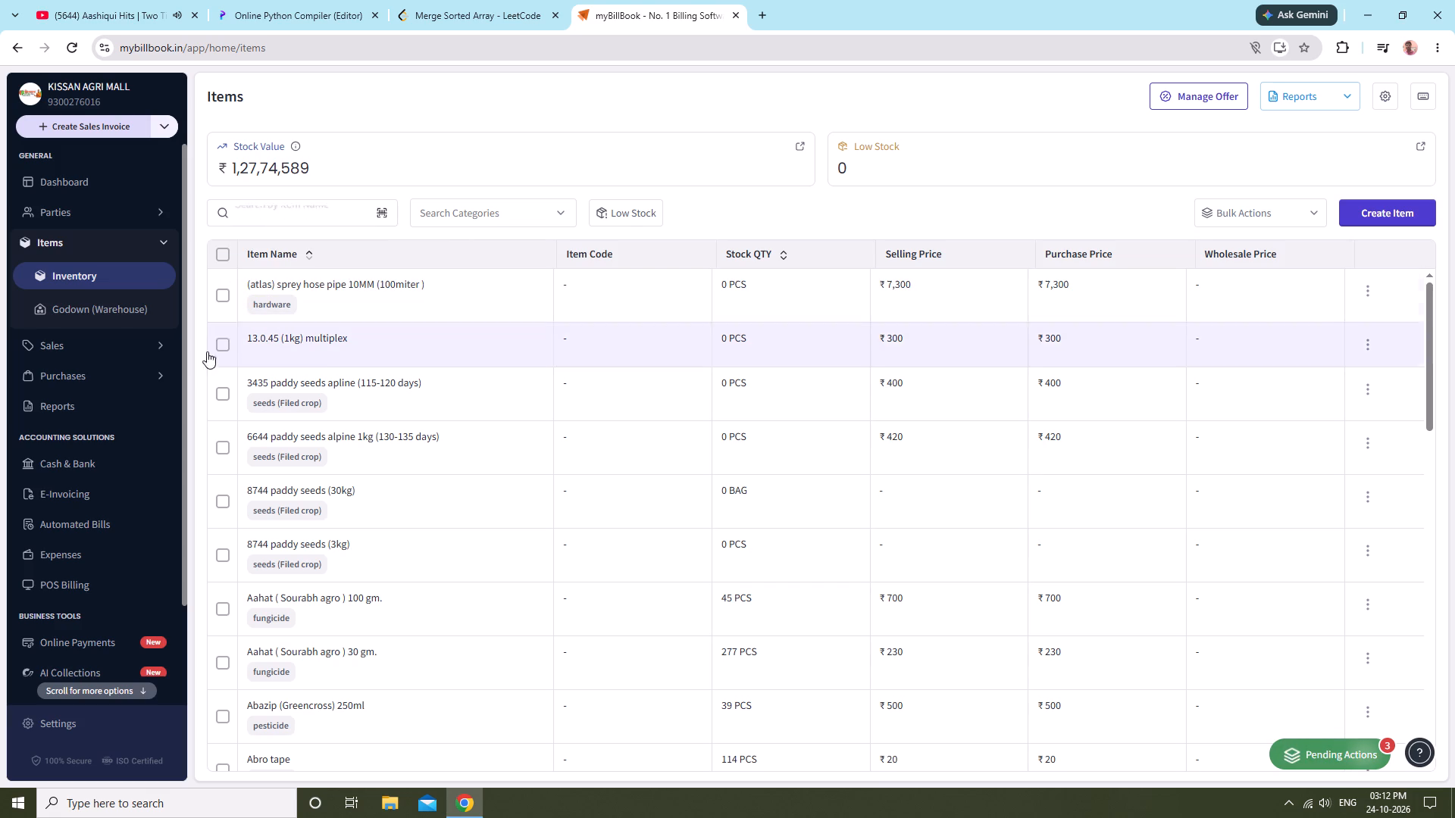
Open the Sales Invoices list in myBillBook.
left_click(113, 345)
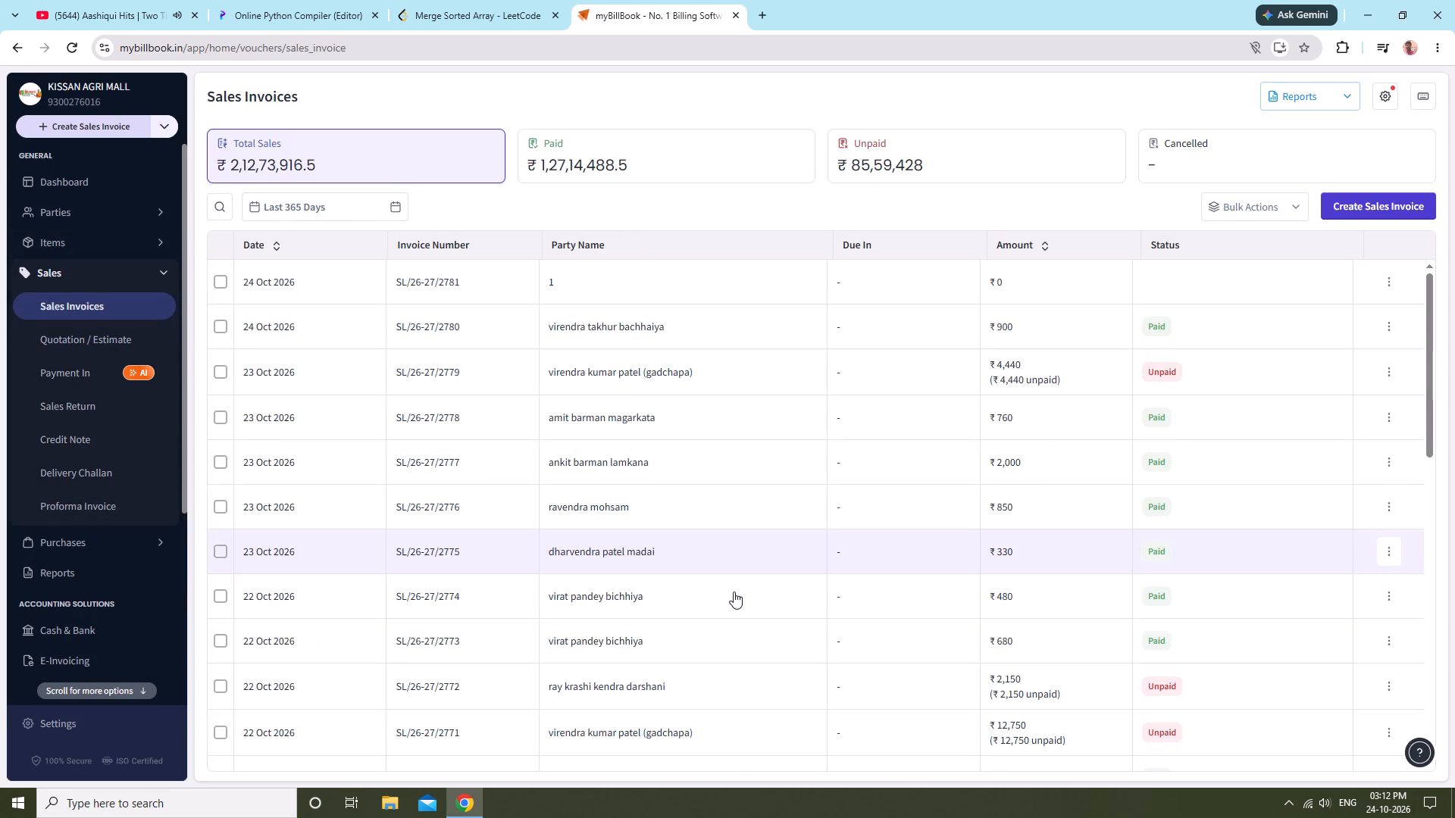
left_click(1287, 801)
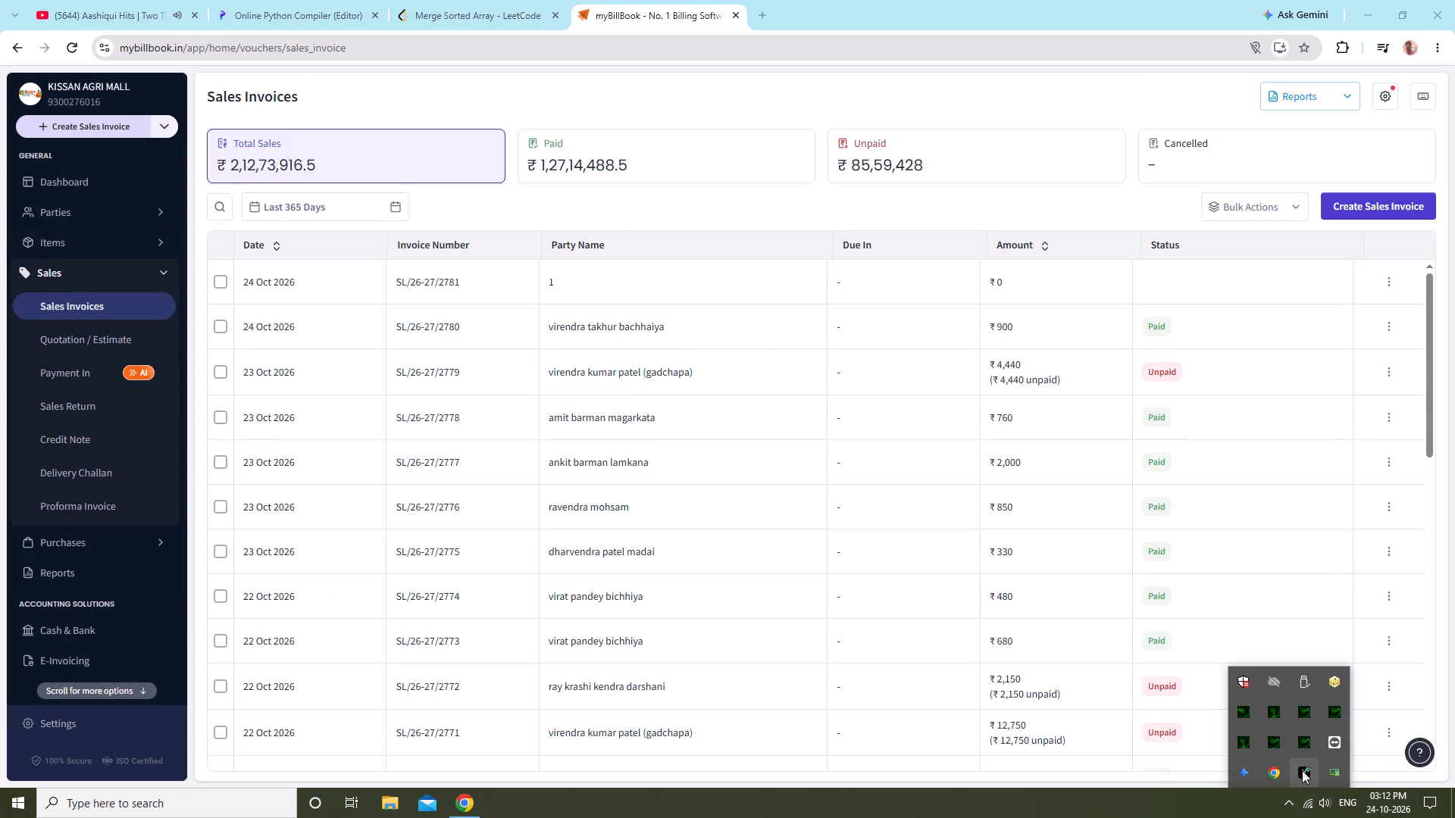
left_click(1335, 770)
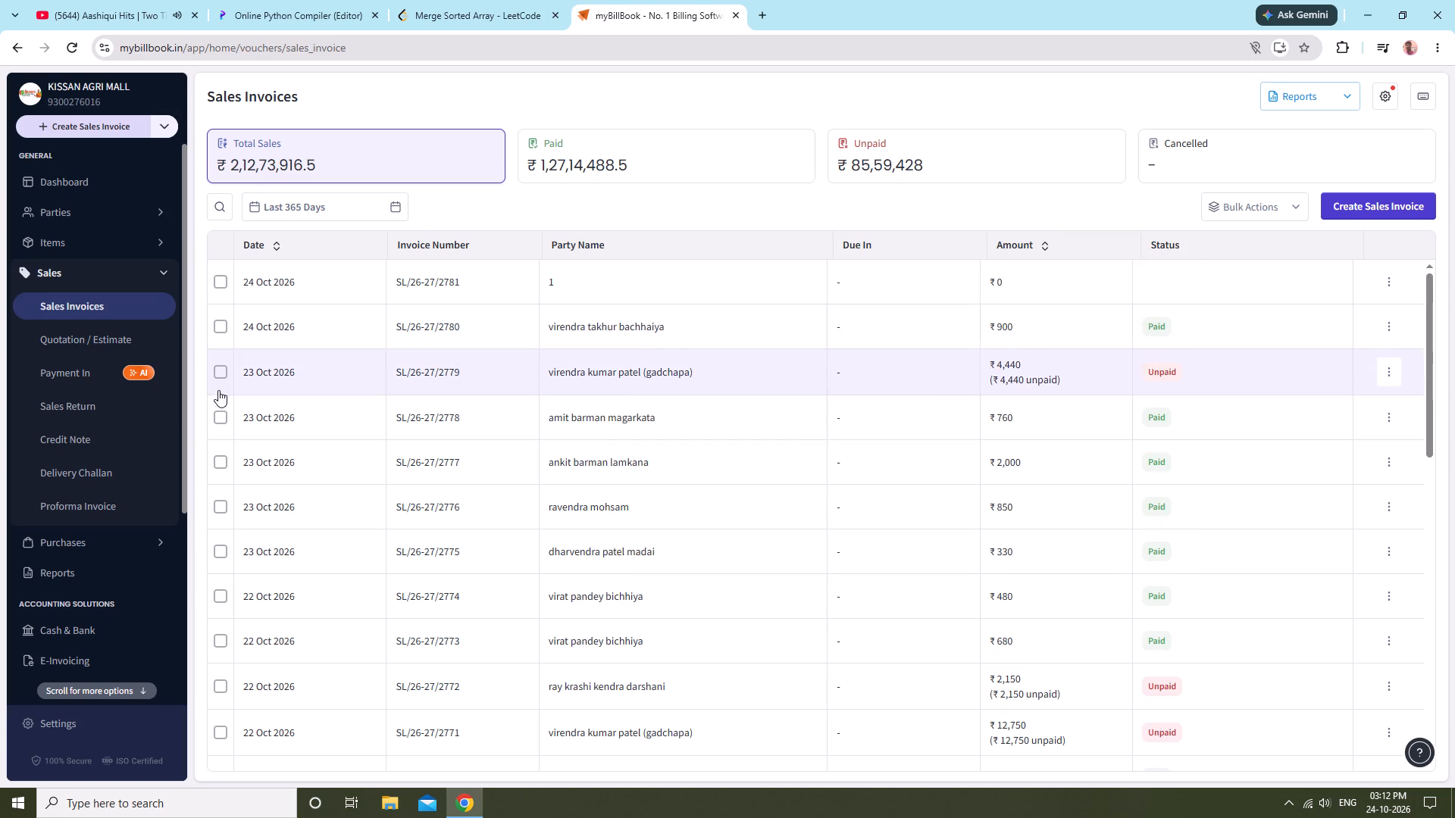
Switch to the Merge Sorted Array problem on LeetCode.
left_click(452, 14)
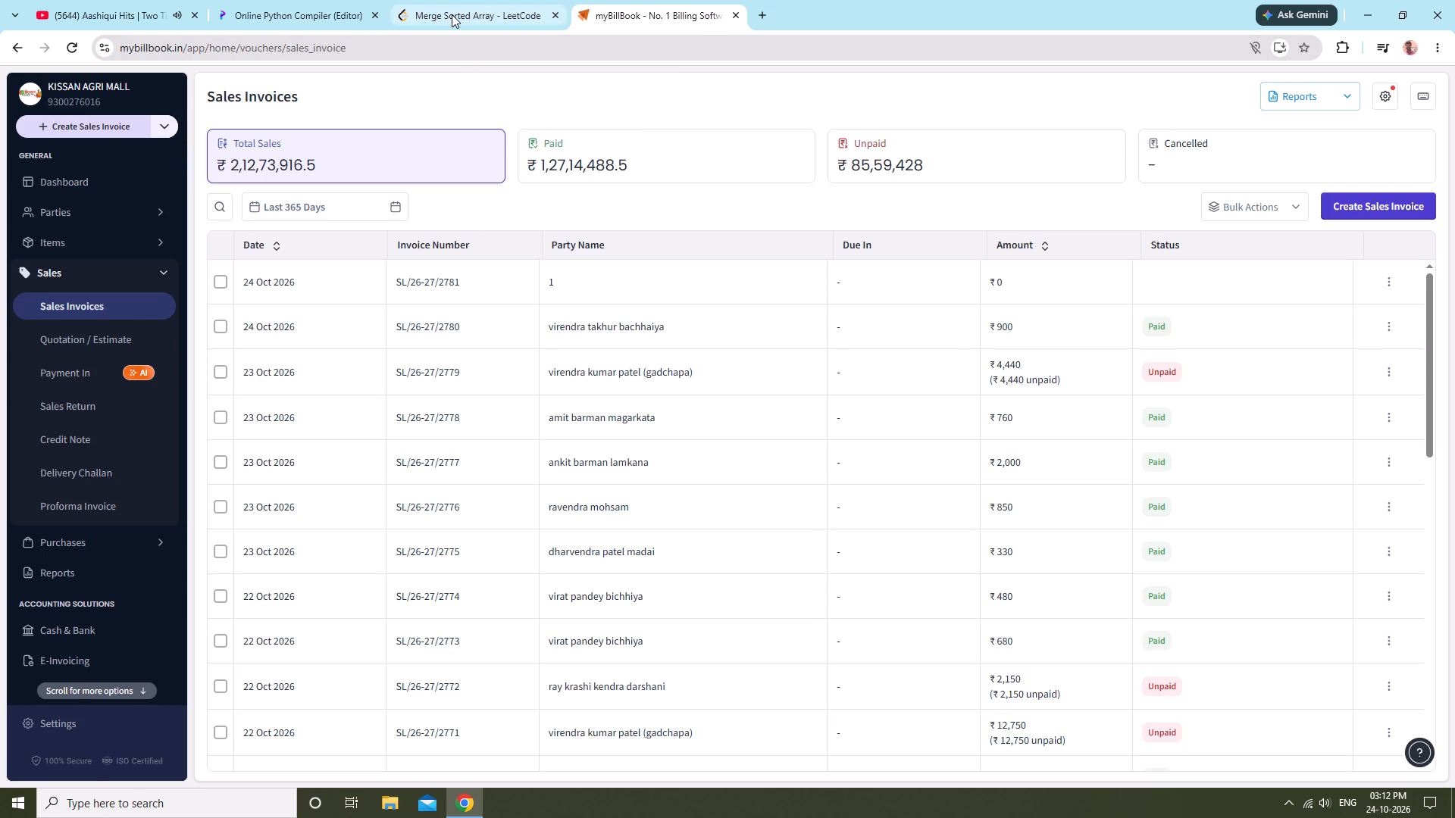
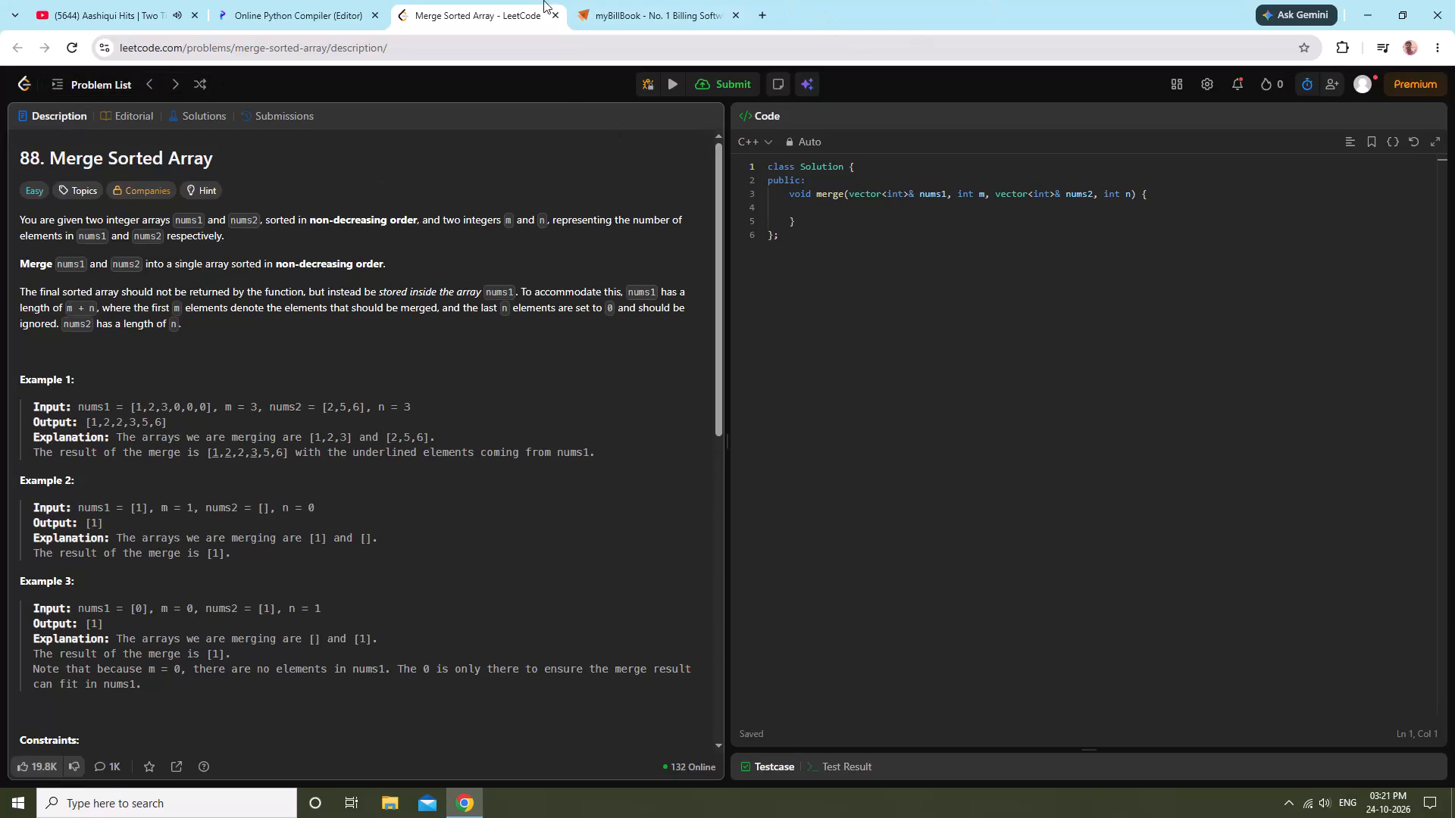
Switch to myBillBook and open sales invoice SL/26-27/2781 to review its billed items.
left_click(647, 9)
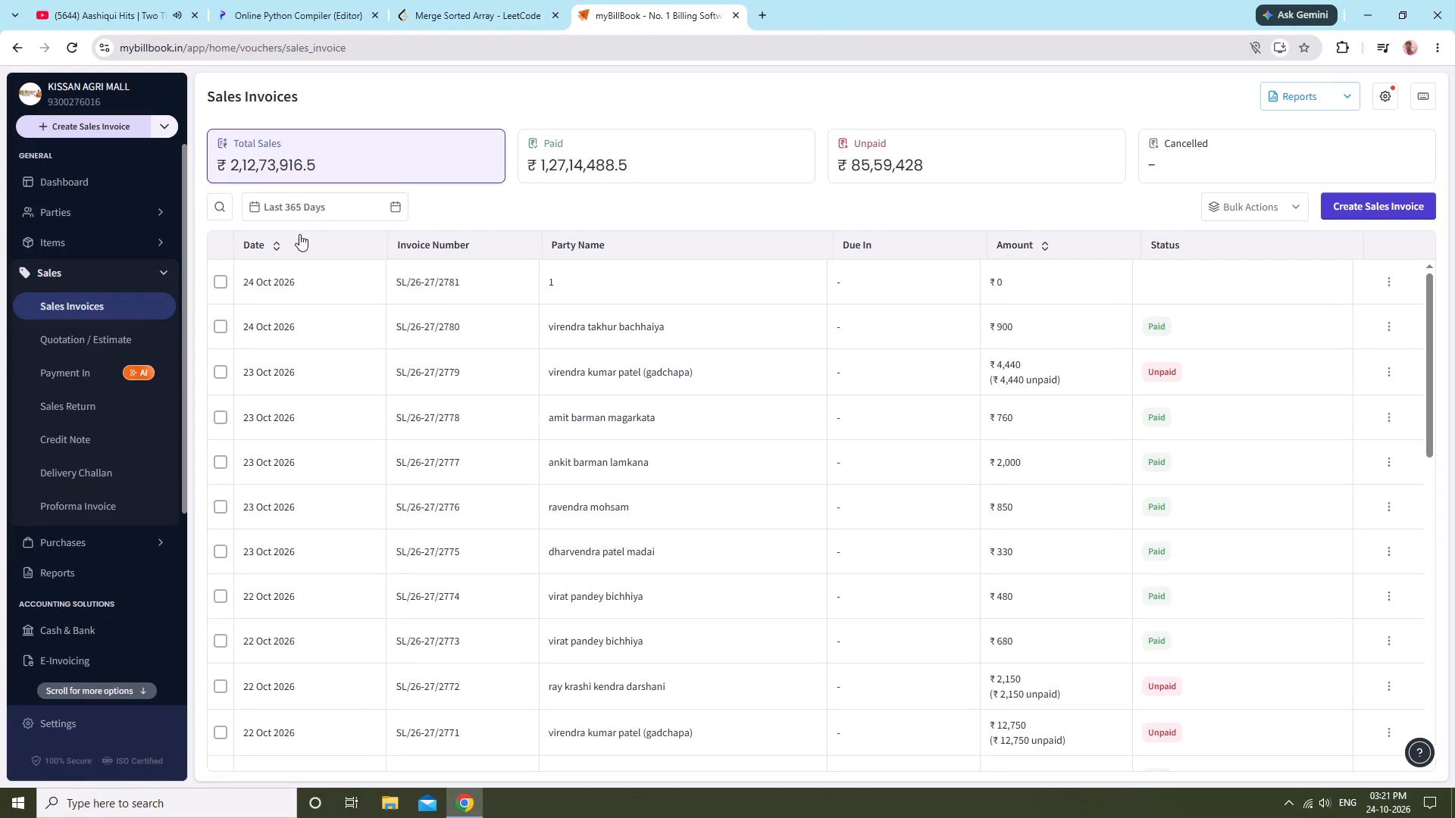
left_click(297, 218)
left_click(302, 237)
left_click(571, 283)
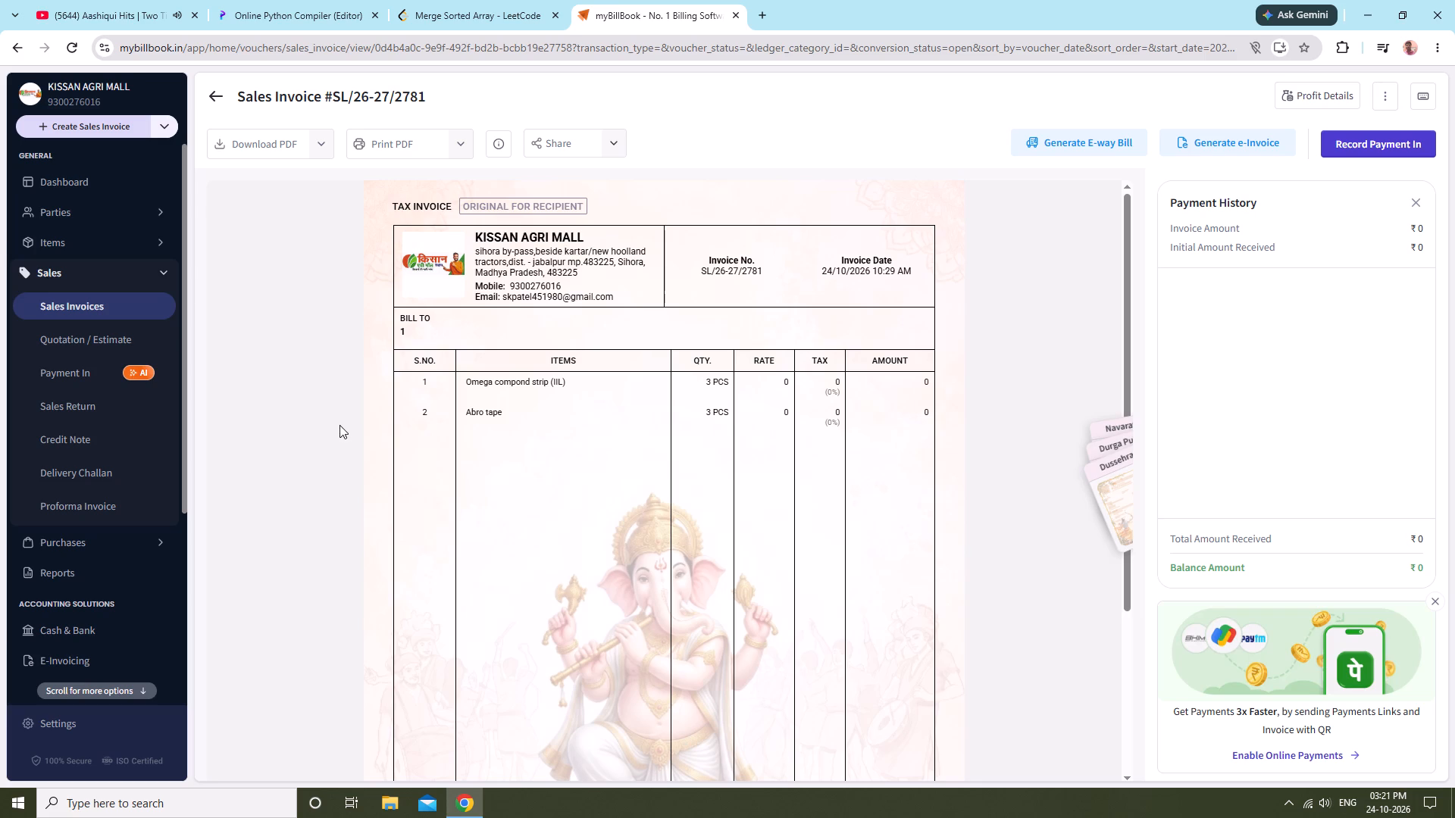
scroll(496, 496, "down", 1)
scroll(496, 496, "up", 1)
left_click(366, 467)
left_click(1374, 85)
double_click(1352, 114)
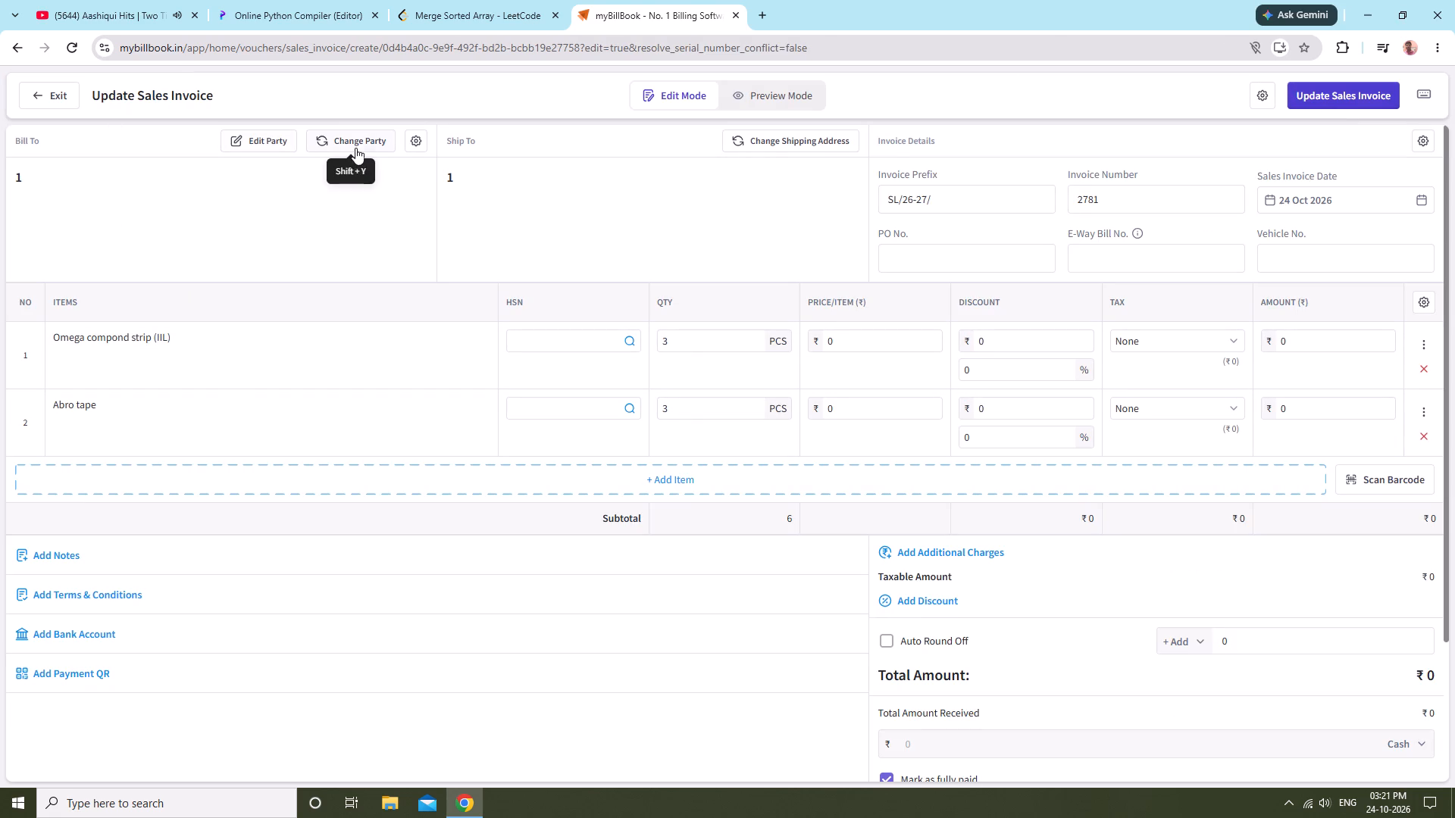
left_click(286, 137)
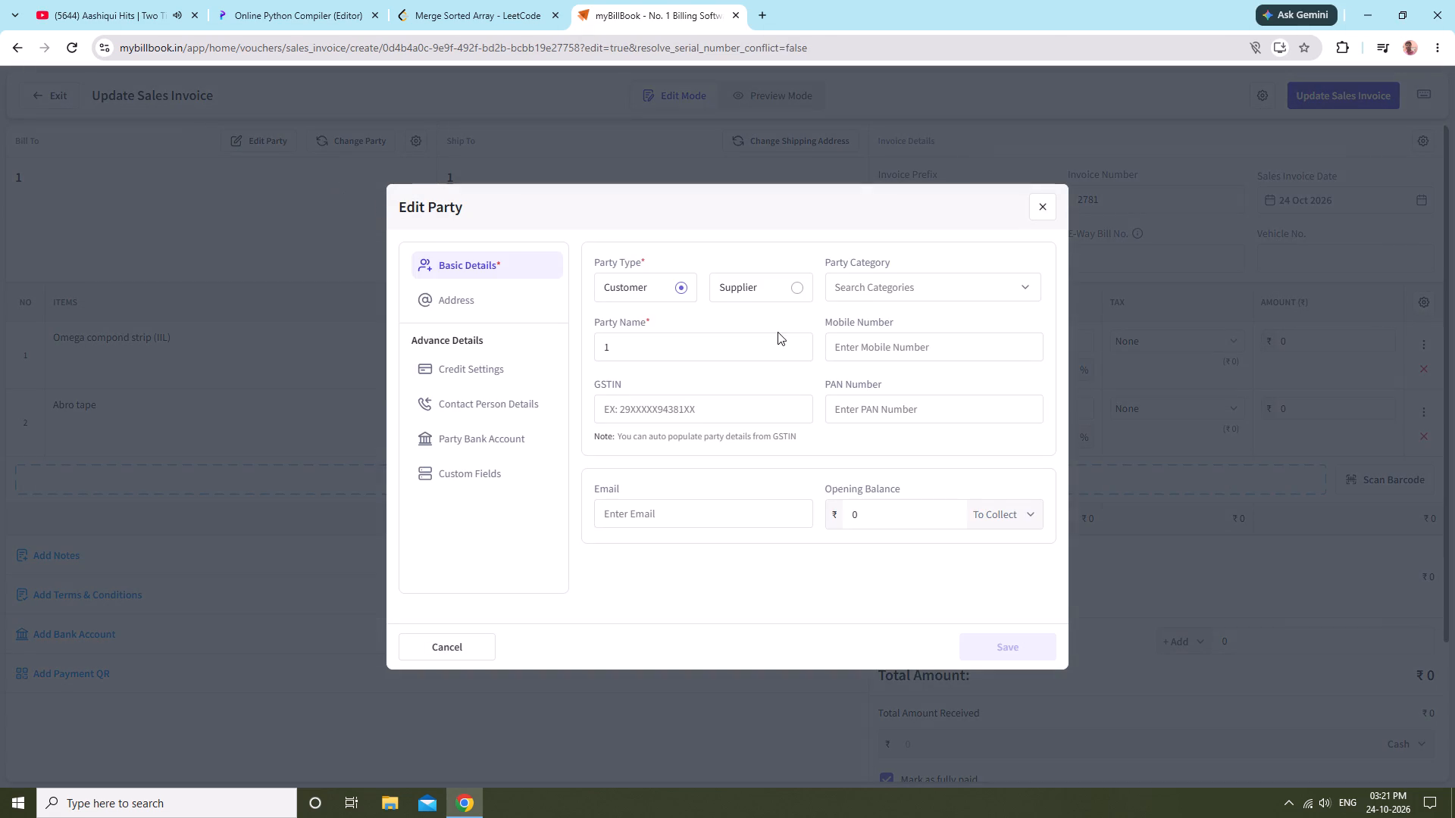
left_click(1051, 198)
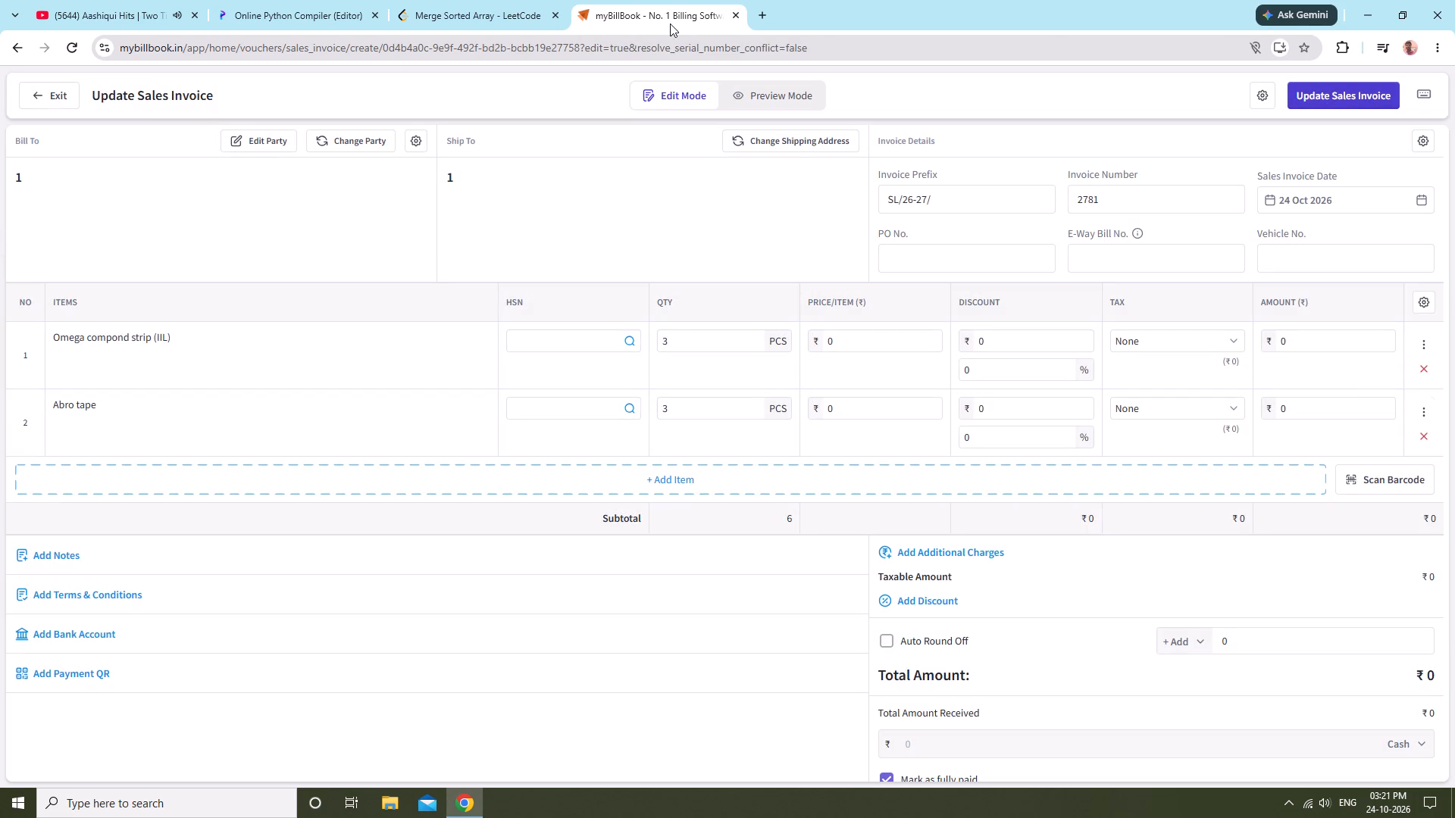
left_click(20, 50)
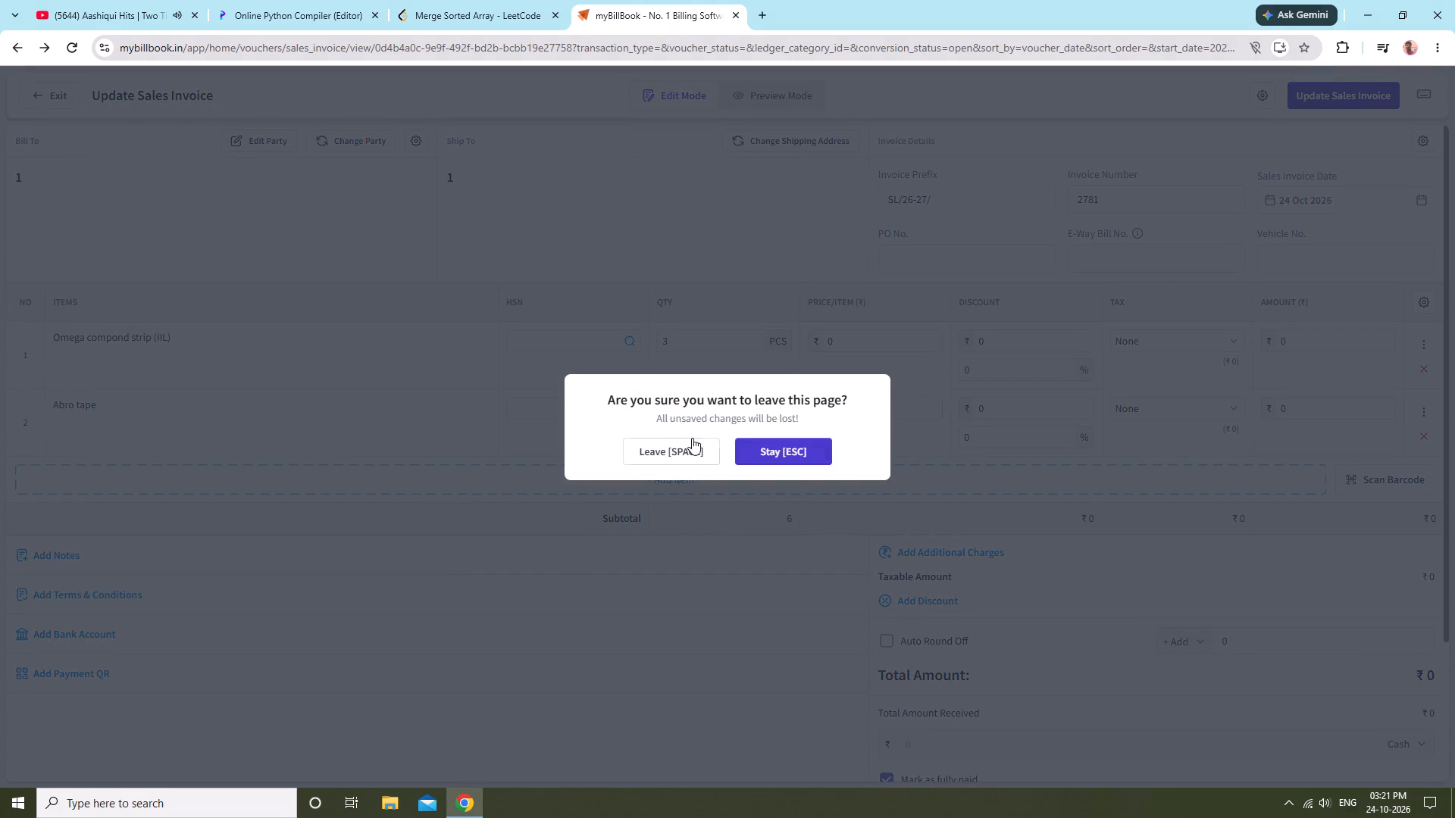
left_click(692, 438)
Start a new sales invoice and add one piece of Mustard - 76 (Alpine) 1 kg to the bill.
double_click(89, 124)
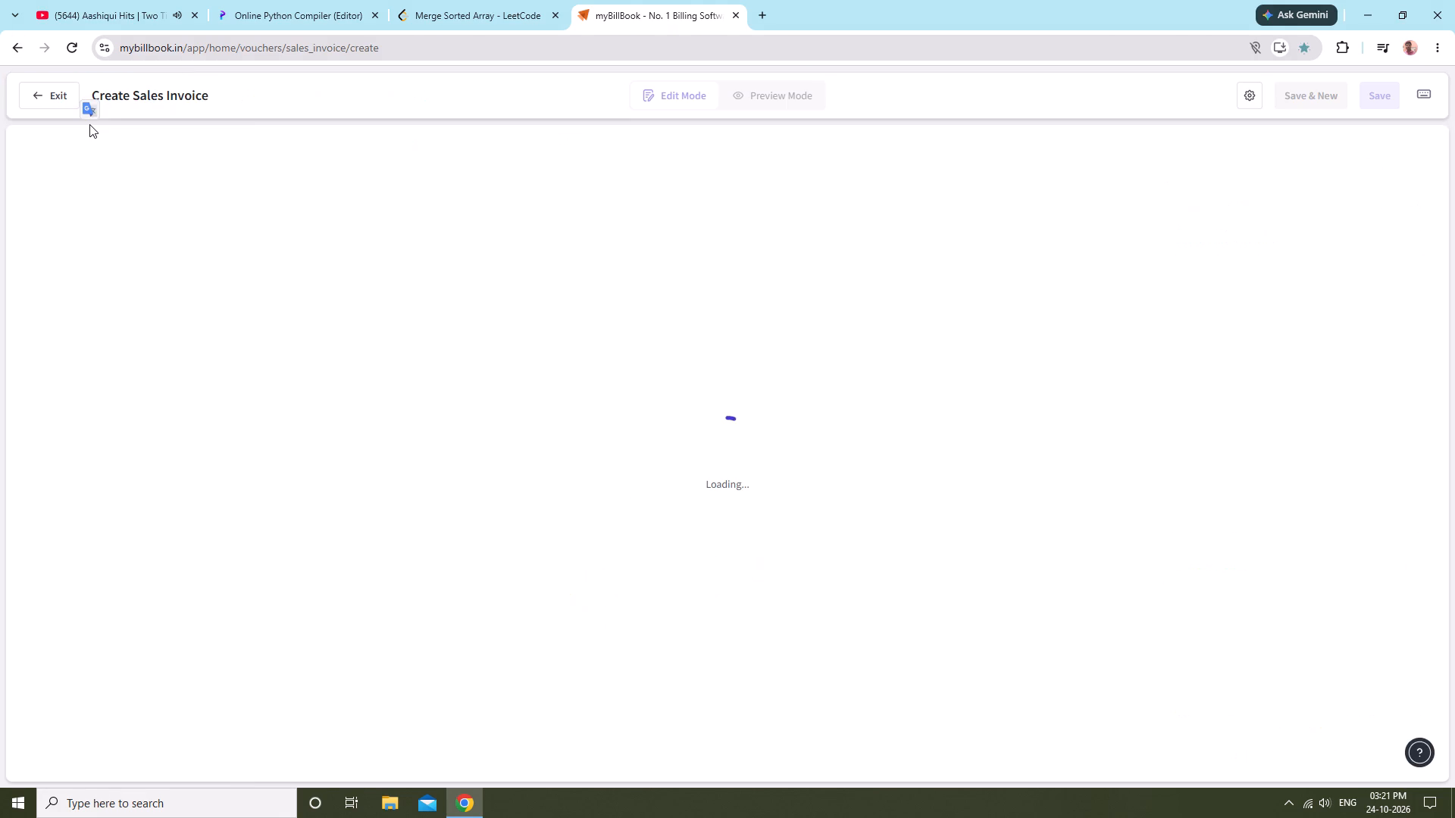
left_click(612, 388)
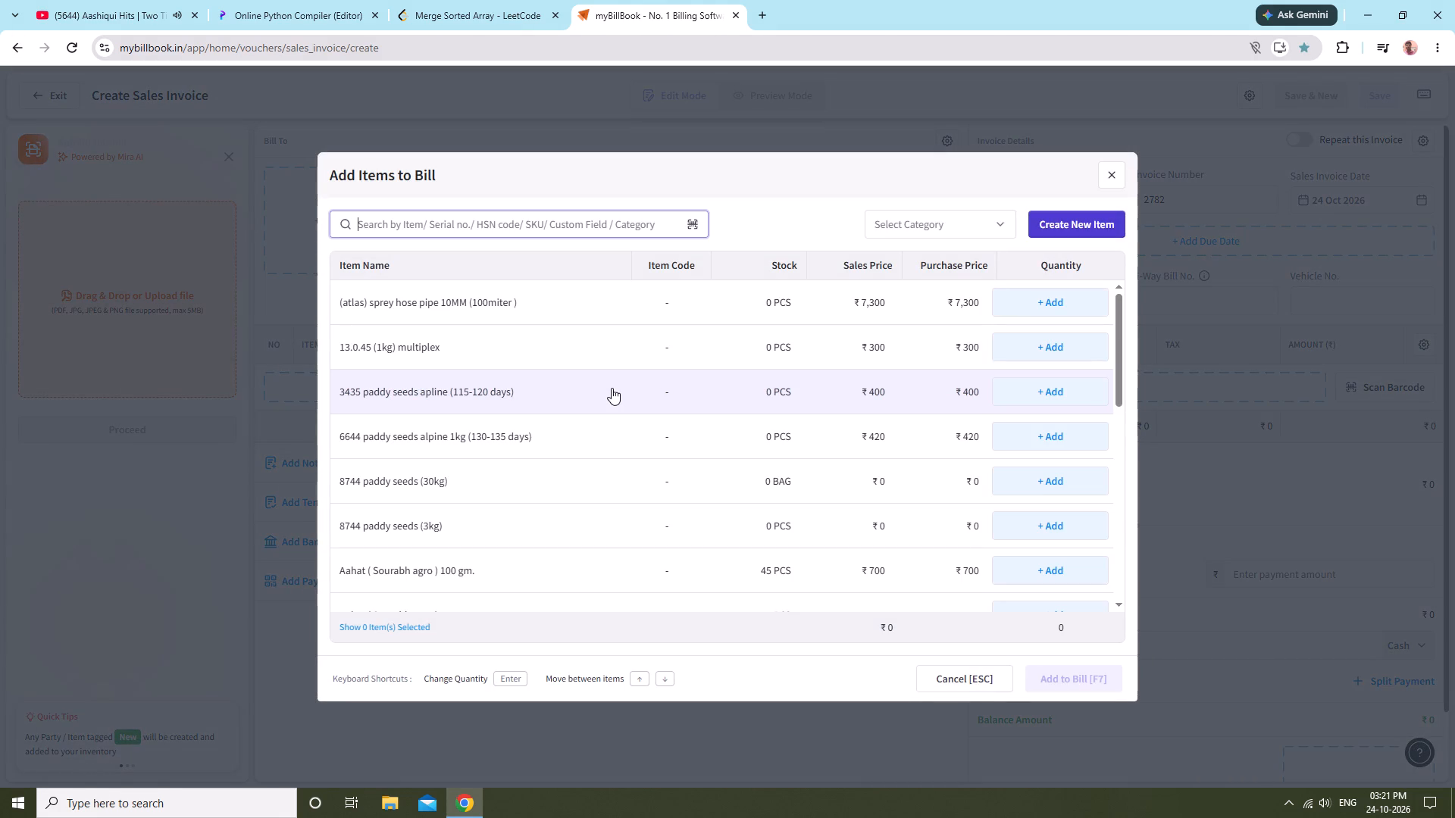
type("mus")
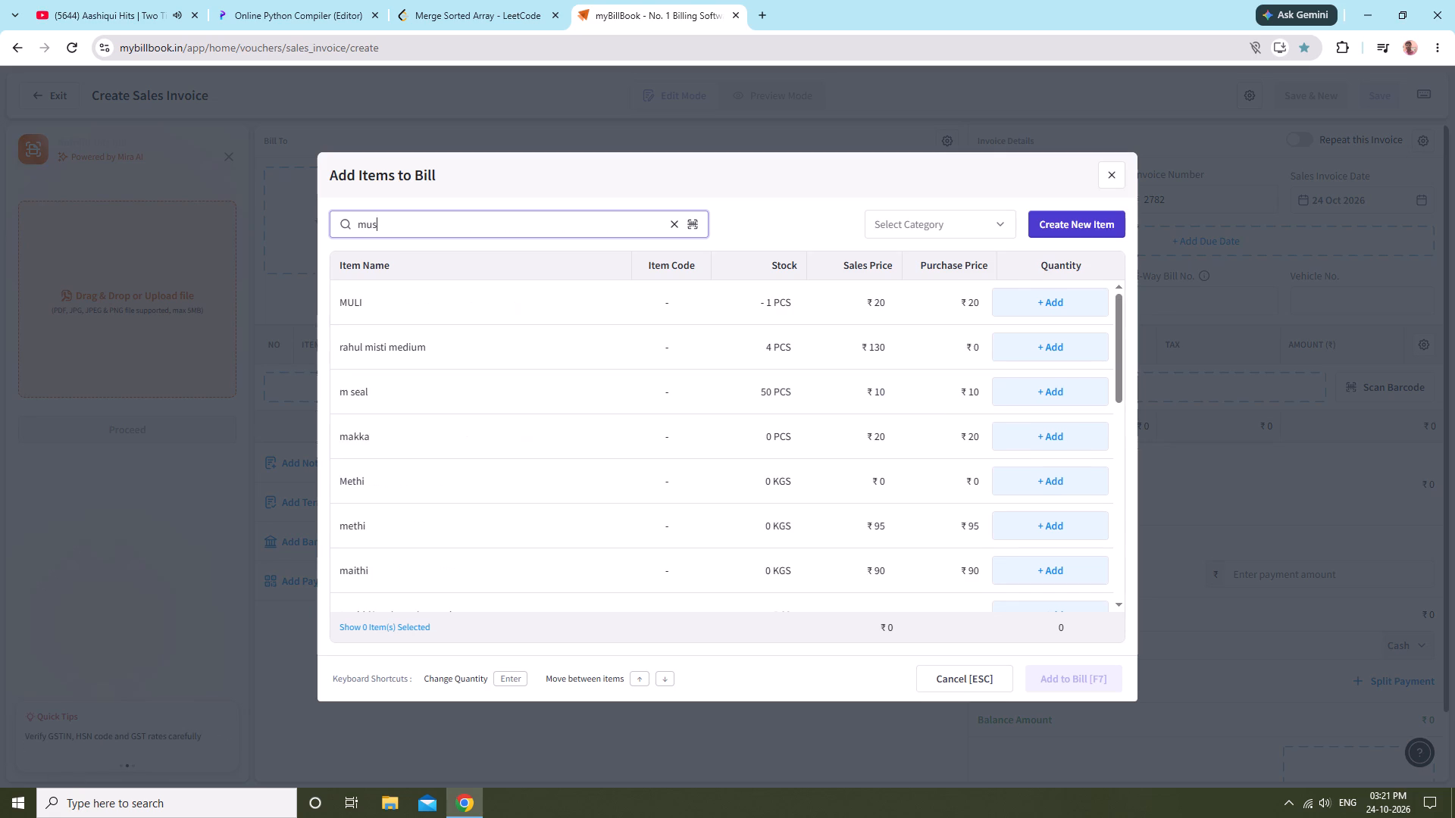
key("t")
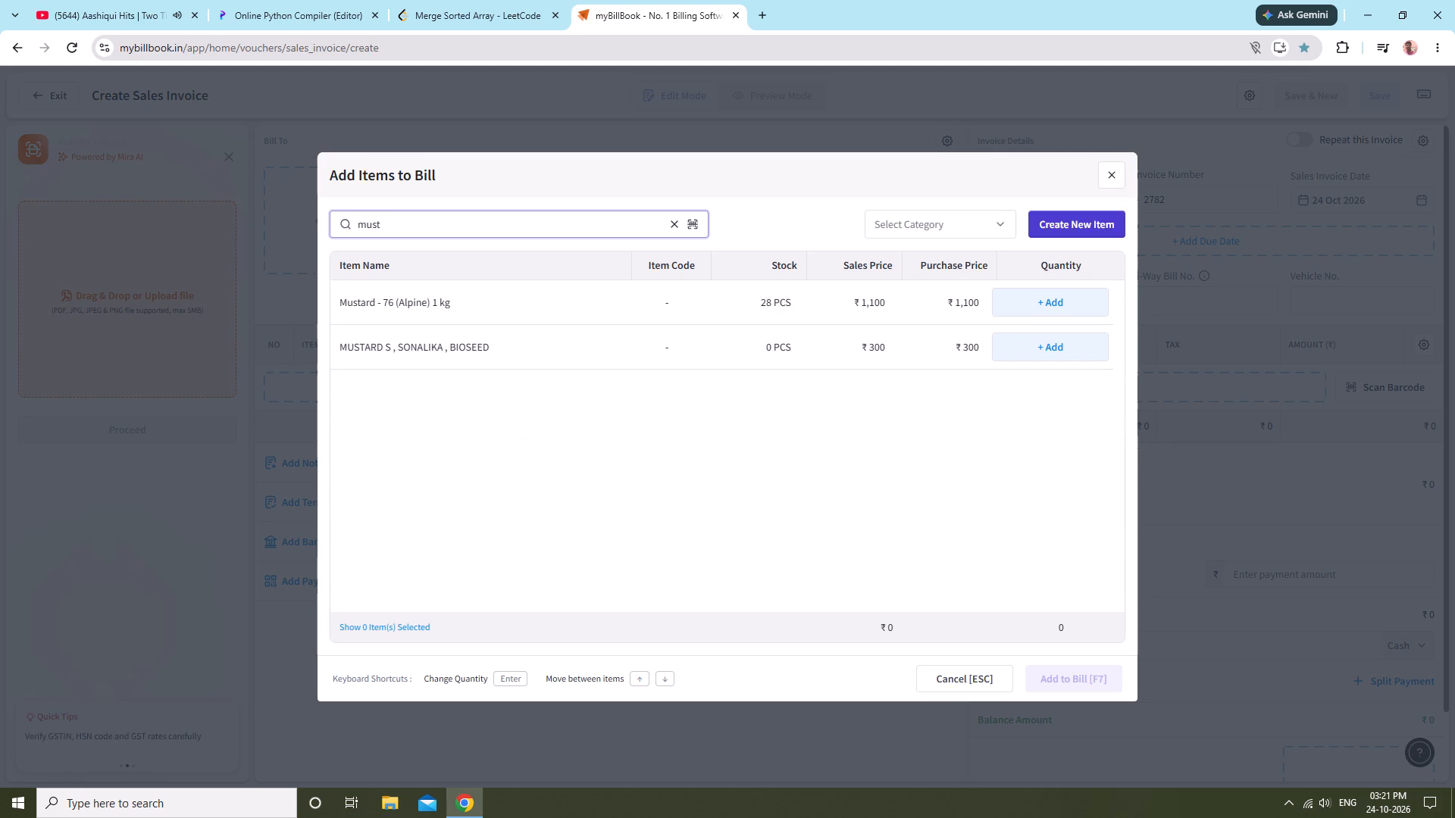
left_click(1037, 320)
left_click(1040, 303)
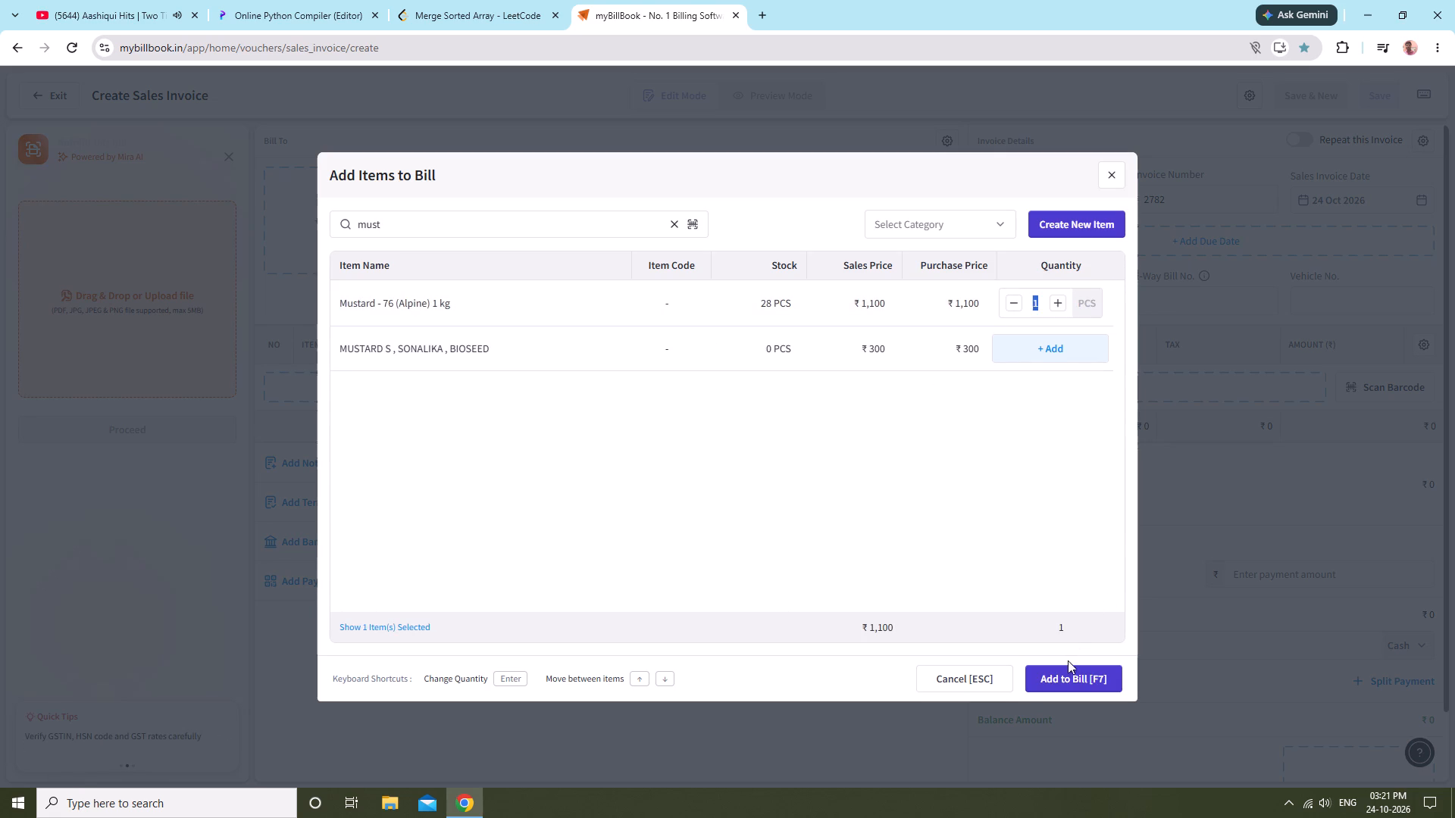
left_click(1069, 672)
Open the invoice-level discount entry and the mustard item's discount amount for editing.
scroll(1053, 667, "down", 1)
double_click(1048, 509)
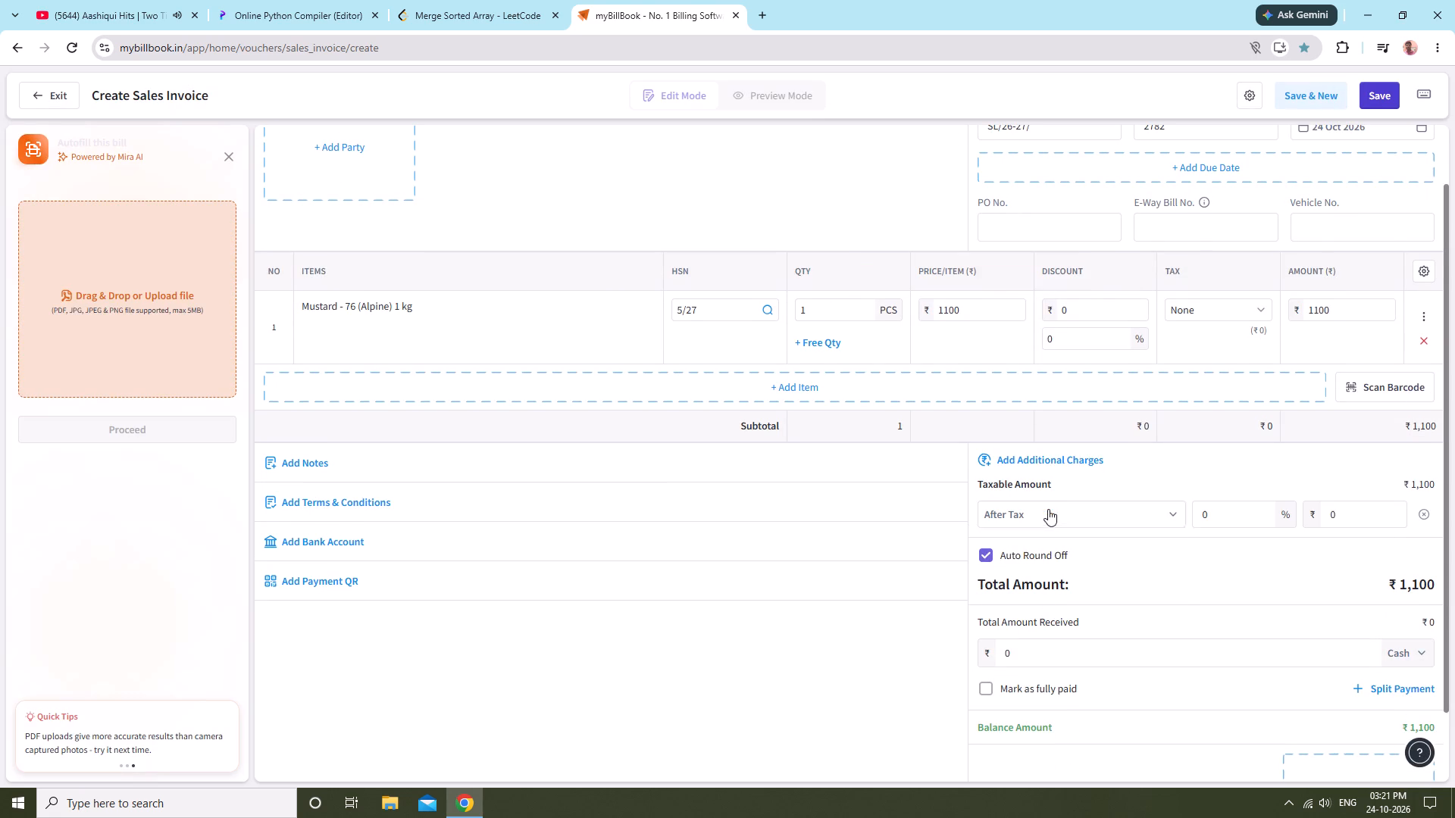
left_click(1078, 307)
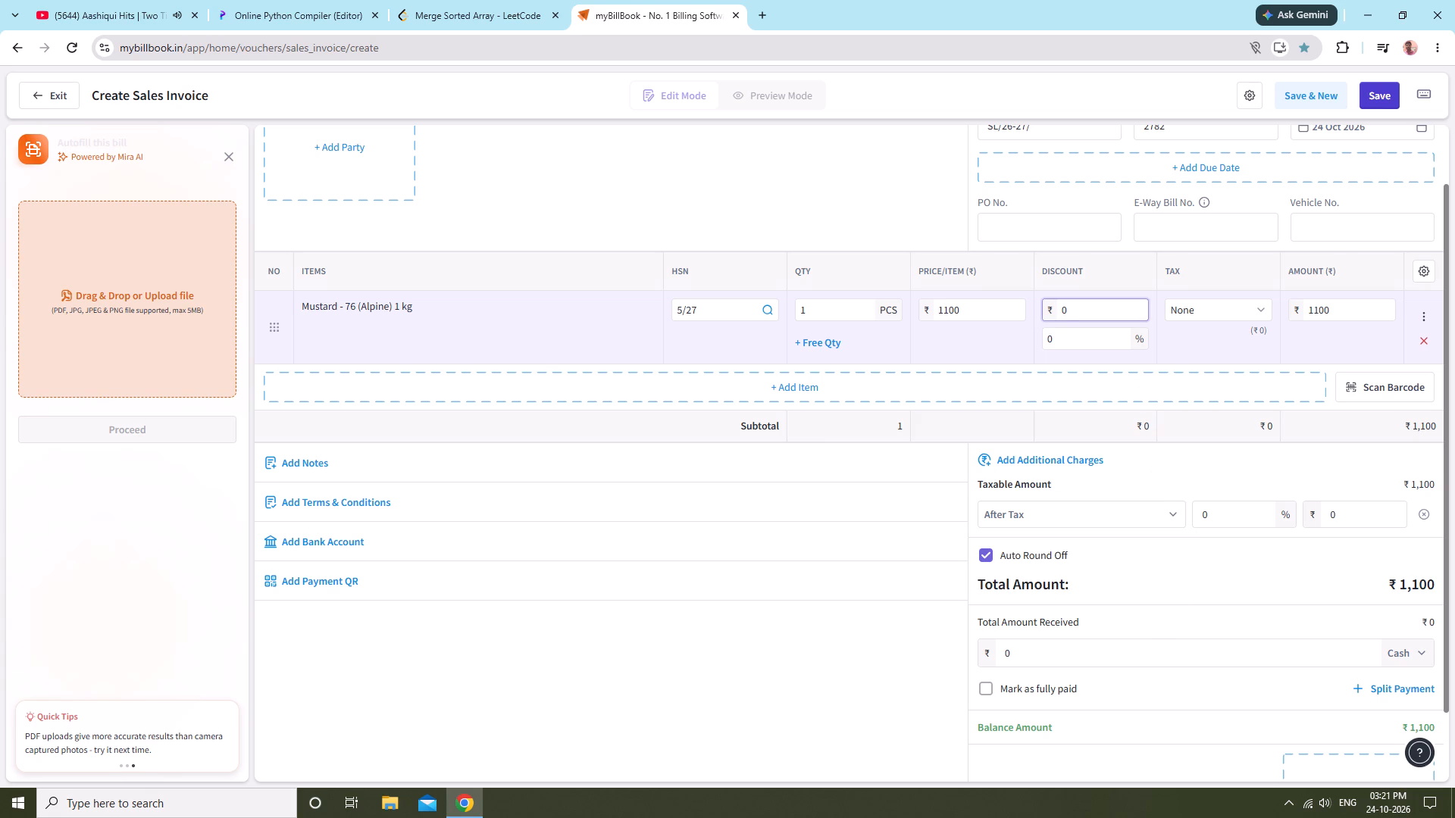
Enter the customer's name in the Bill To party search, followed by the village panumariya after an opening parenthesis.
left_click(315, 145)
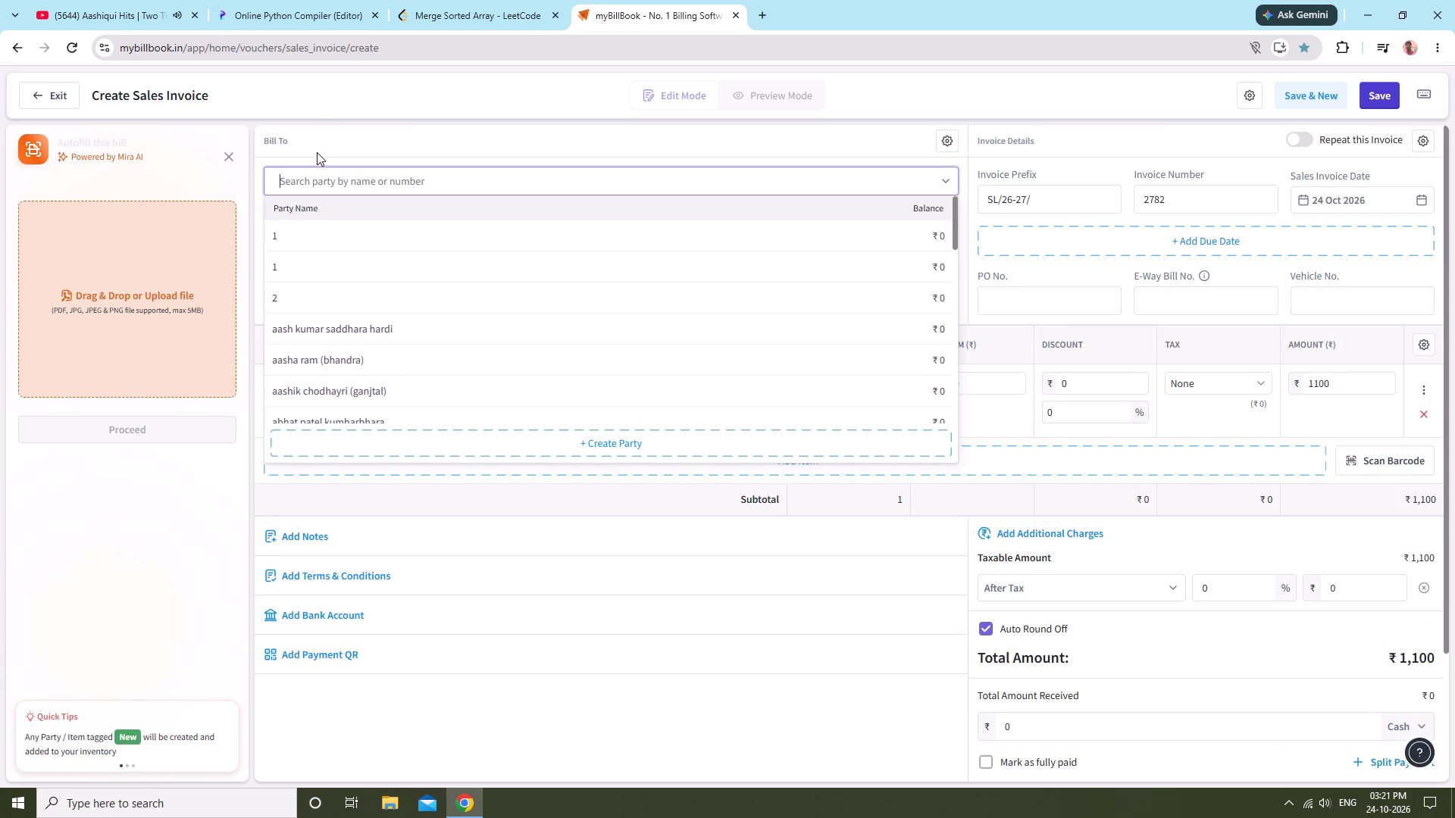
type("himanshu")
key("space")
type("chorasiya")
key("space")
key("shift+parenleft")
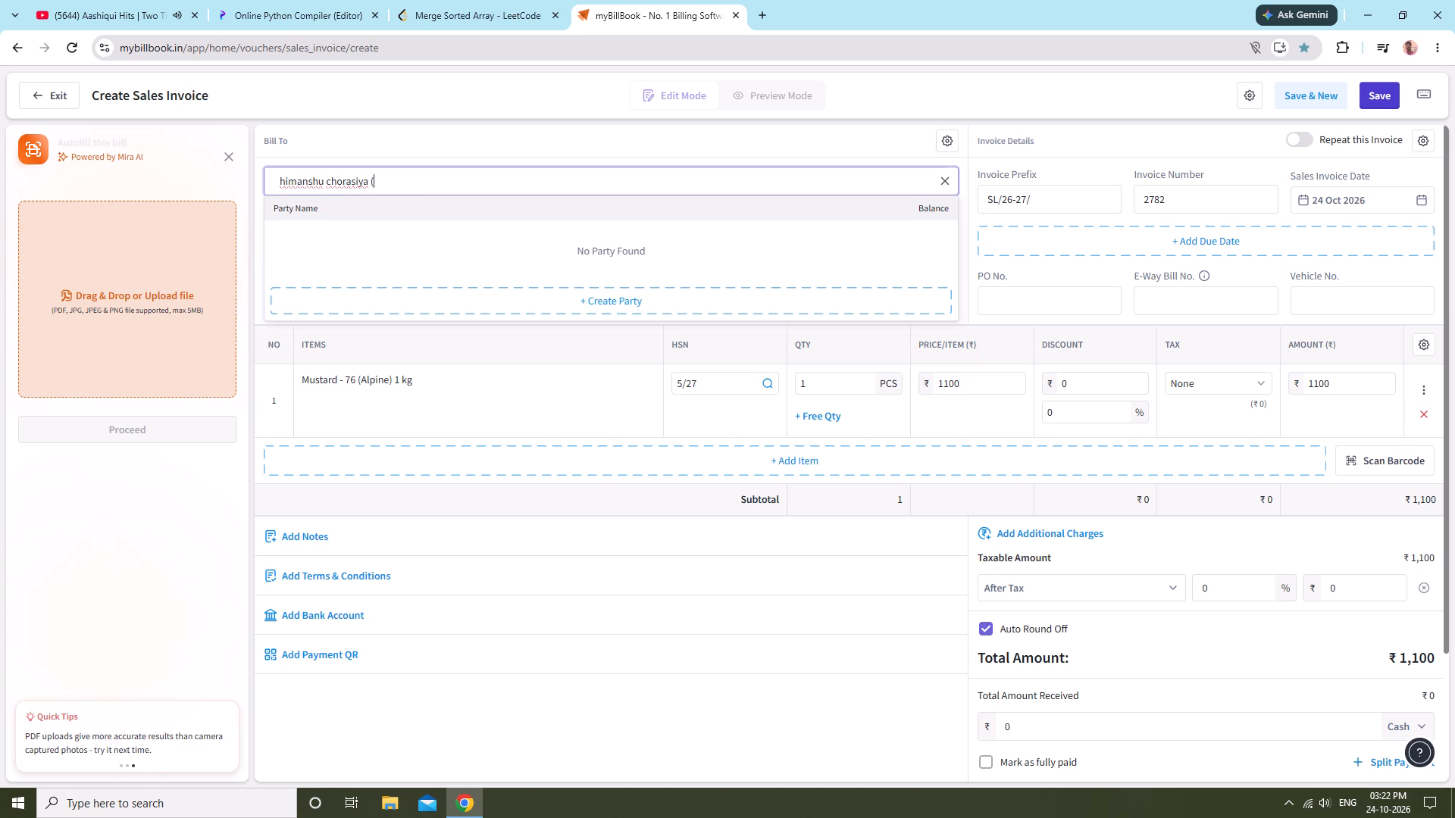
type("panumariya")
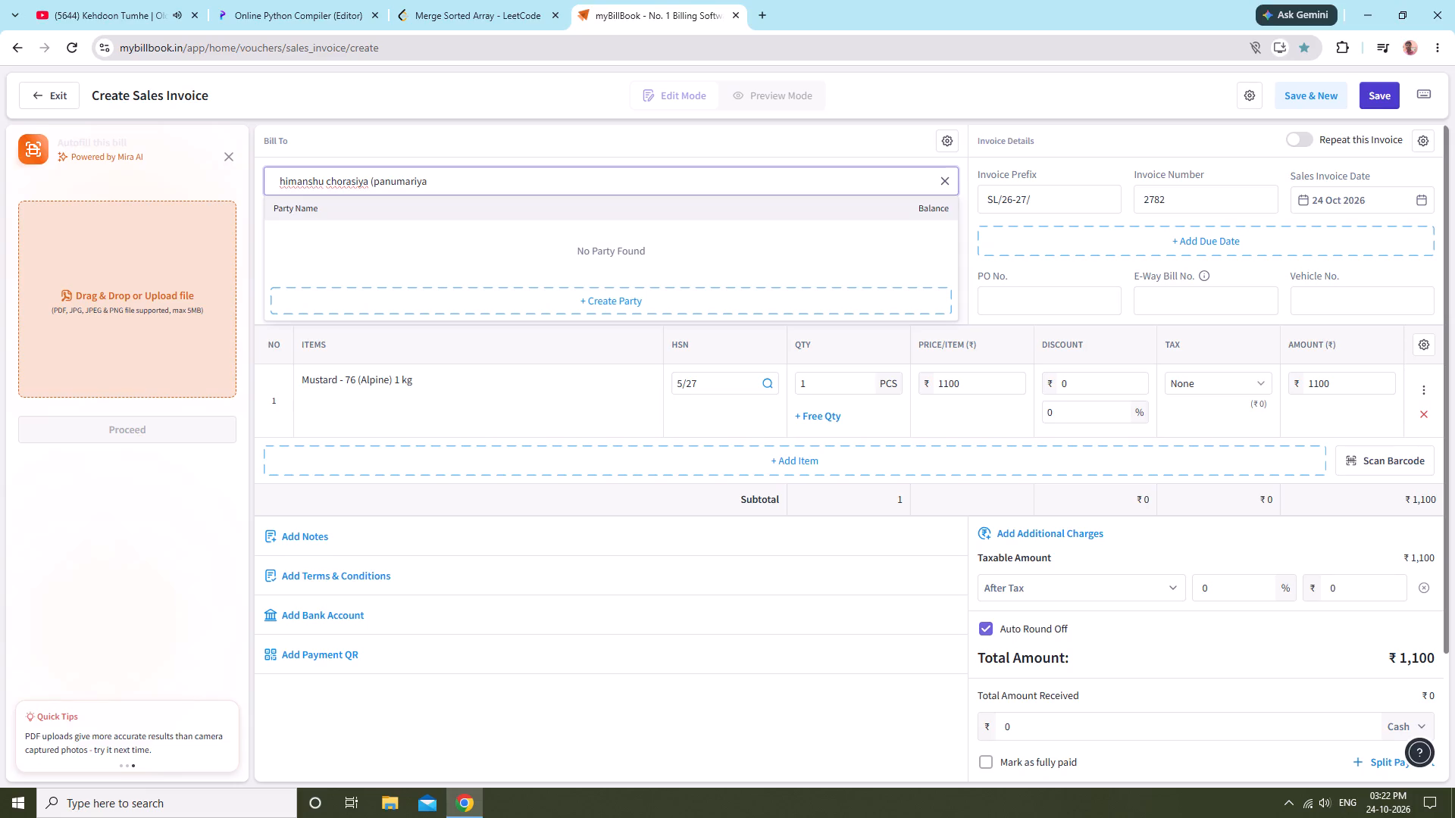
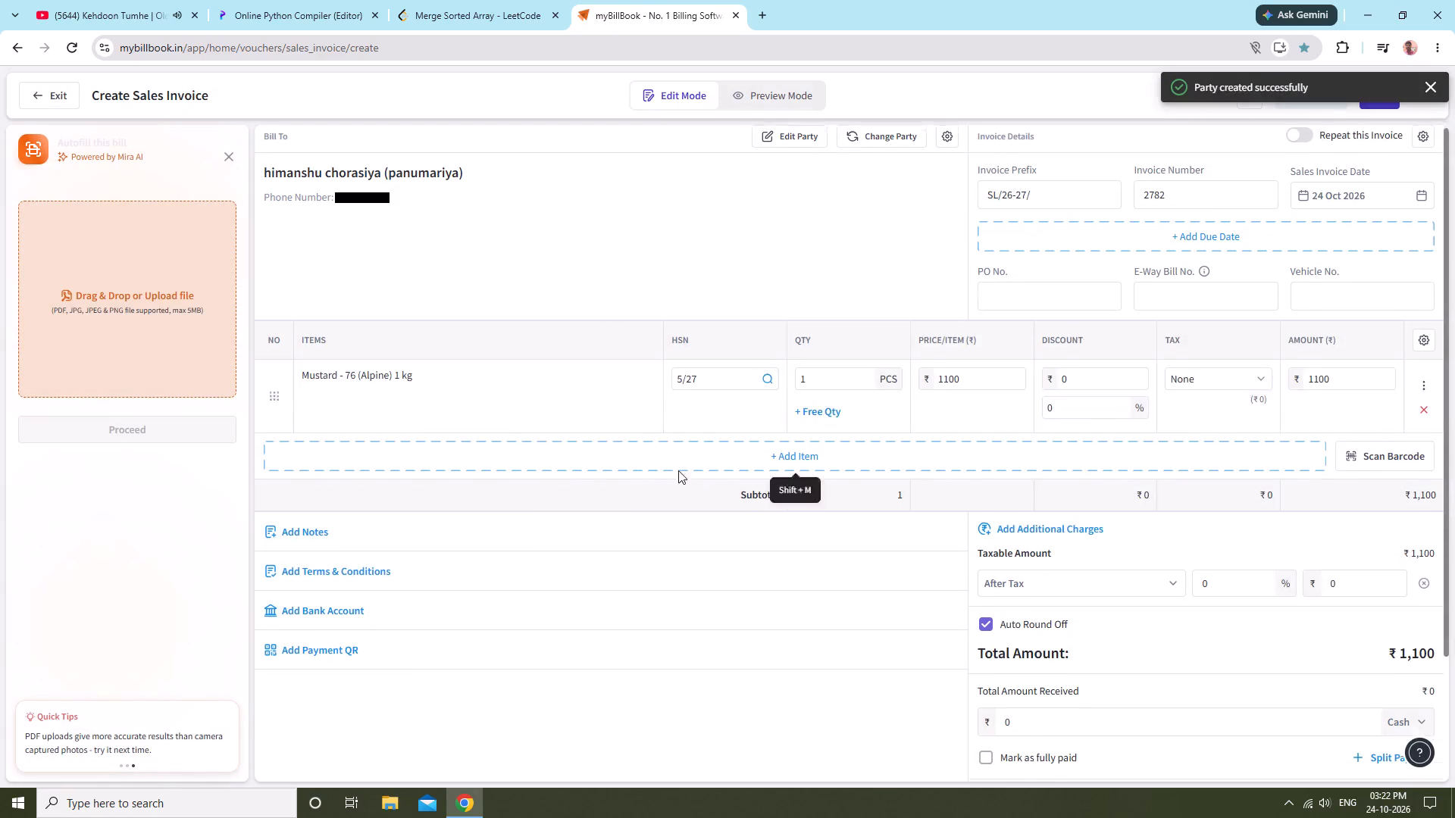
Mark the new mustard sales invoice as fully paid.
scroll(678, 470, "down", 3)
left_click(981, 598)
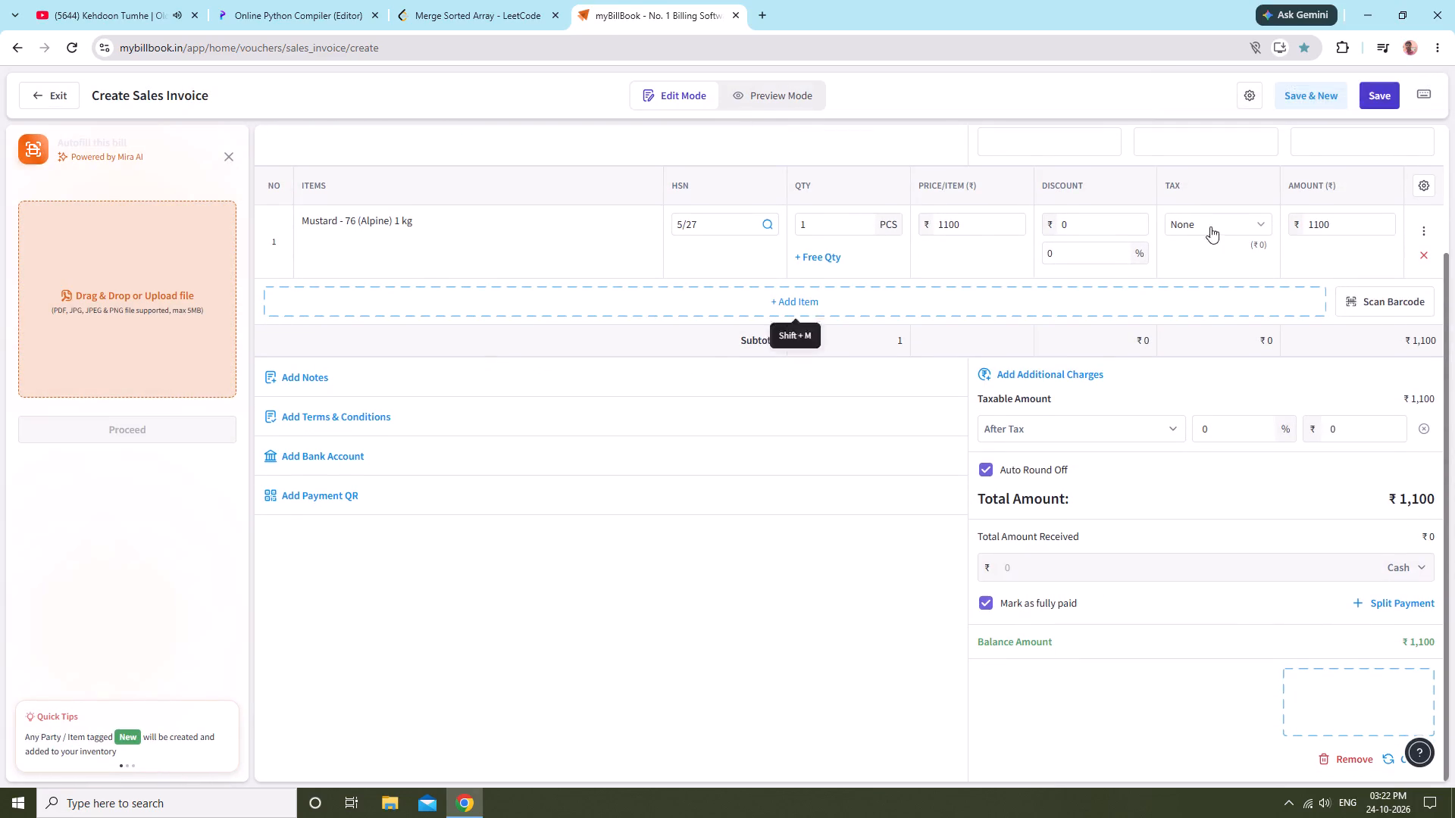
Give the Mustard - 76 (Alpine) 1 kg item a ₹100 discount and save the sales invoice.
left_click(1131, 220)
type("100")
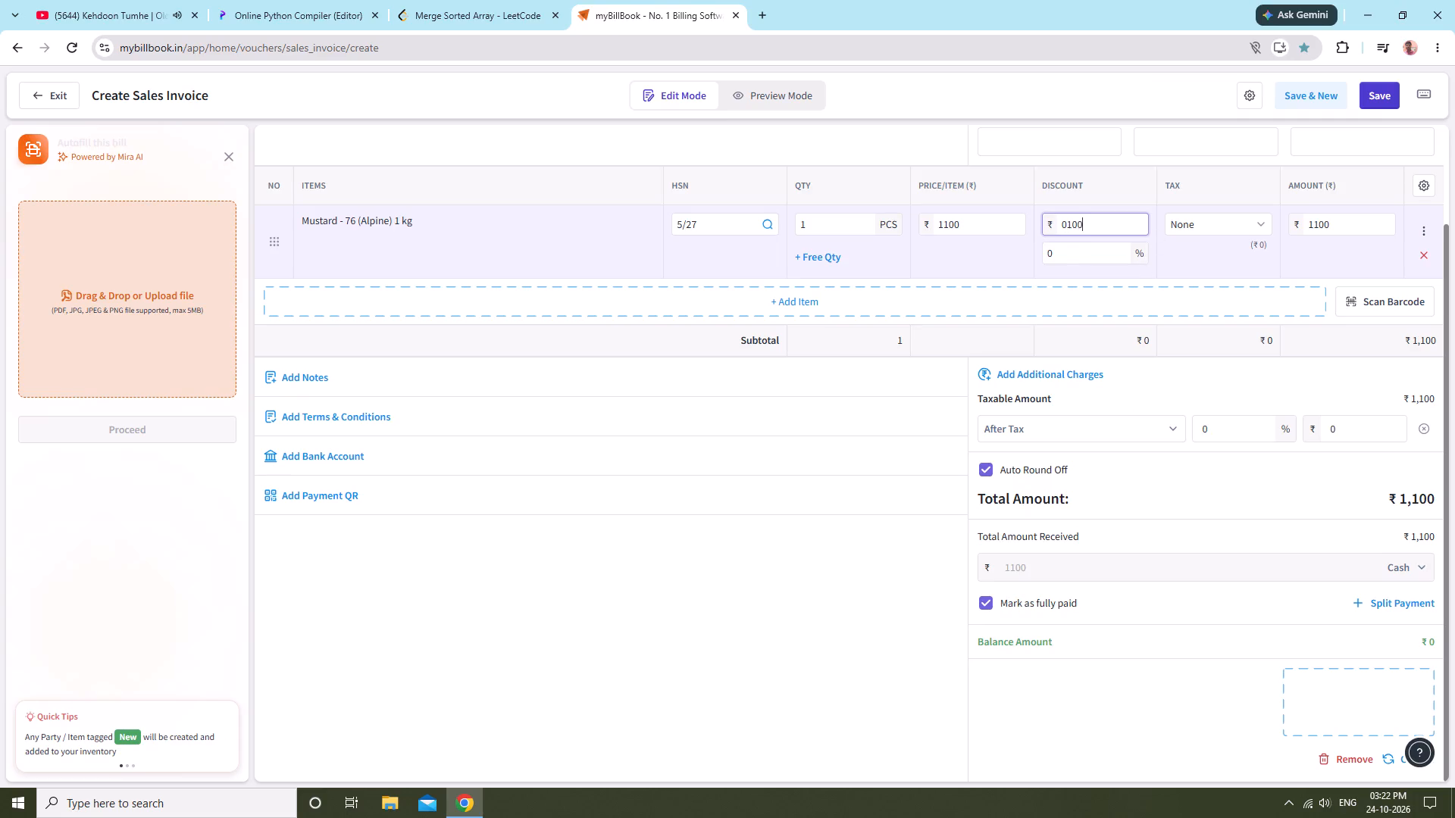
scroll(1198, 417, "down", 3)
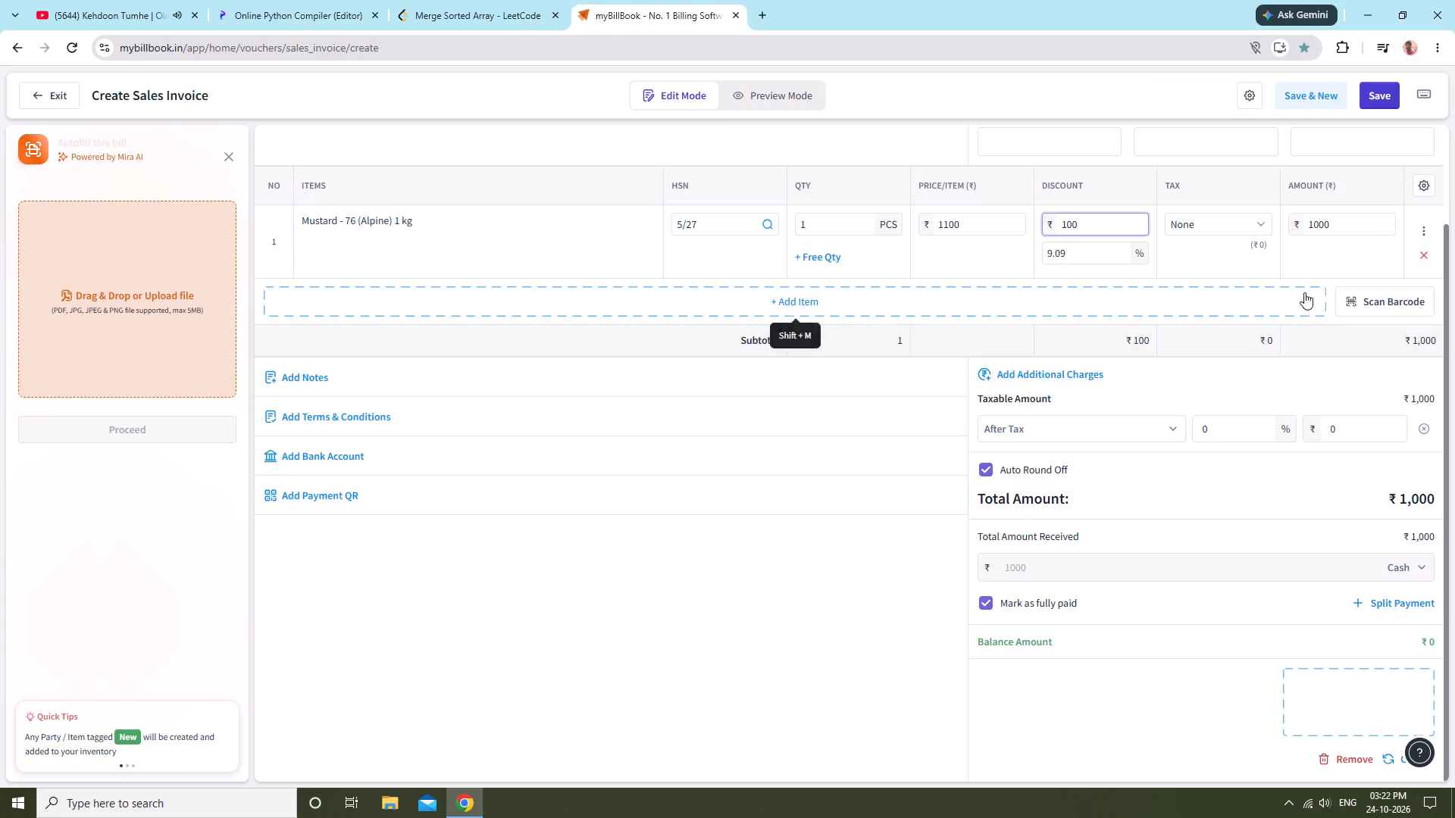
left_click(1366, 120)
left_click(1377, 98)
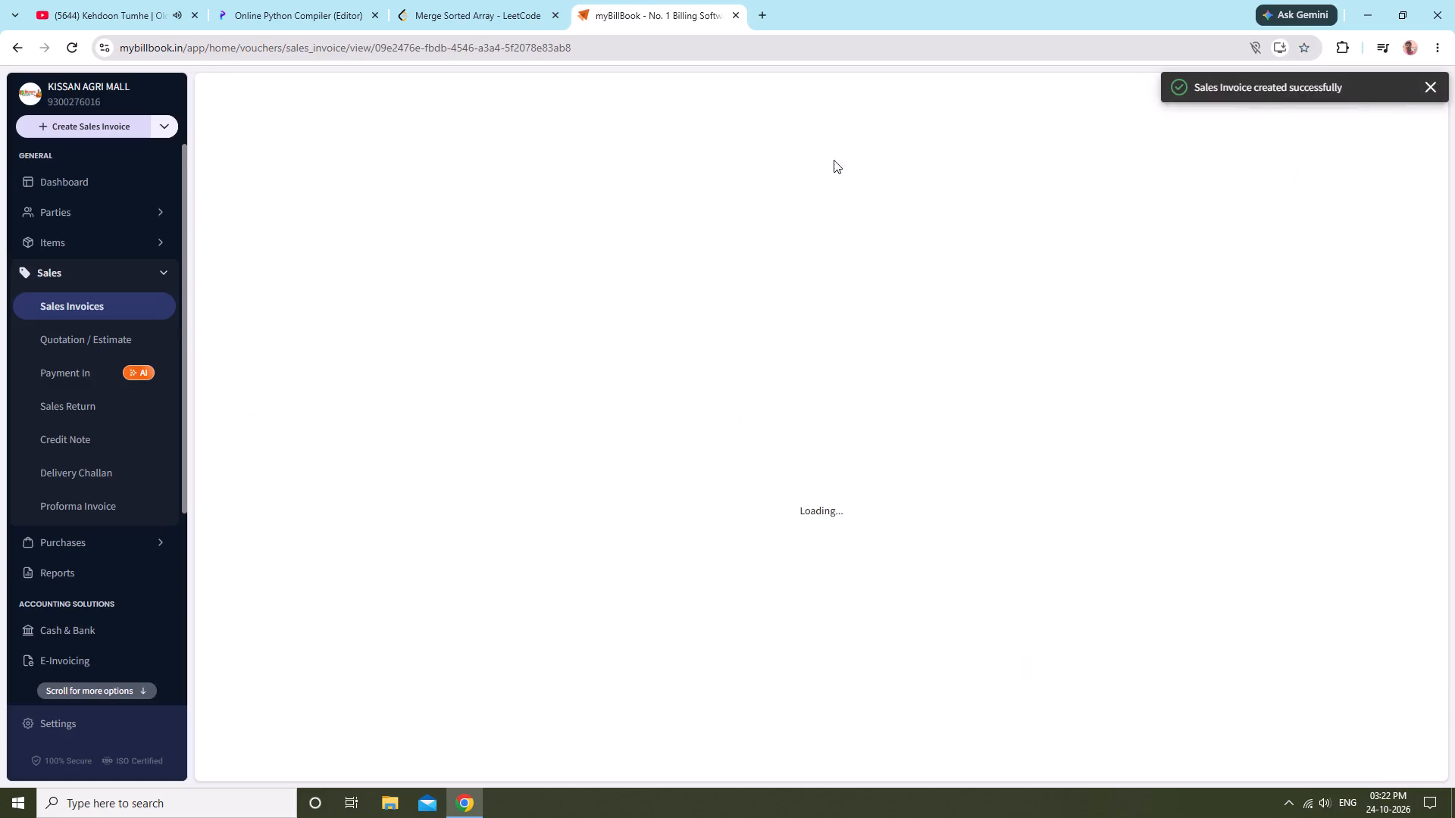
Print the saved mustard invoice in black and white on the HP Smart Tank 530 printer.
left_click(408, 144)
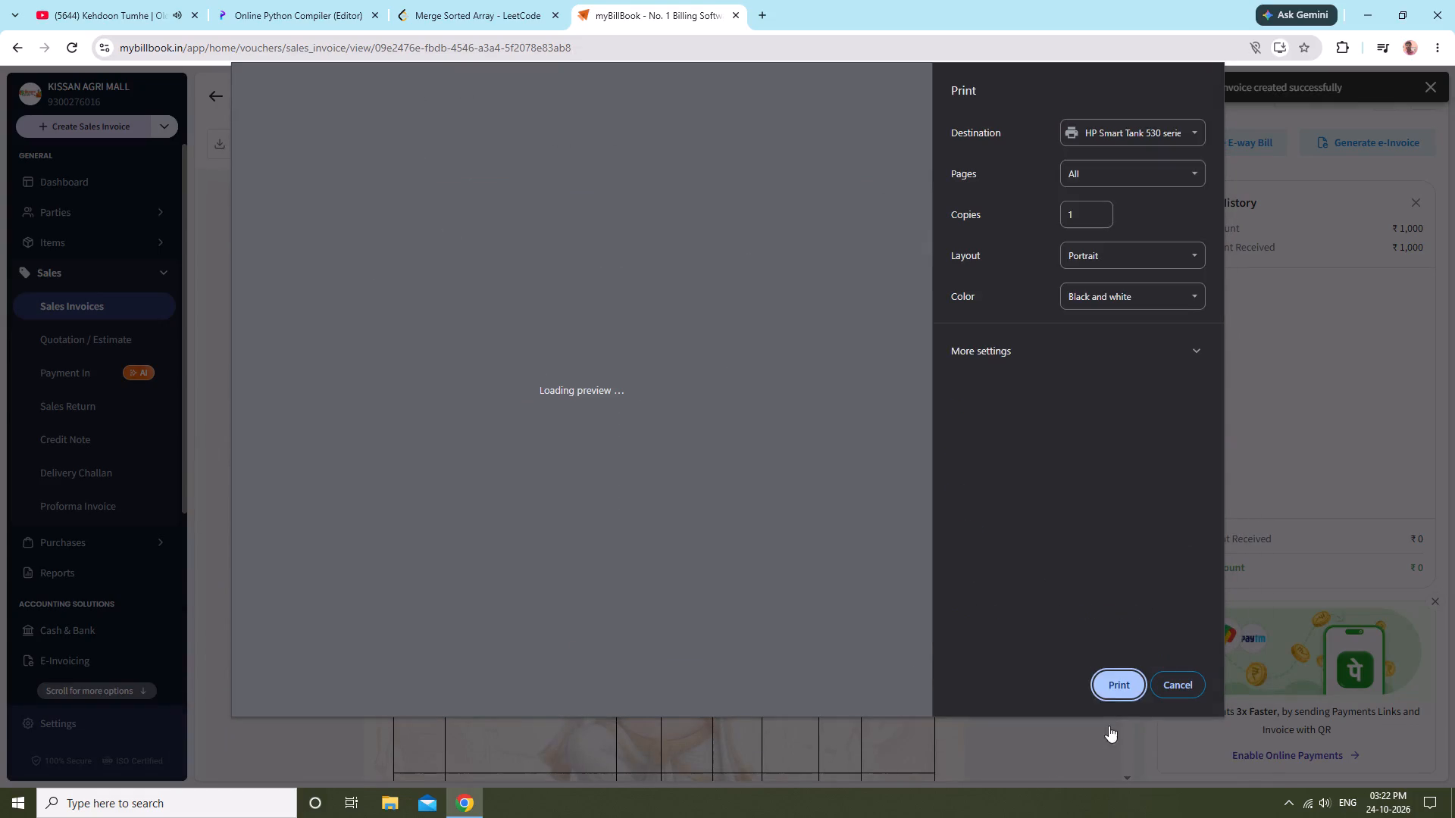
left_click(1106, 685)
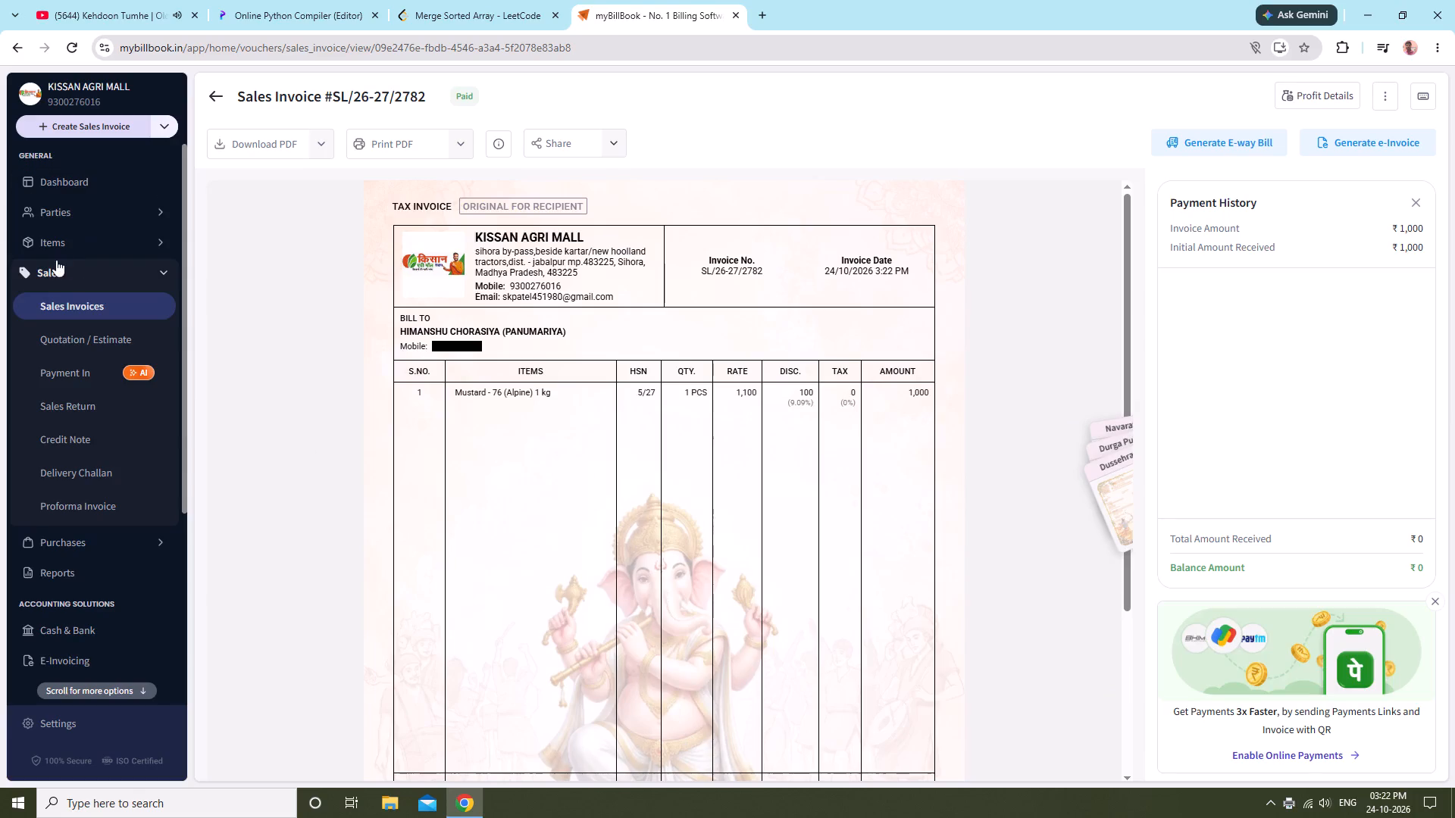
Return to the sales invoices list and open invoice SL/26-27/2781 for editing.
scroll(928, 598, "down", 3)
scroll(898, 663, "down", 3)
left_click(101, 286)
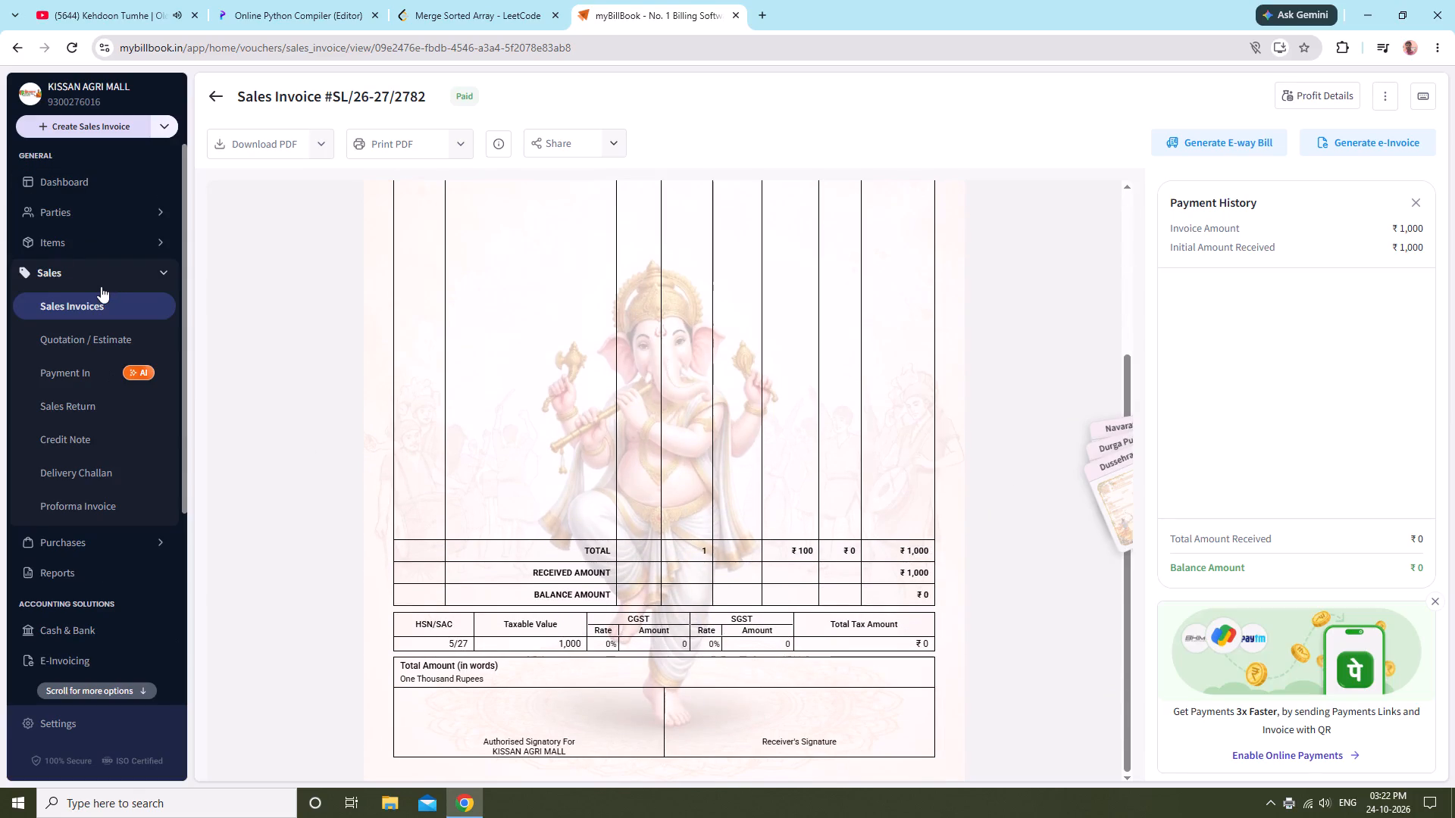
left_click(109, 264)
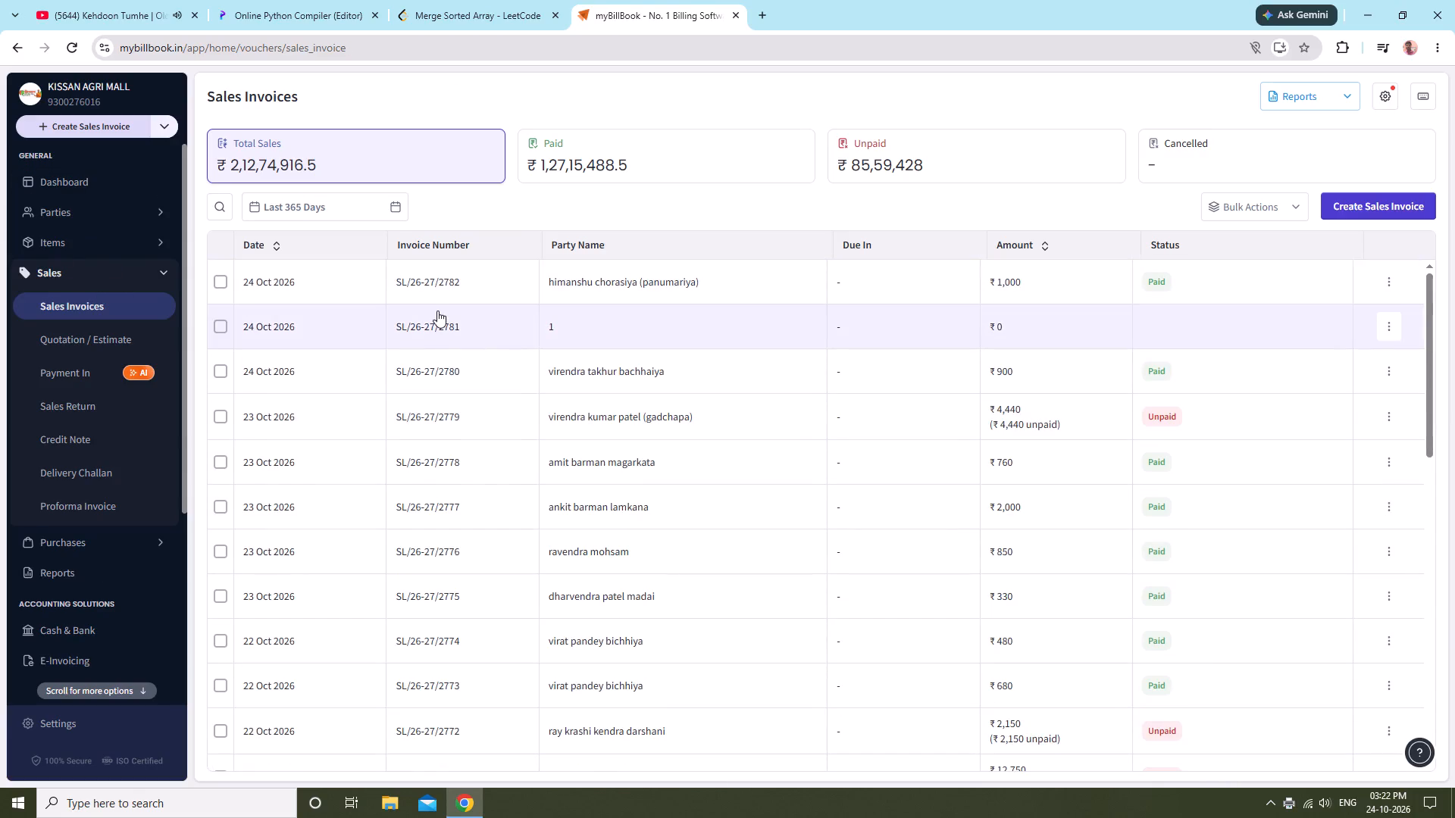
left_click(437, 311)
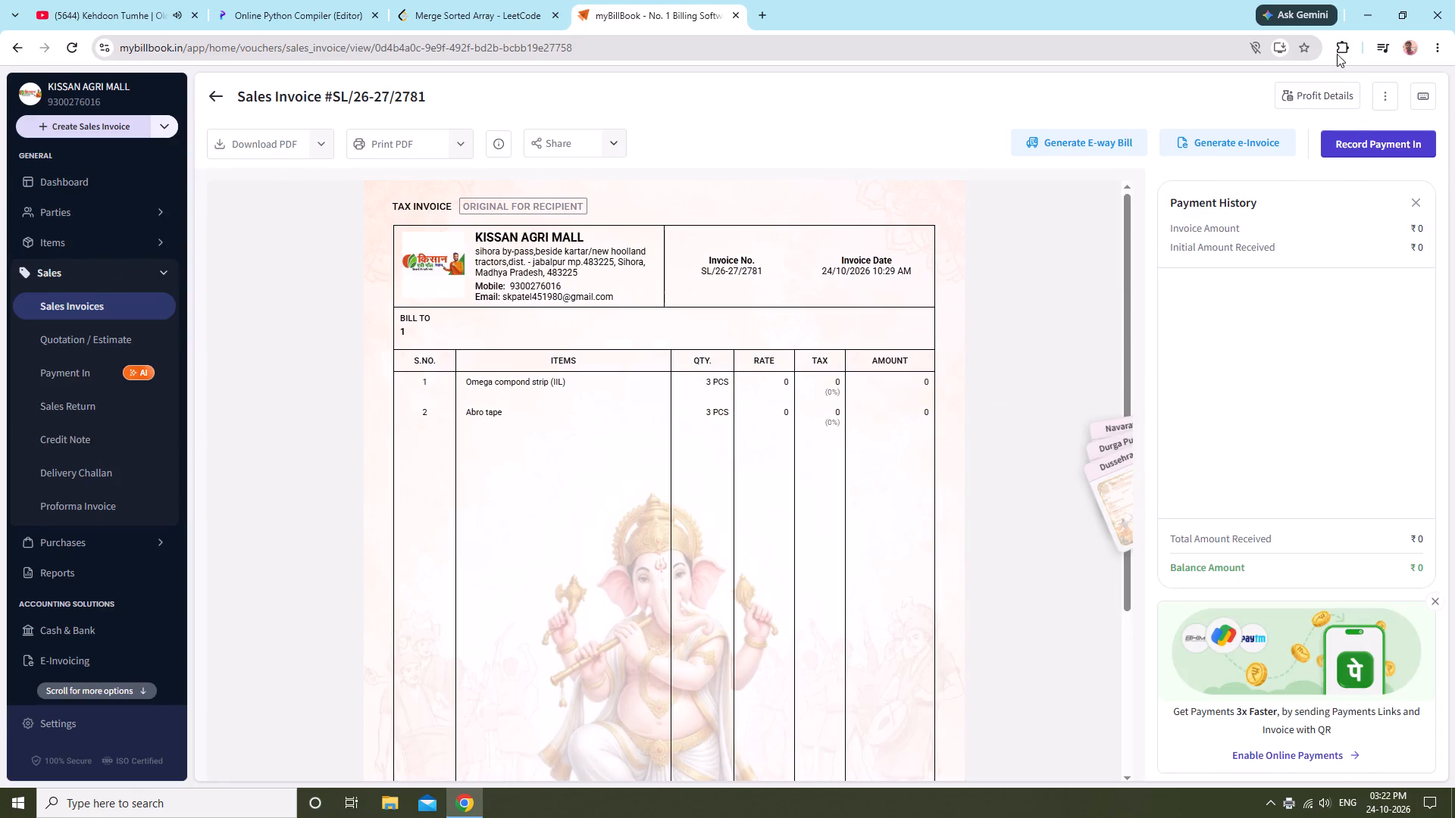
left_click(1381, 91)
left_click(1365, 121)
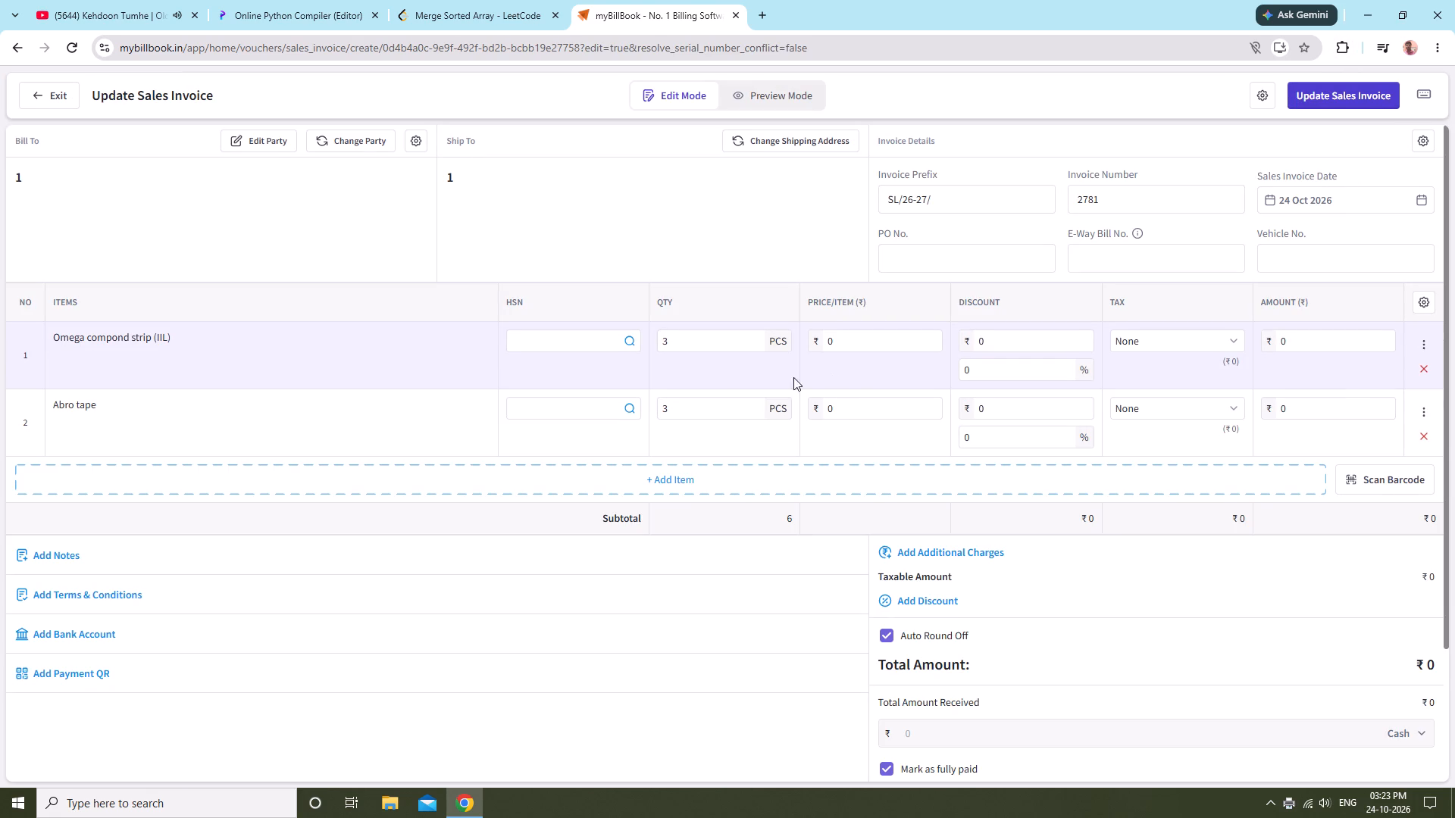
Change the invoice's Bill To party from 1 to the existing Bagheli customer whose name is listed in capital letters.
left_click(286, 143)
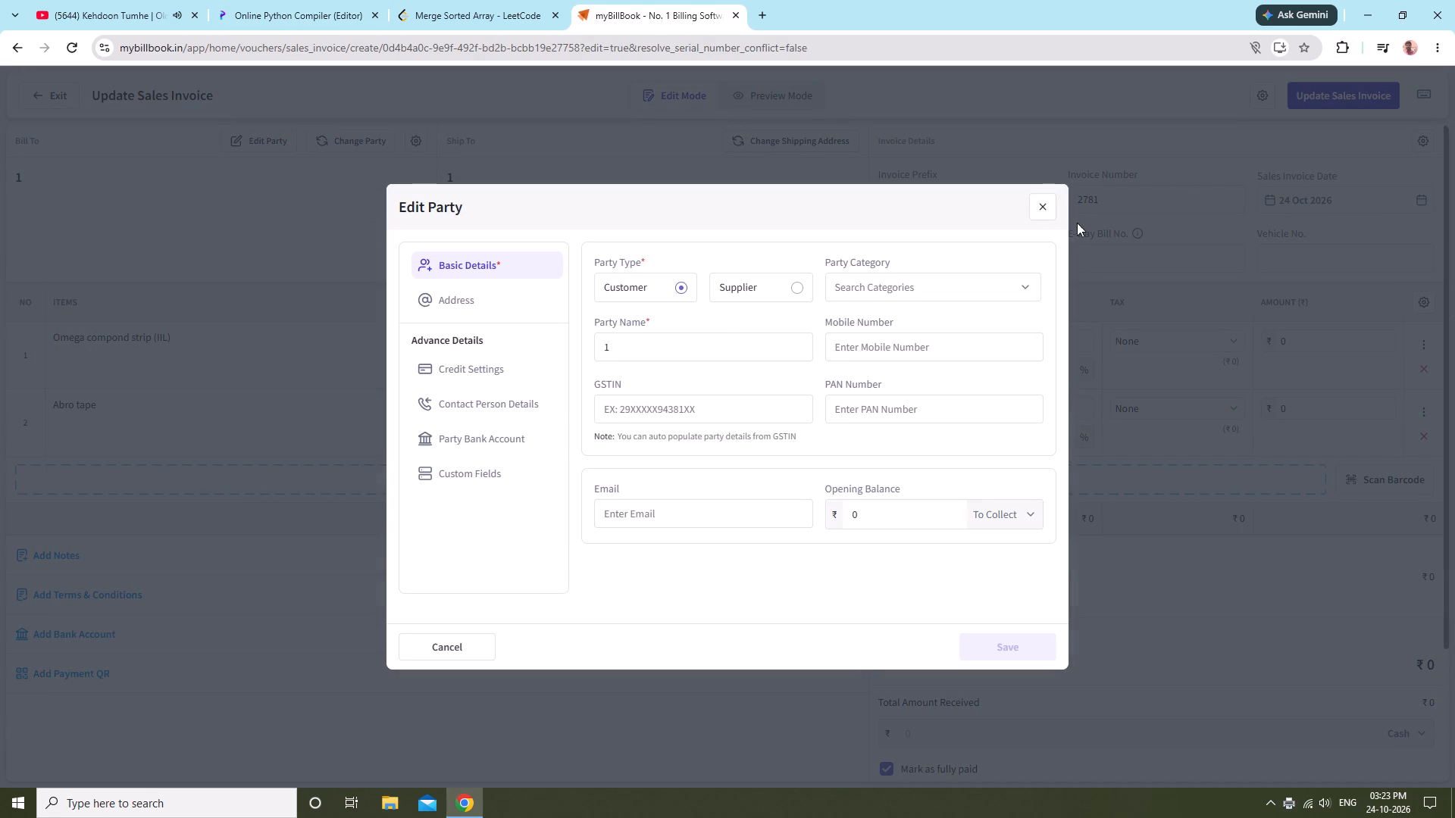
left_click(1031, 209)
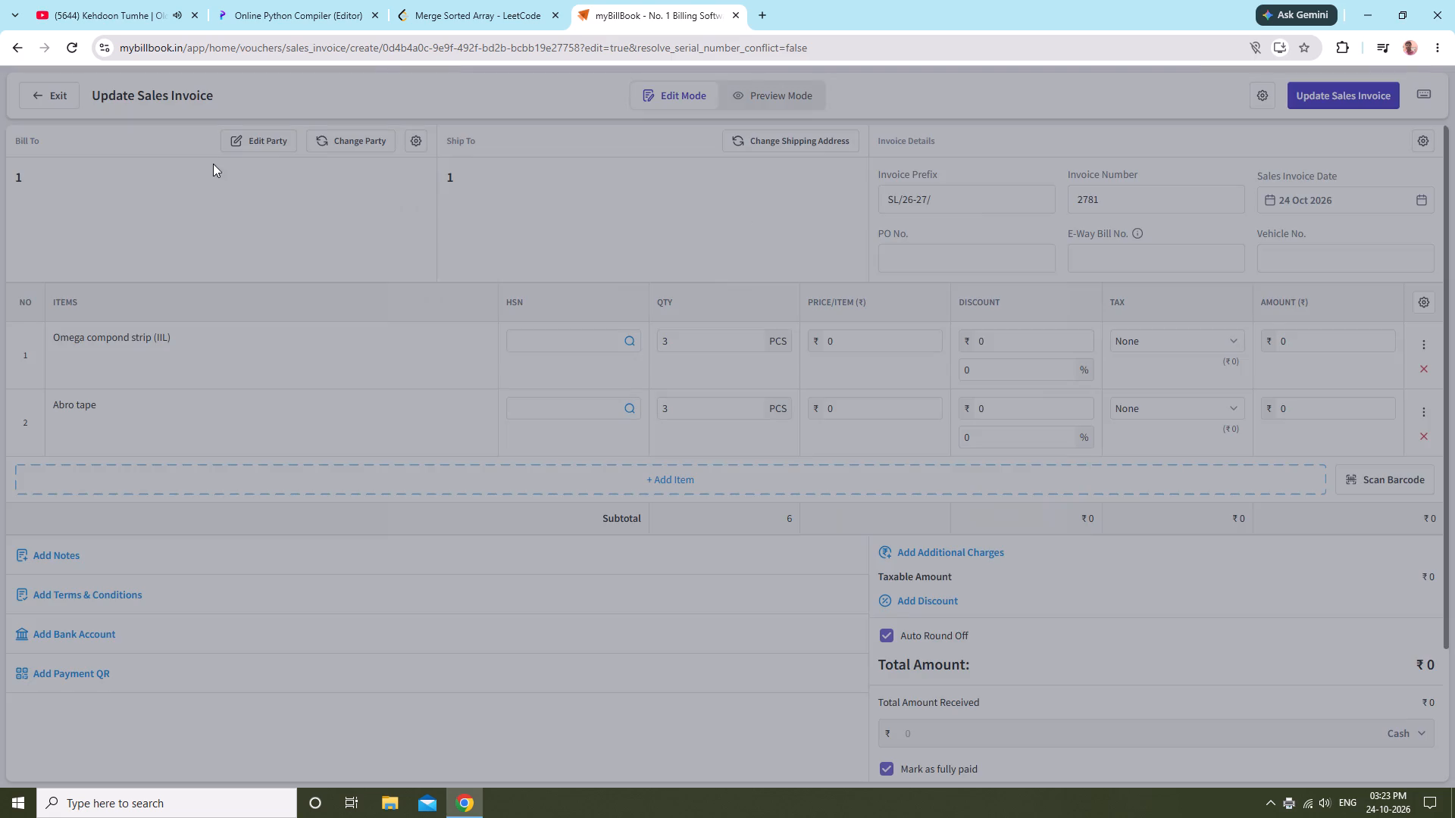
left_click(322, 137)
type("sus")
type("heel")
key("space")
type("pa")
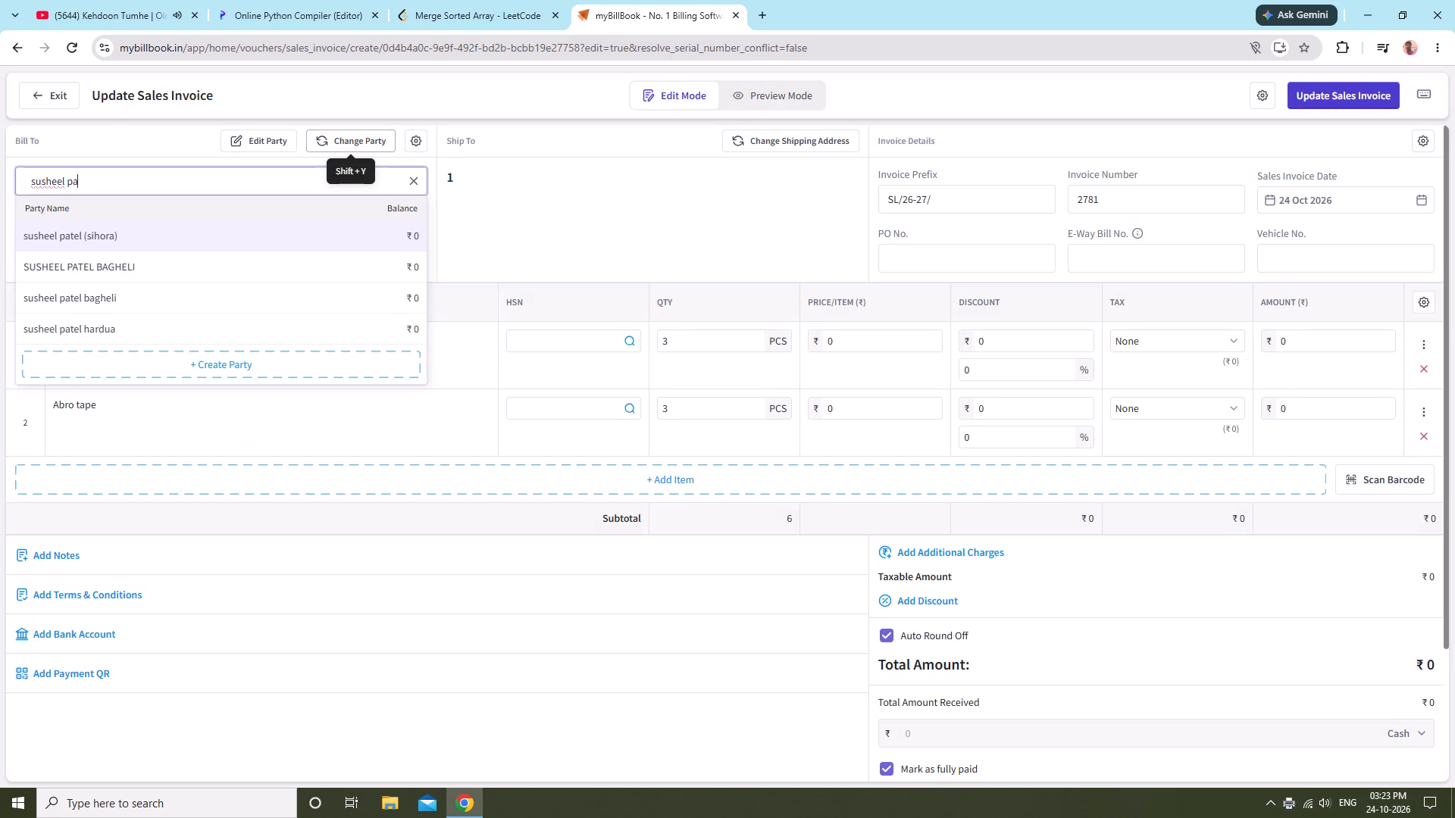
left_click(288, 274)
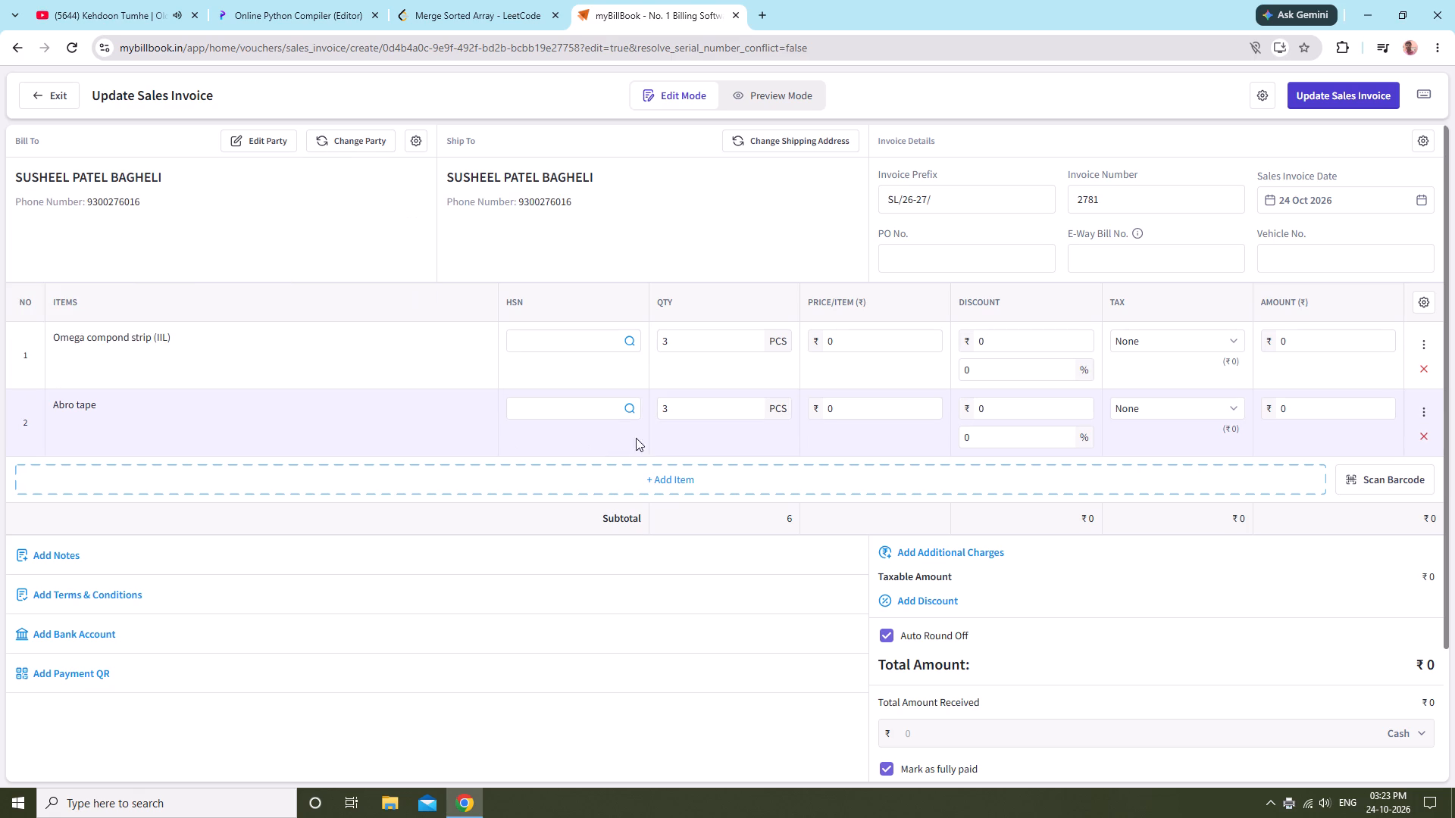
Open the price per item of Omega compond strip (IIL) for editing.
left_click(904, 342)
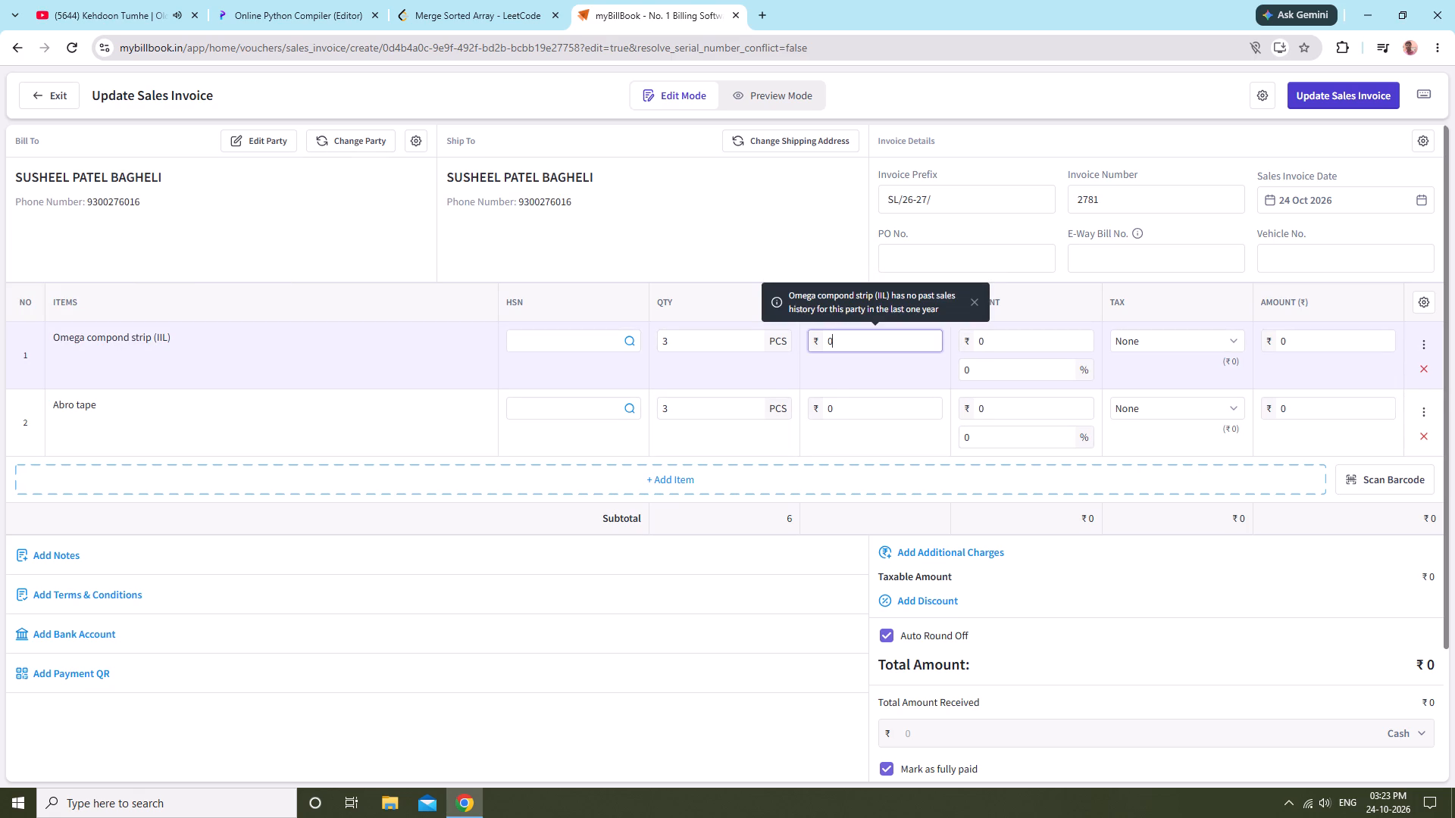
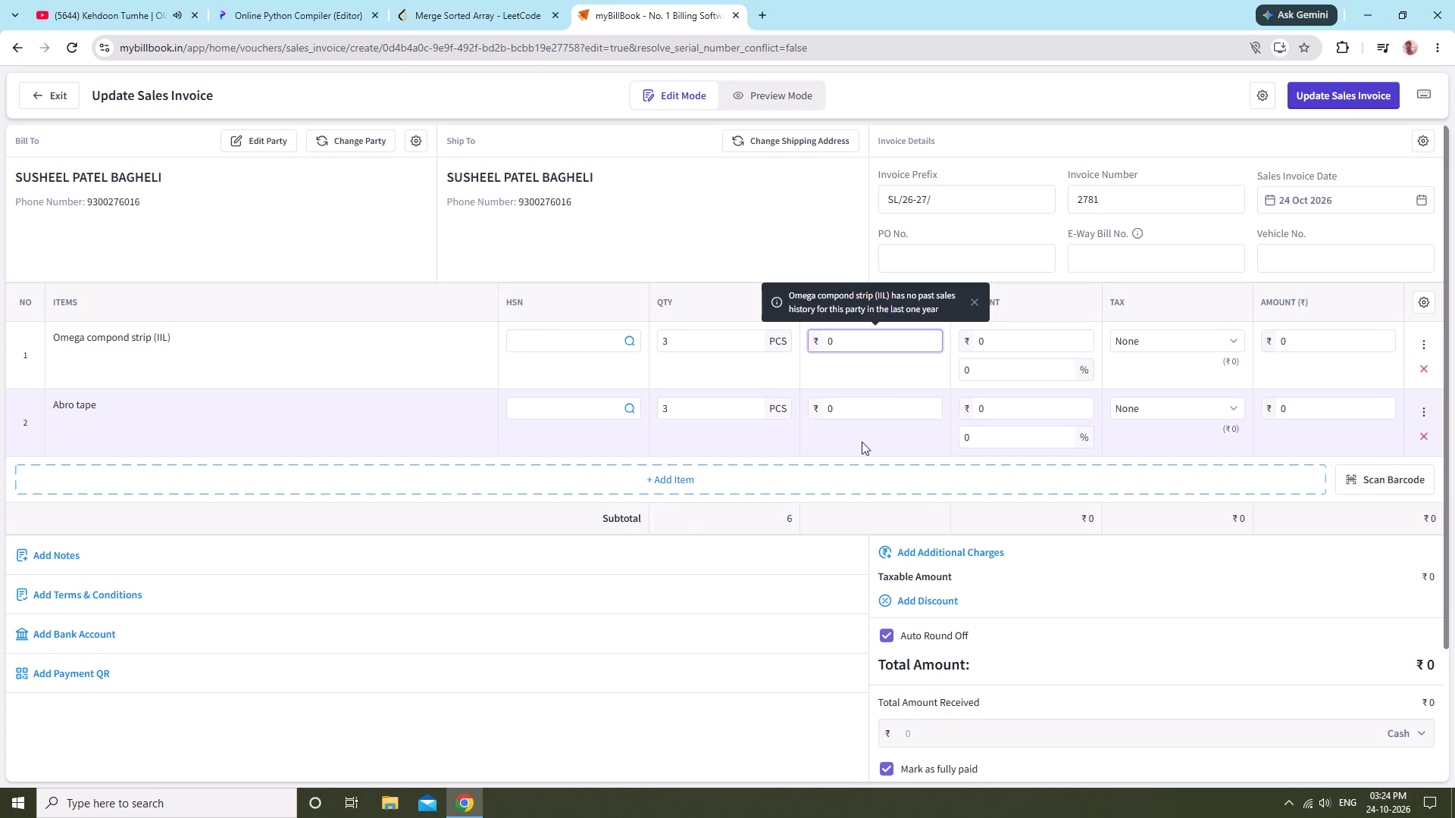
Look up the sales price of Omega compond strip (IIL) in the item list and set its price per item to 215.
left_click(448, 258)
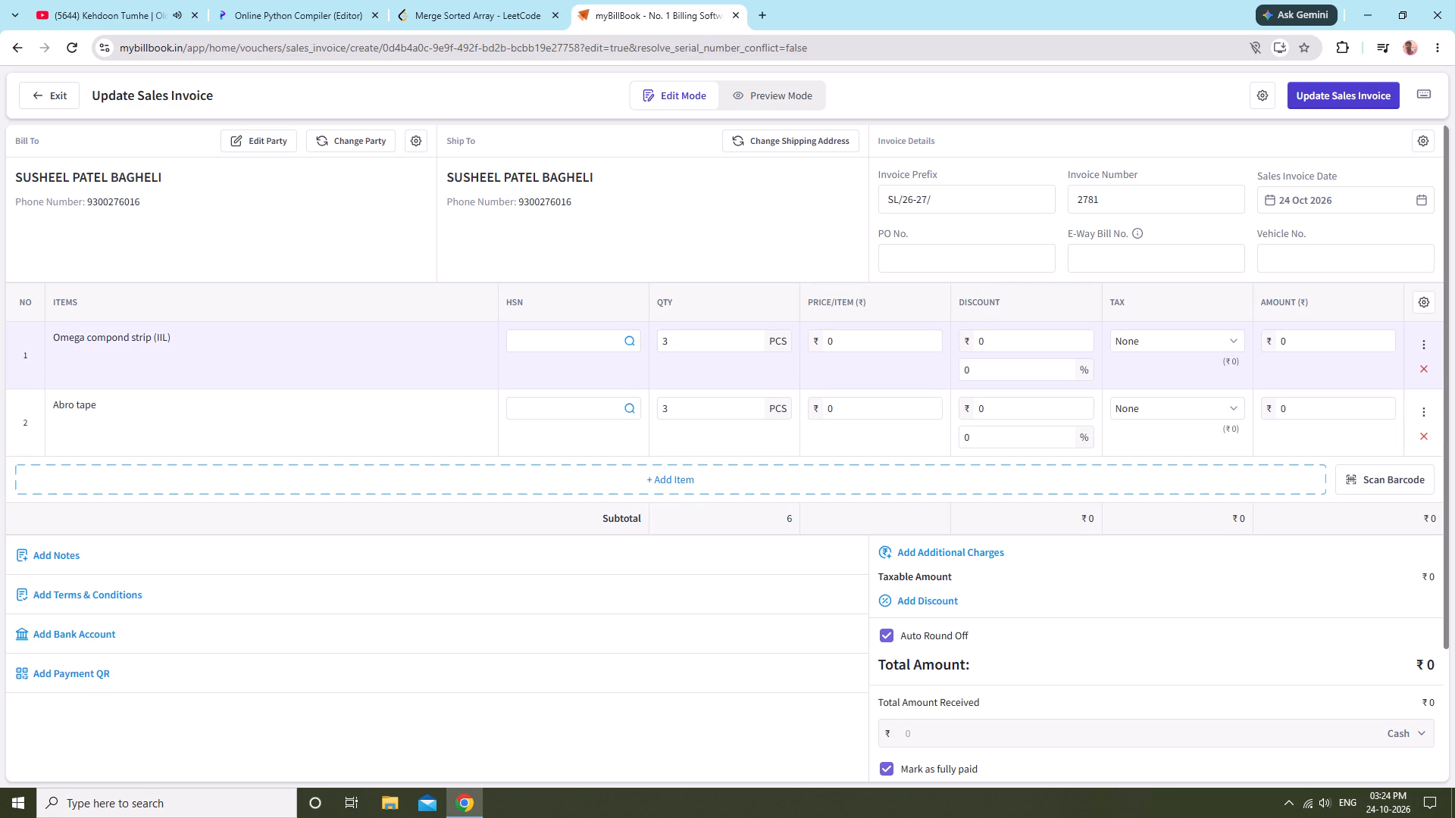
left_click_drag(862, 328, 870, 332)
left_click(876, 335)
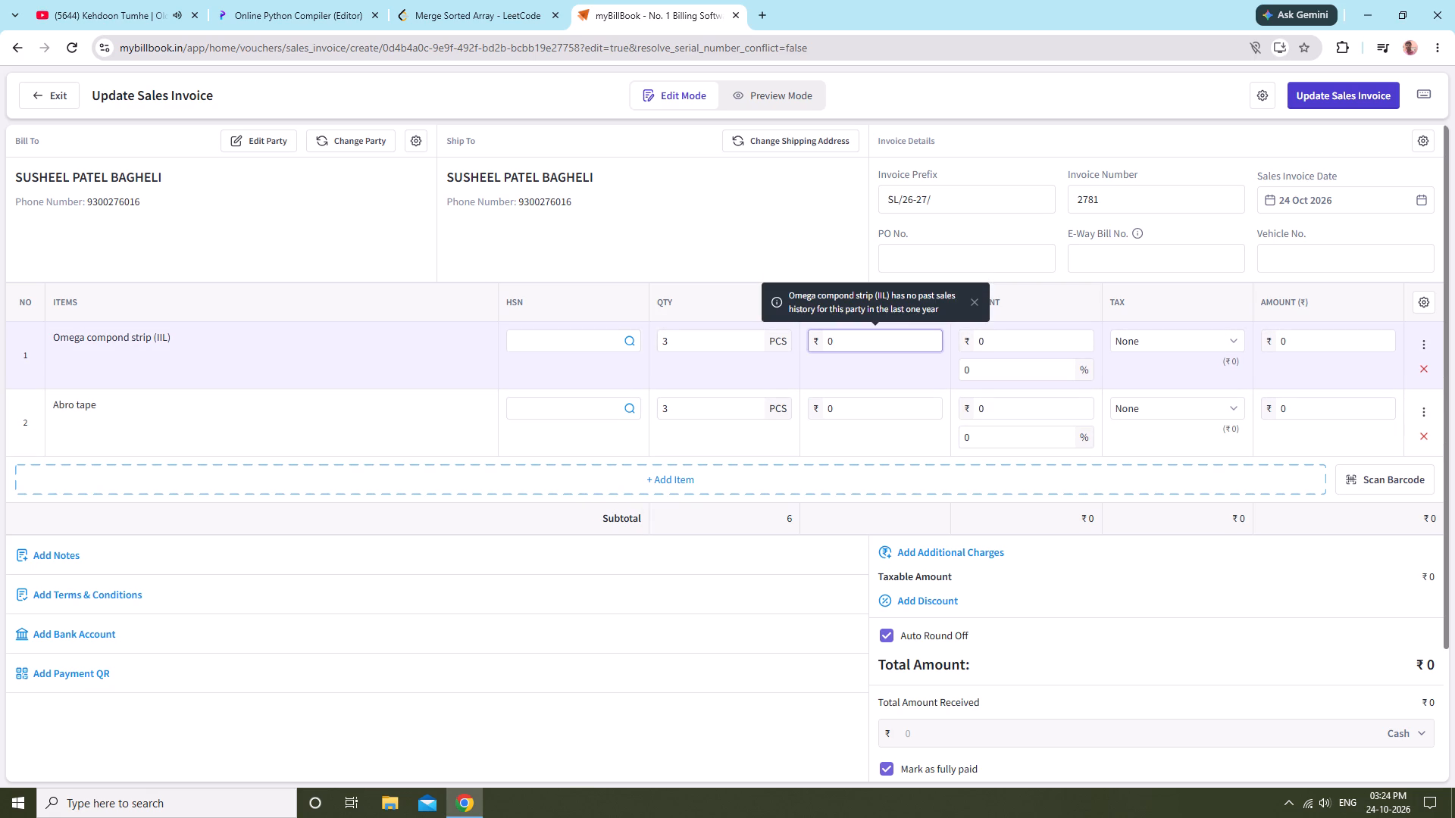
left_click(458, 465)
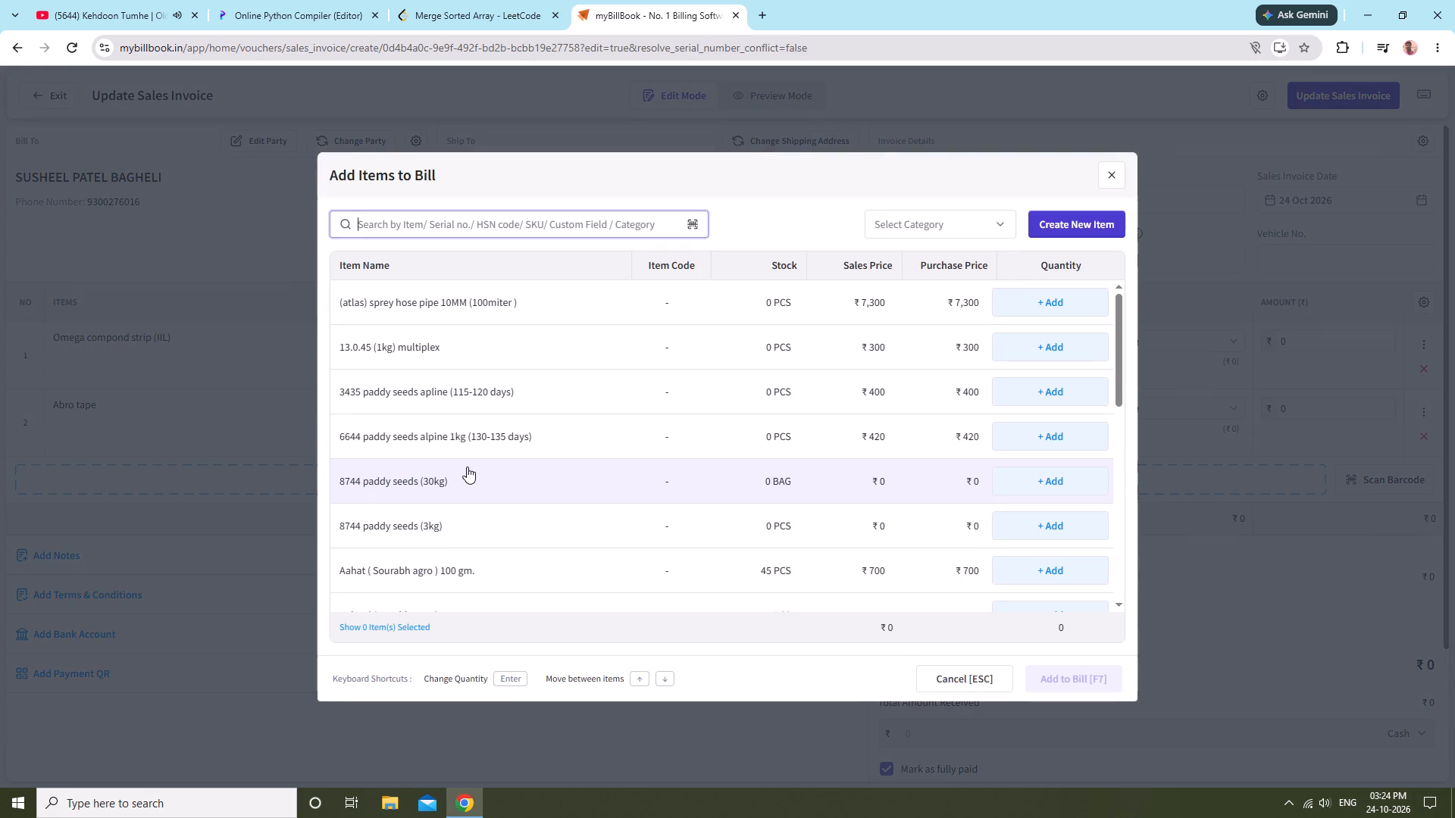
type("ome")
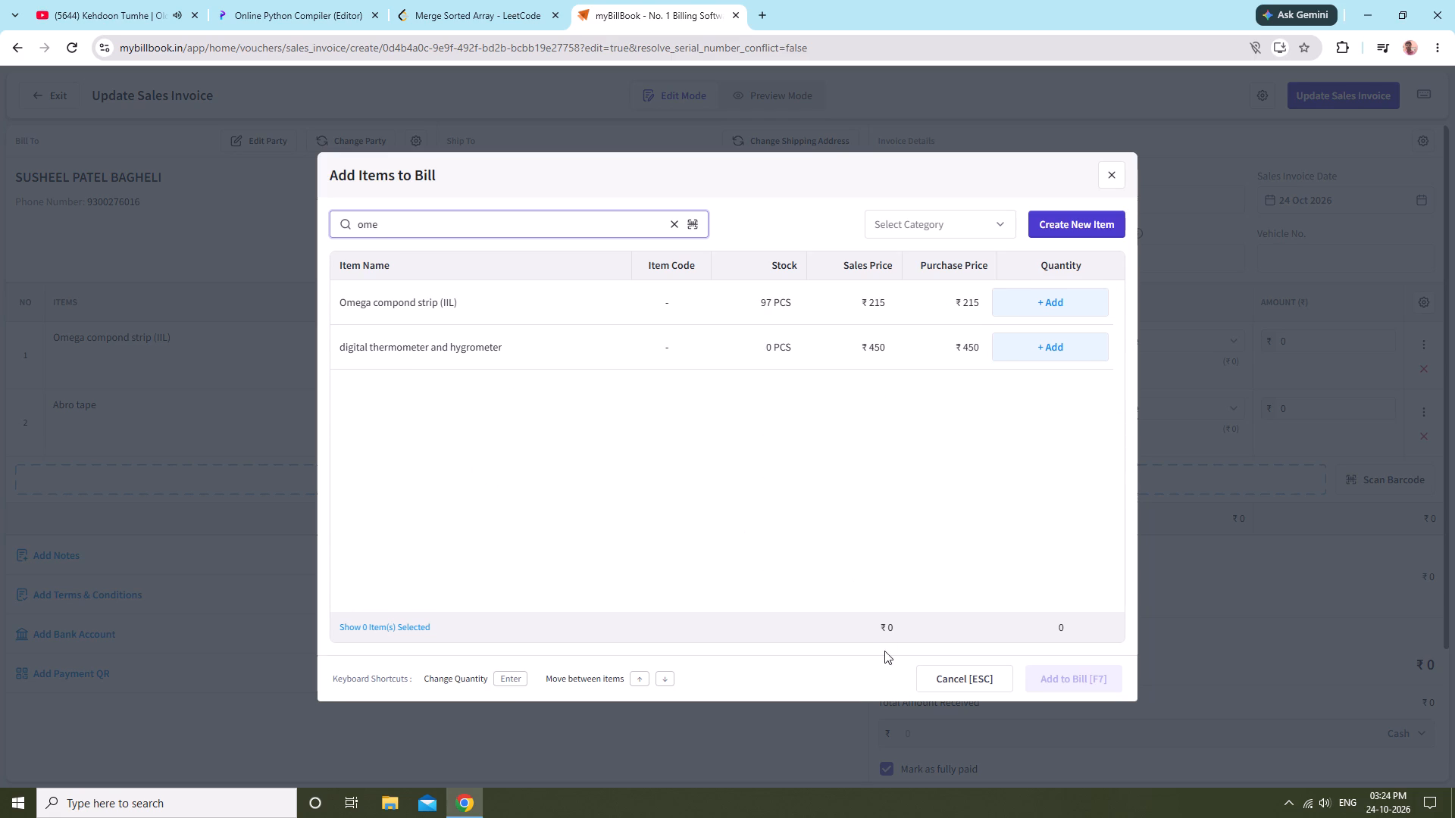
left_click(947, 671)
left_click(840, 339)
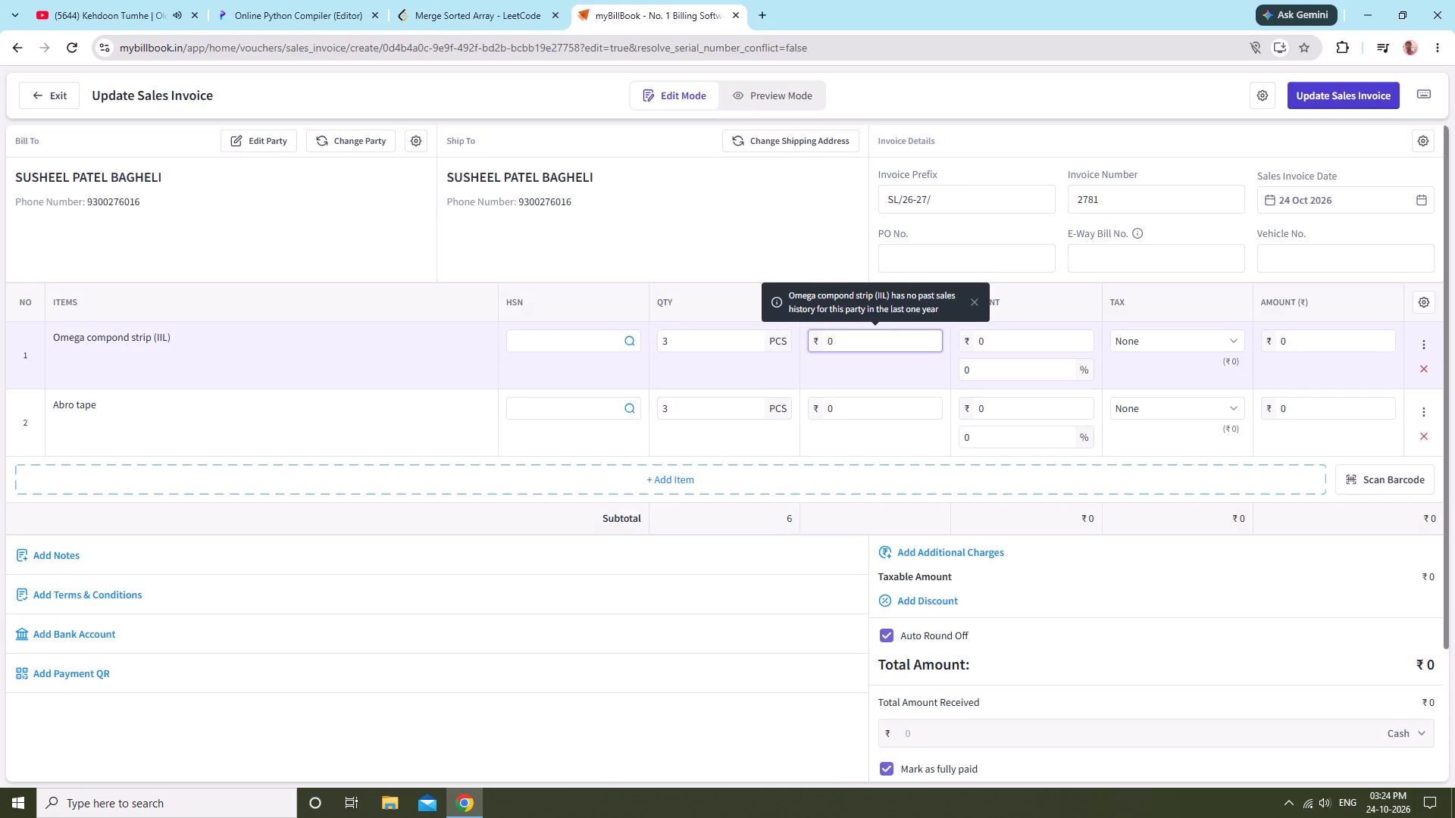
type("2154")
key("BackSpace")
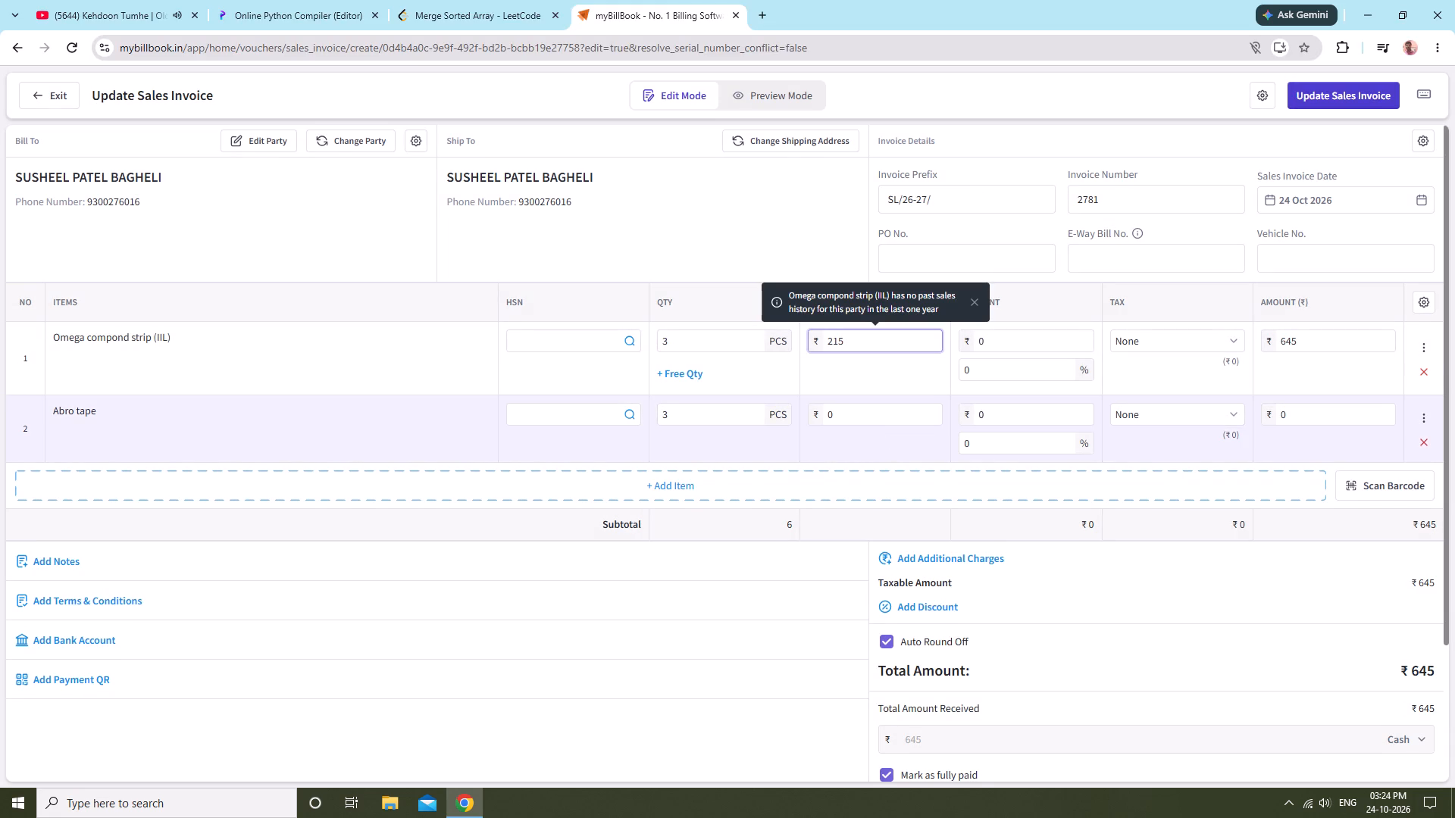
Look up the sales price of Abro tape in the item list and set its price per item to 20.
left_click(703, 498)
type("abro")
key("BackSpace")
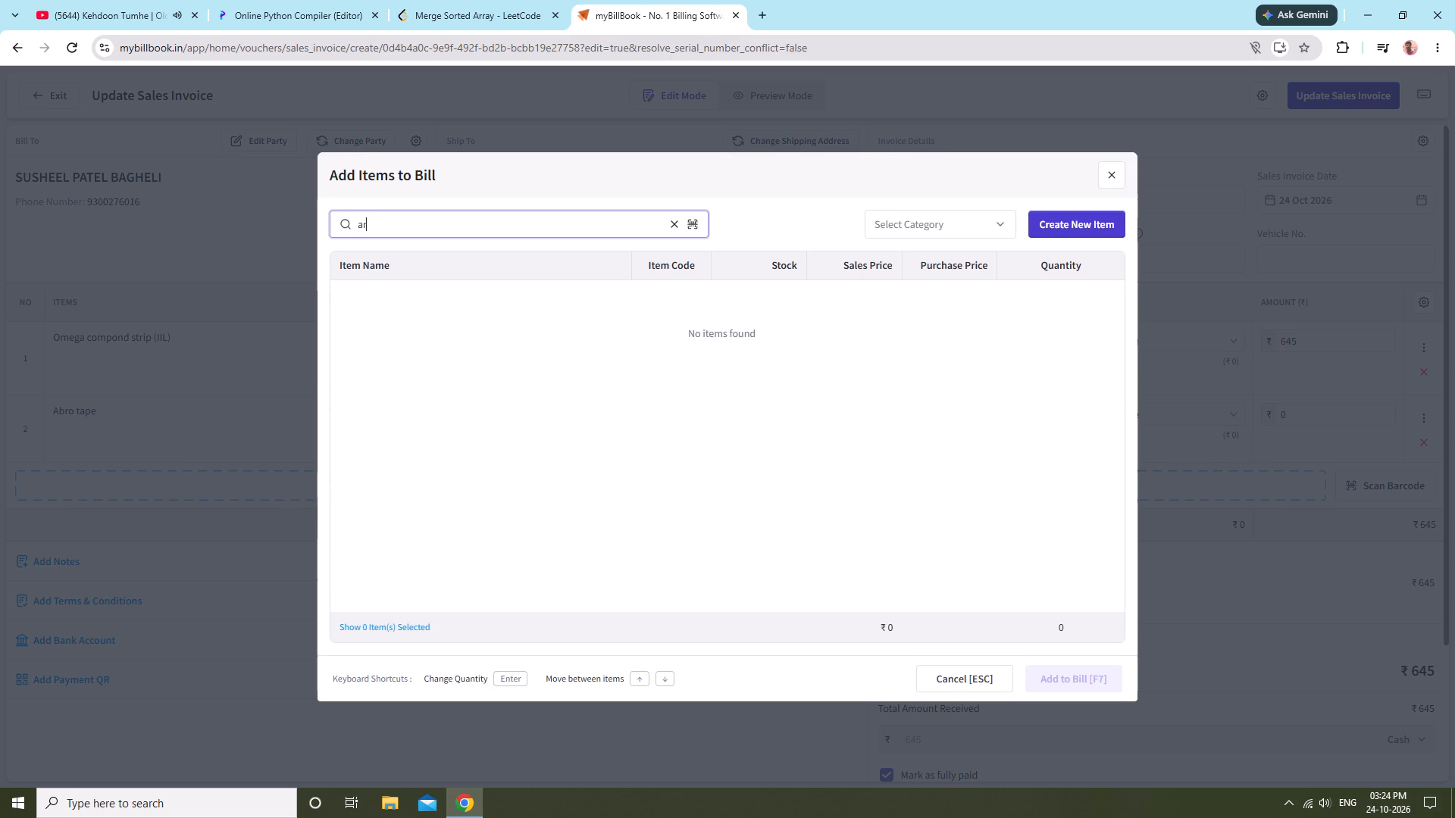
key("BackSpace")
key("BackSpace")
type("abro")
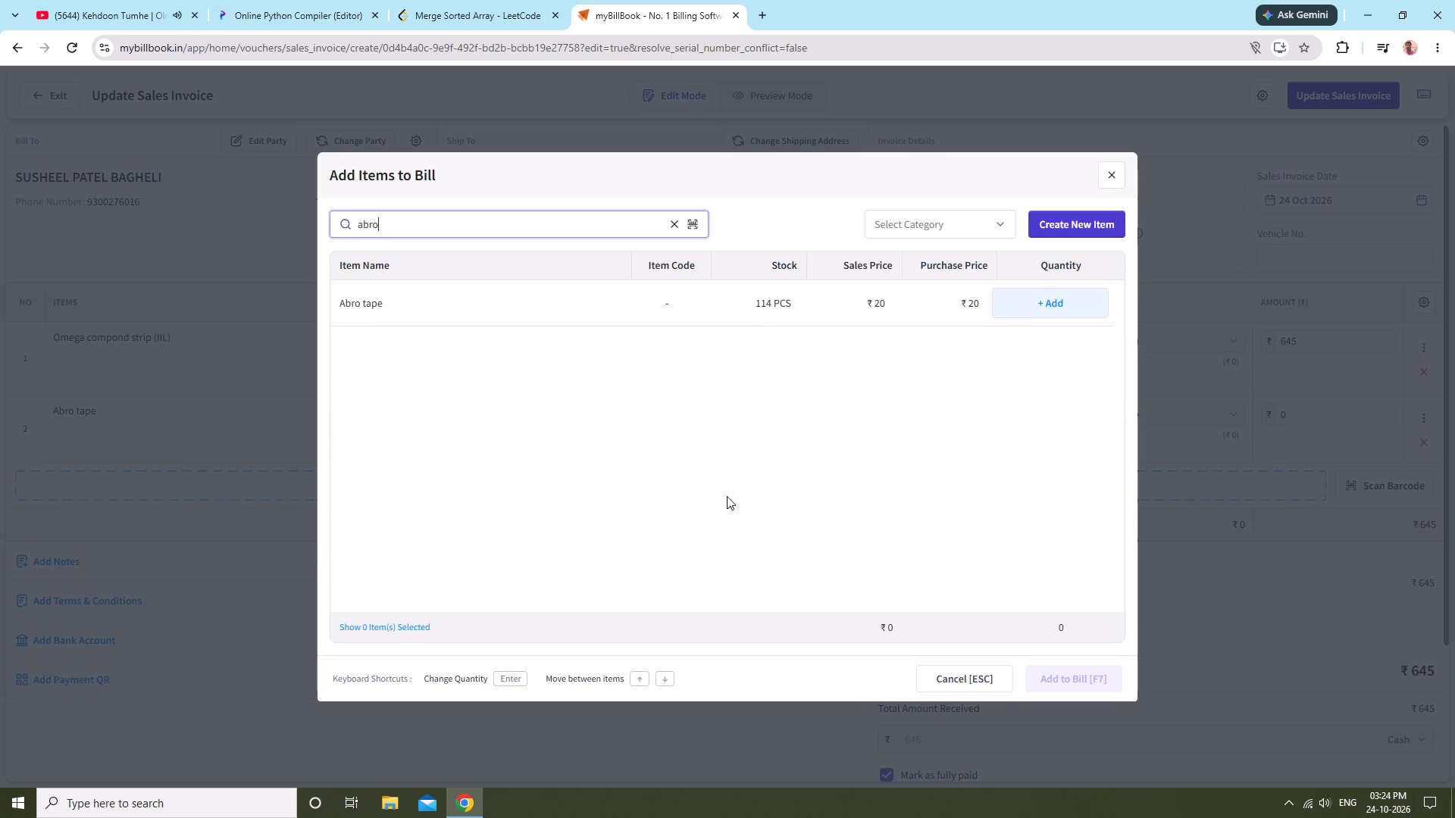
left_click(1128, 178)
left_click(1115, 173)
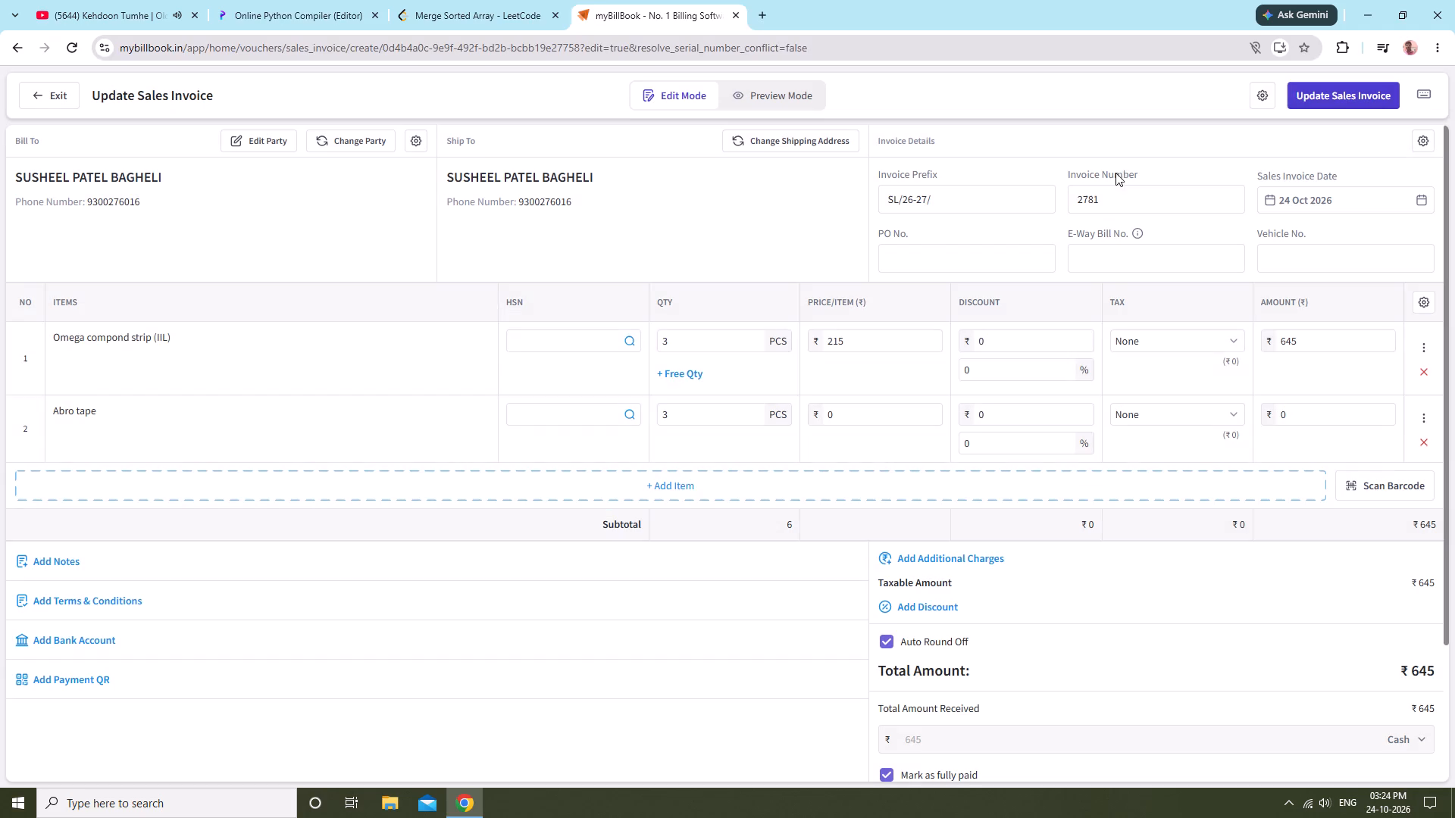
left_click(912, 417)
type("20")
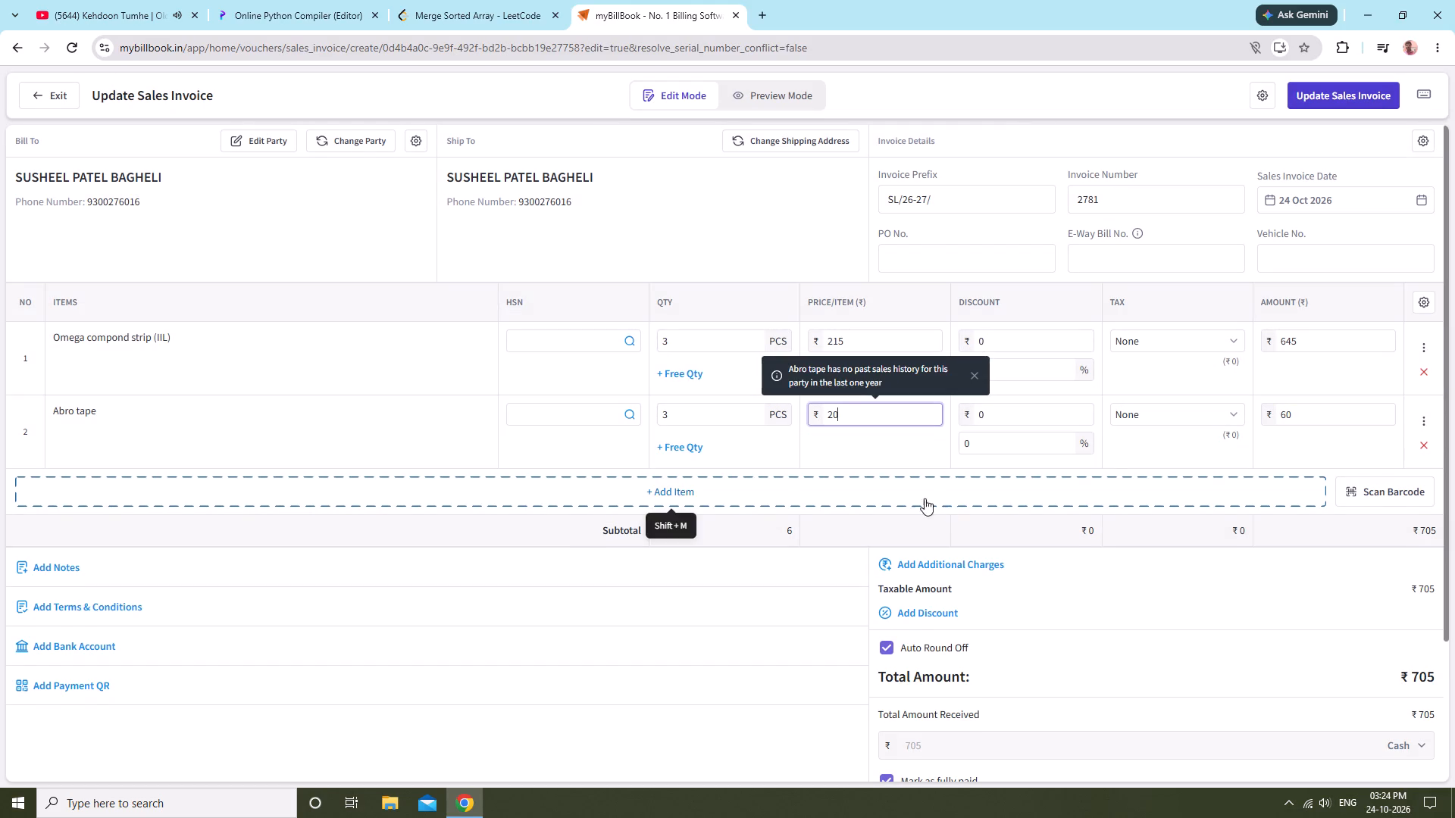
Check the completed invoice and save the updated sales invoice.
left_click(968, 233)
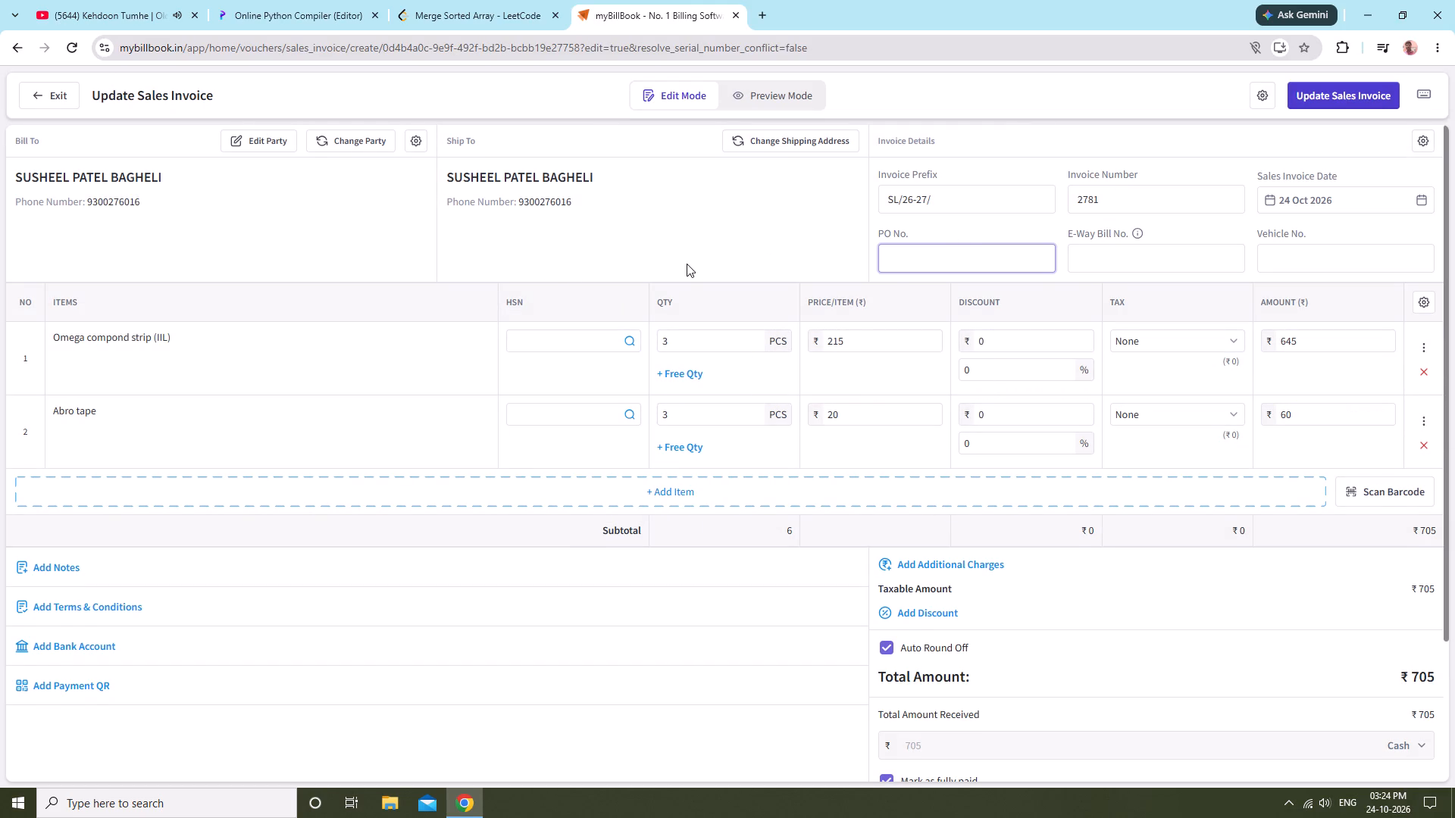
double_click(687, 264)
scroll(593, 468, "down", 2)
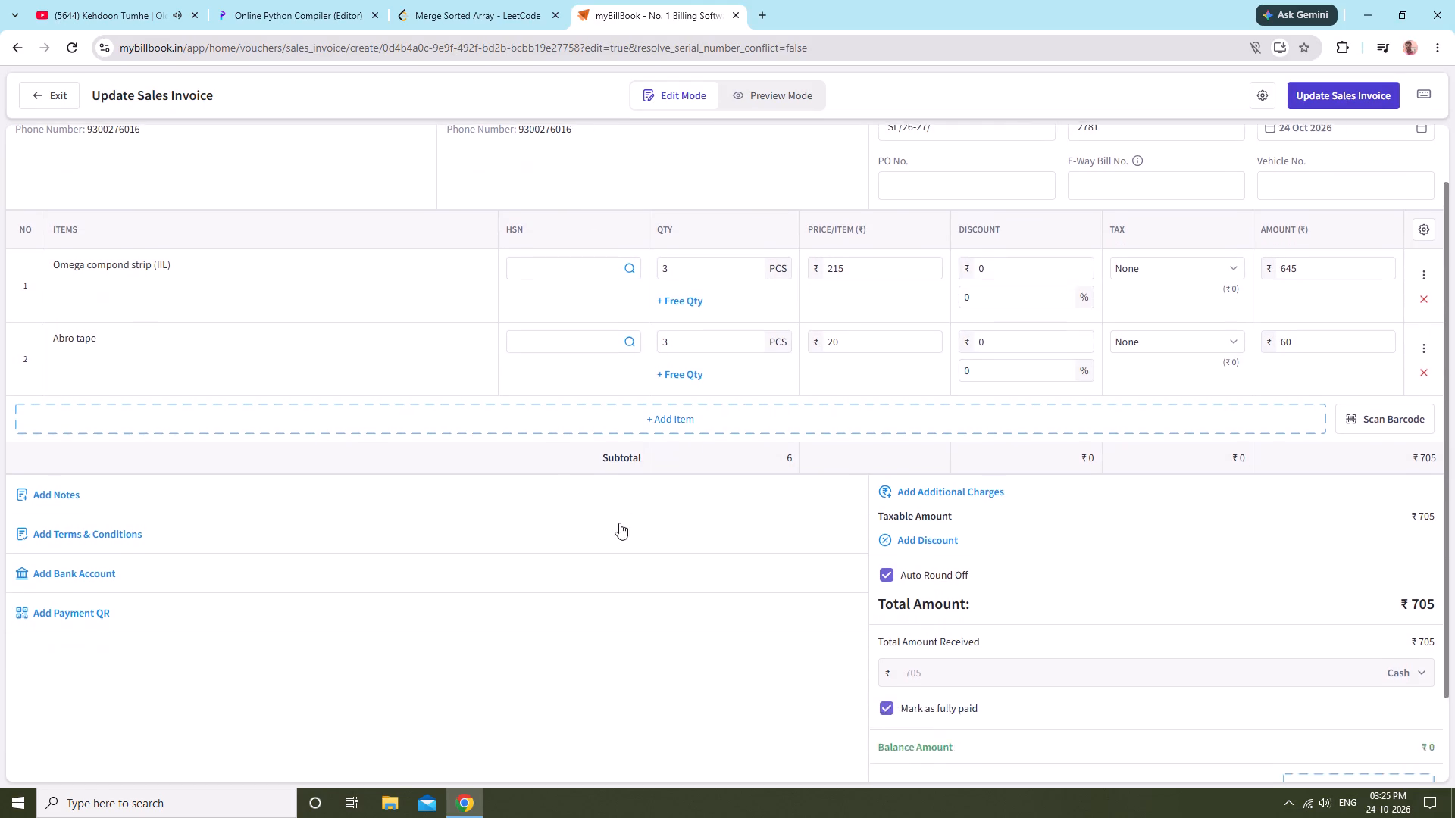
scroll(619, 523, "down", 1)
left_click(1332, 99)
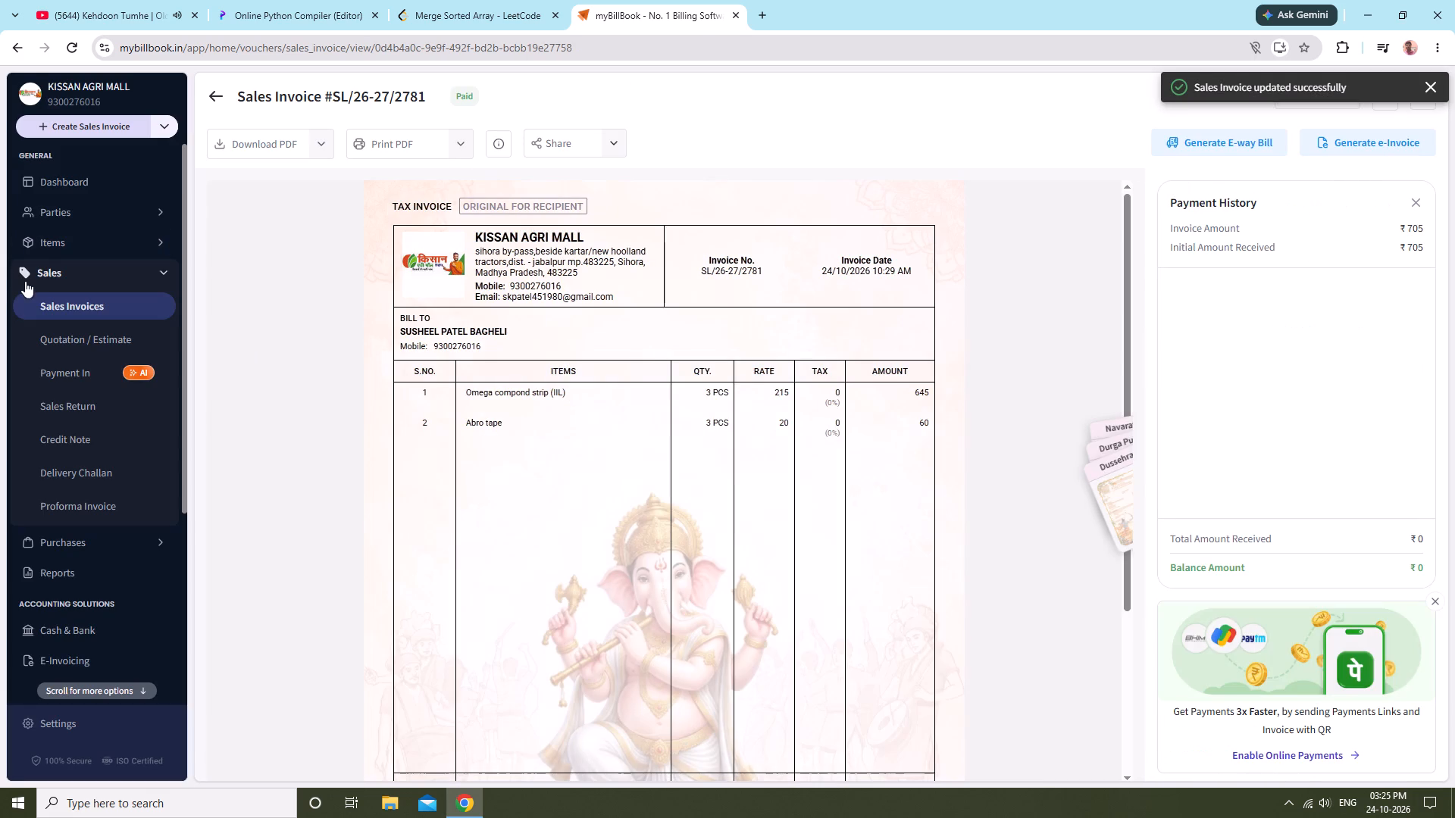
Return to the sales invoices list, filter it to Today, and open invoice SL/26-27/2781 to review its contents.
left_click(57, 270)
left_click(358, 201)
left_click(358, 232)
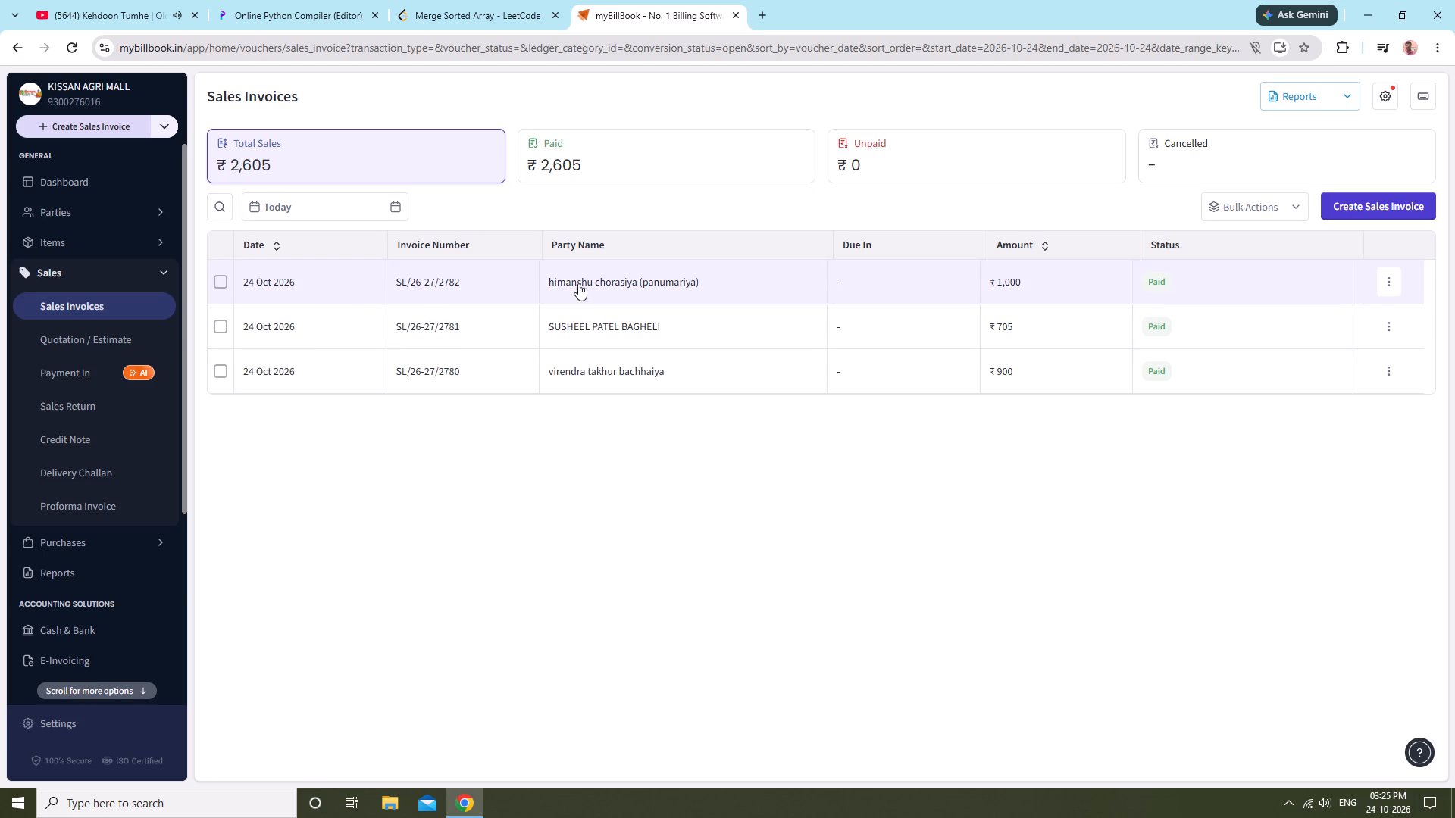
left_click(656, 317)
scroll(642, 309, "down", 1)
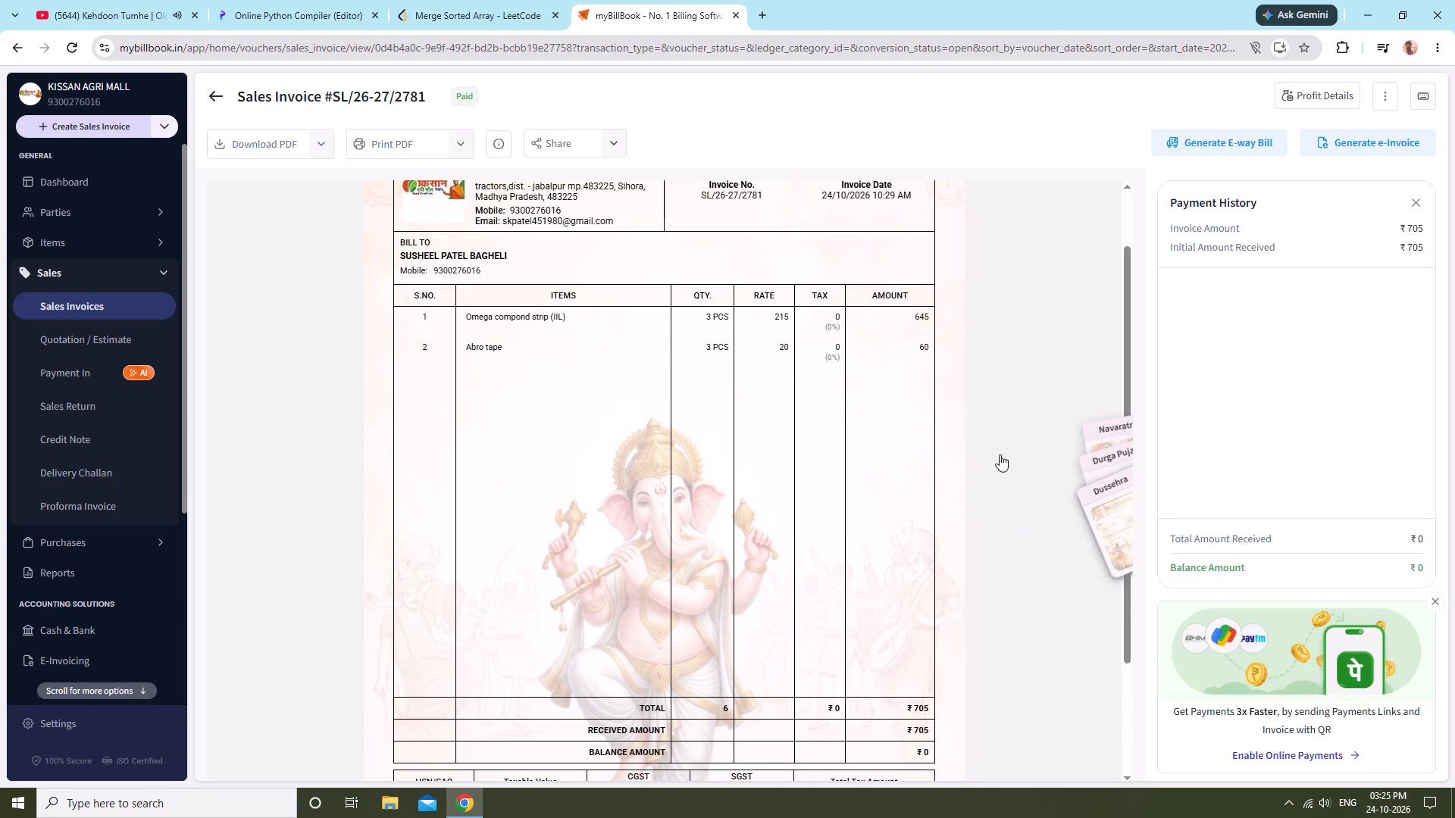
left_click(1006, 371)
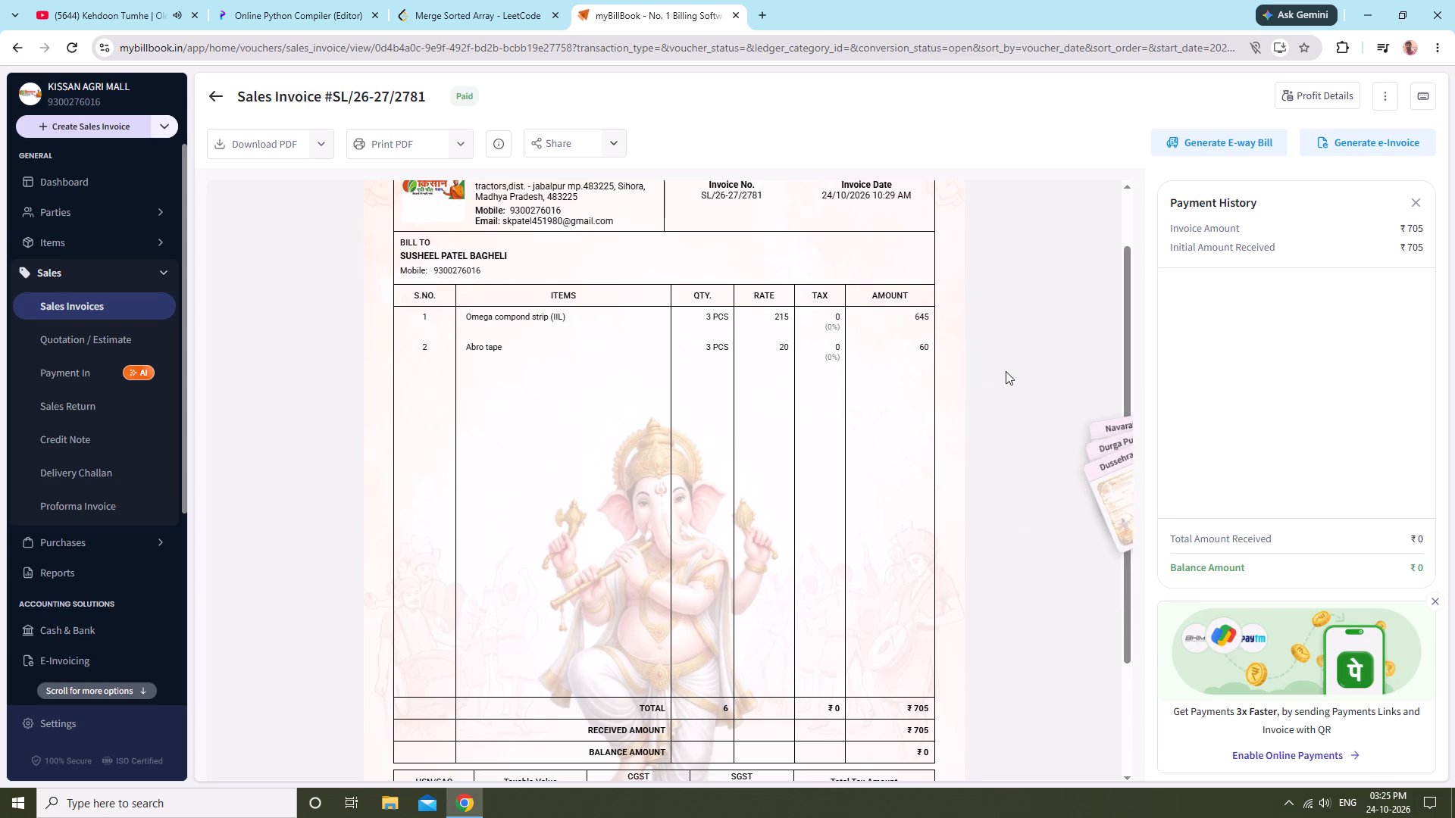
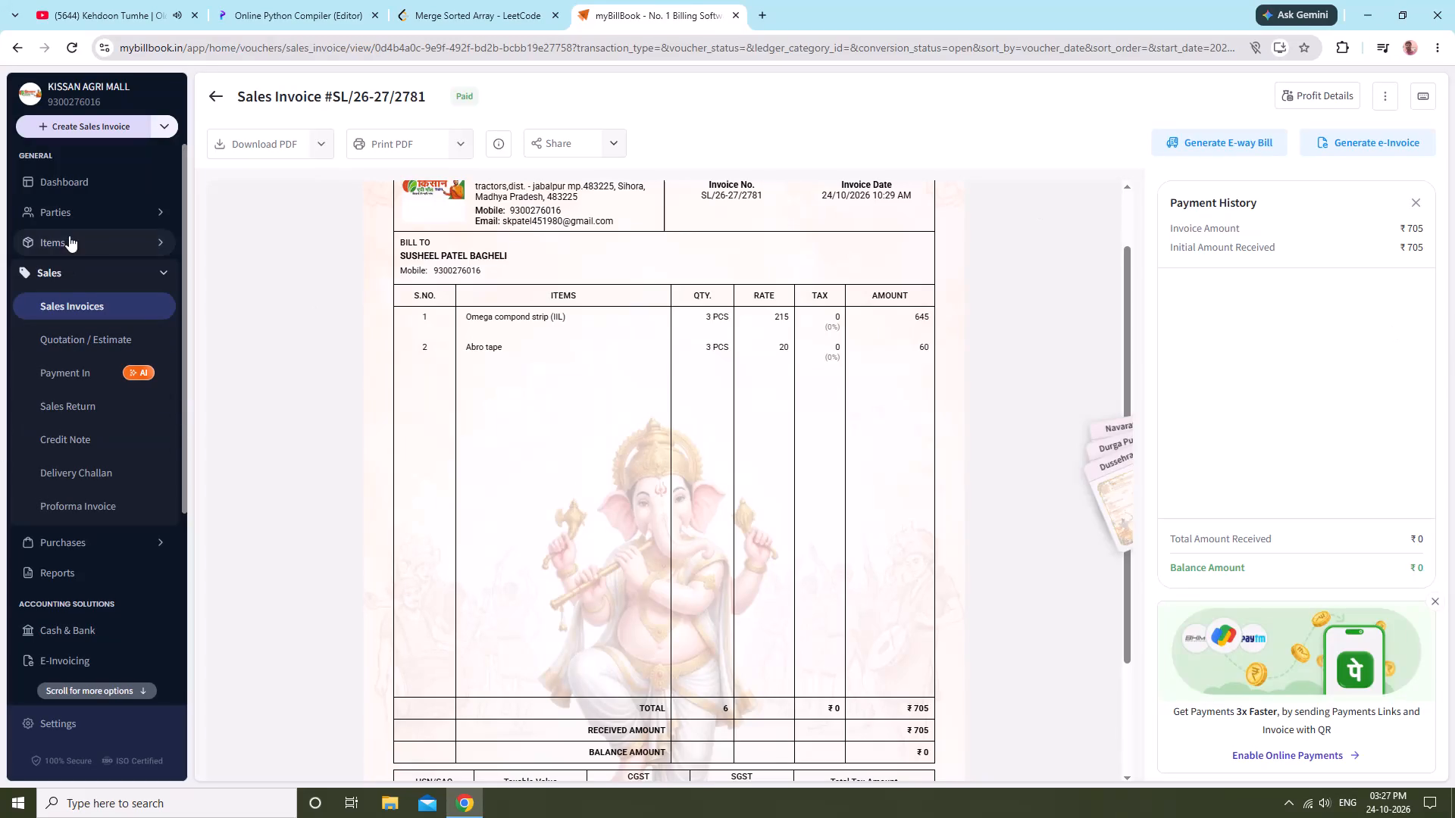
Return to the sales invoices list and open invoice SL/26-27/2766 to review its items and amounts.
left_click(63, 278)
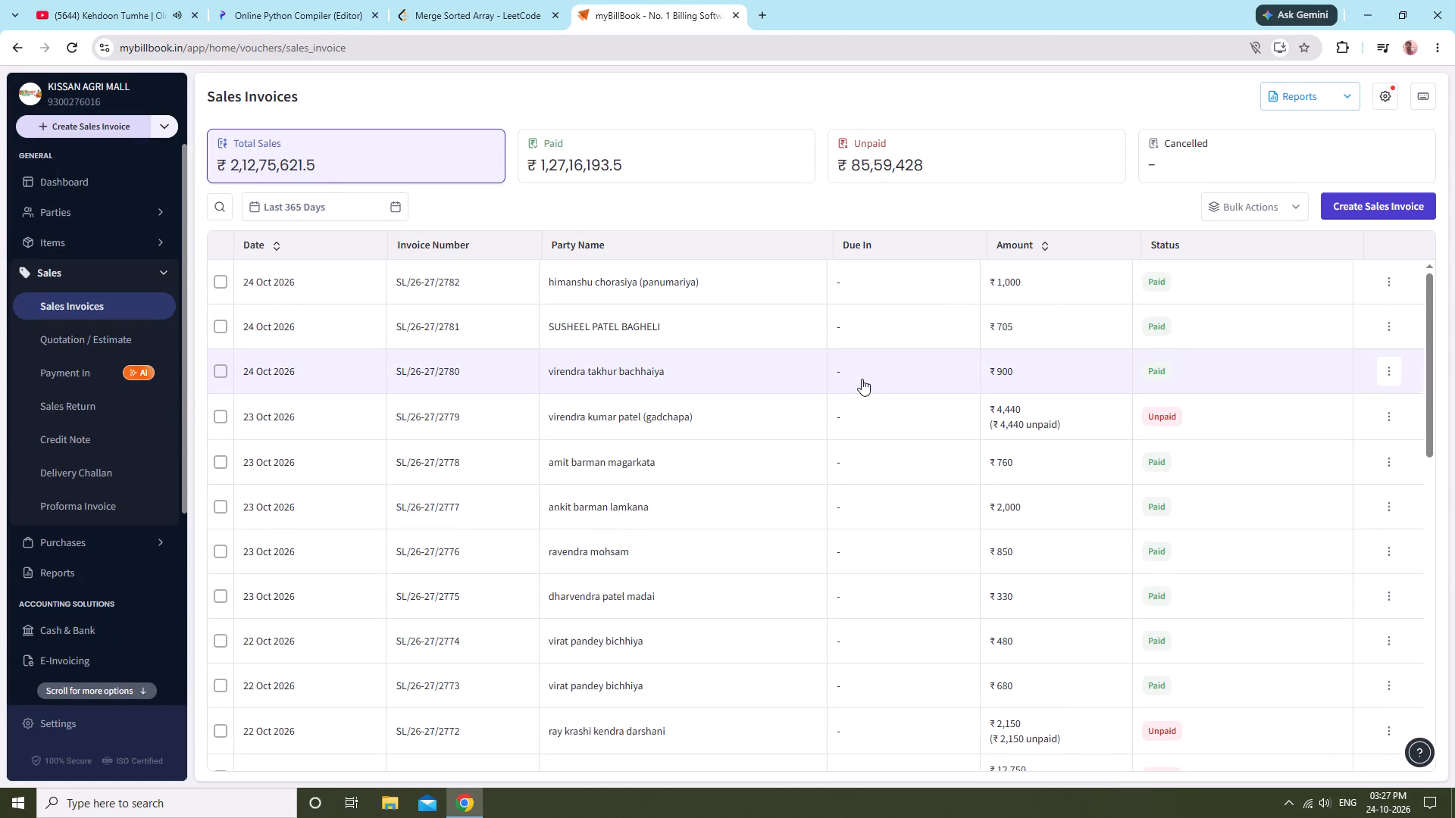
scroll(489, 578, "down", 5)
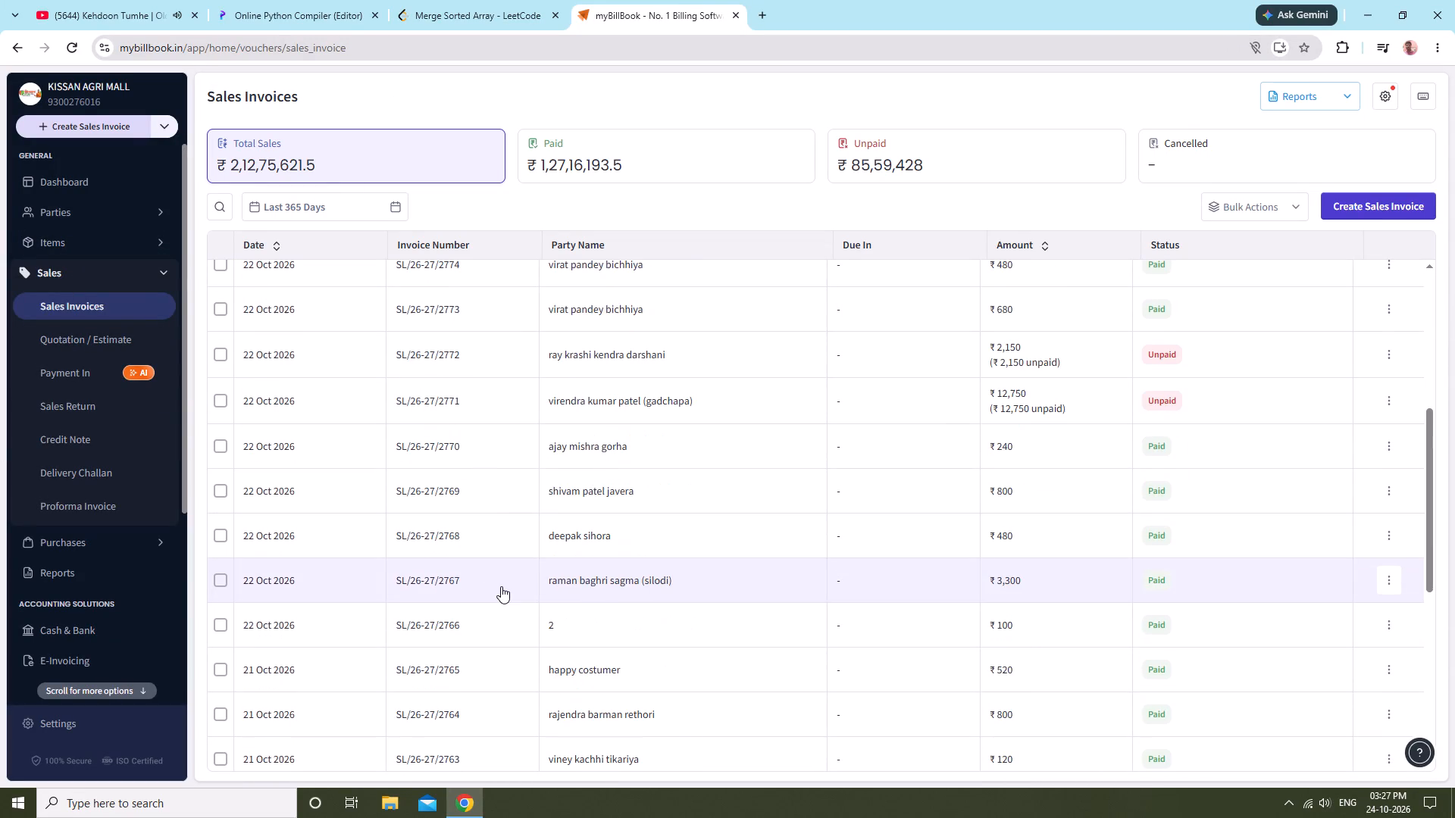
left_click(521, 622)
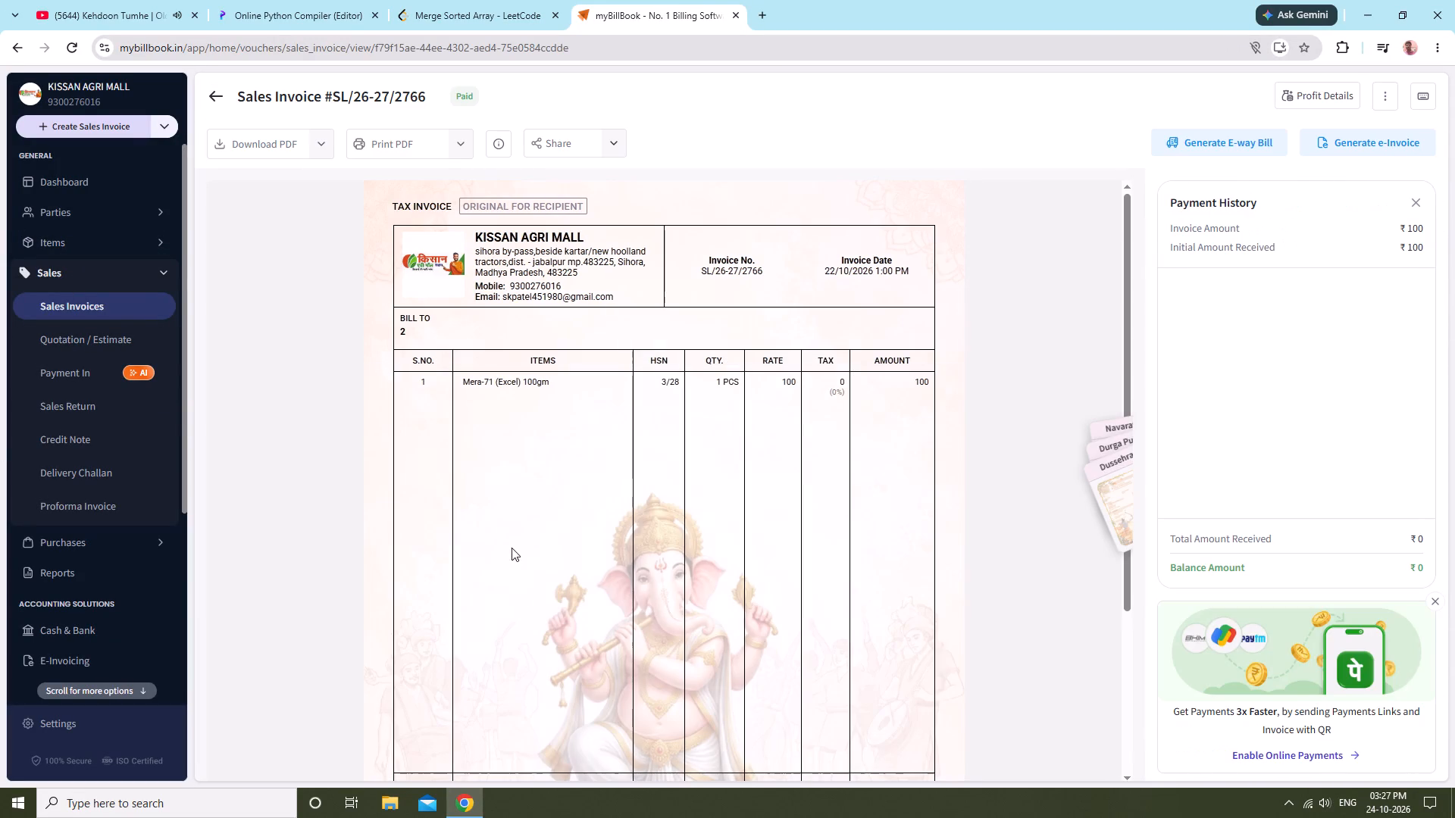
scroll(668, 541, "down", 6)
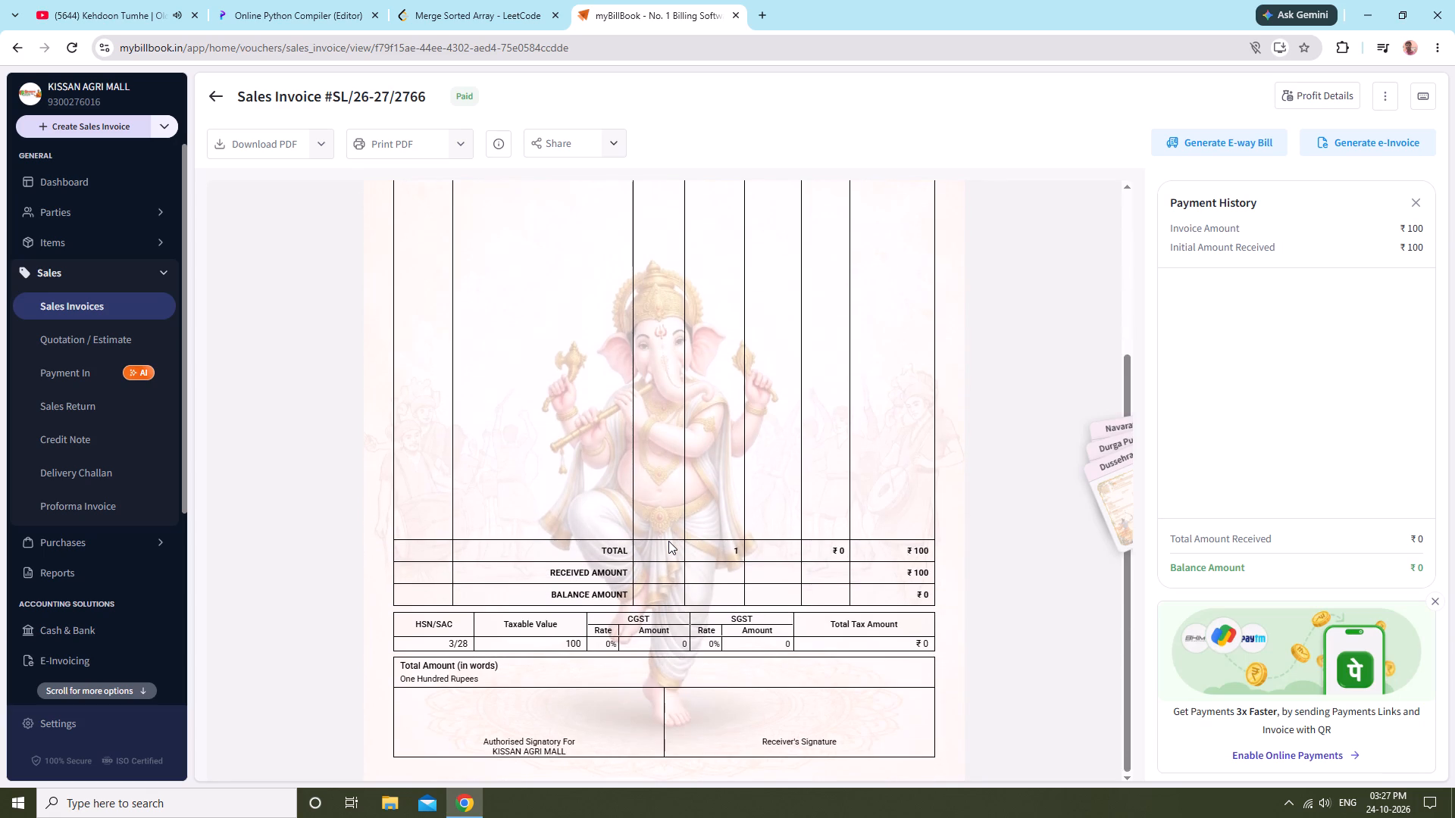
scroll(668, 541, "up", 7)
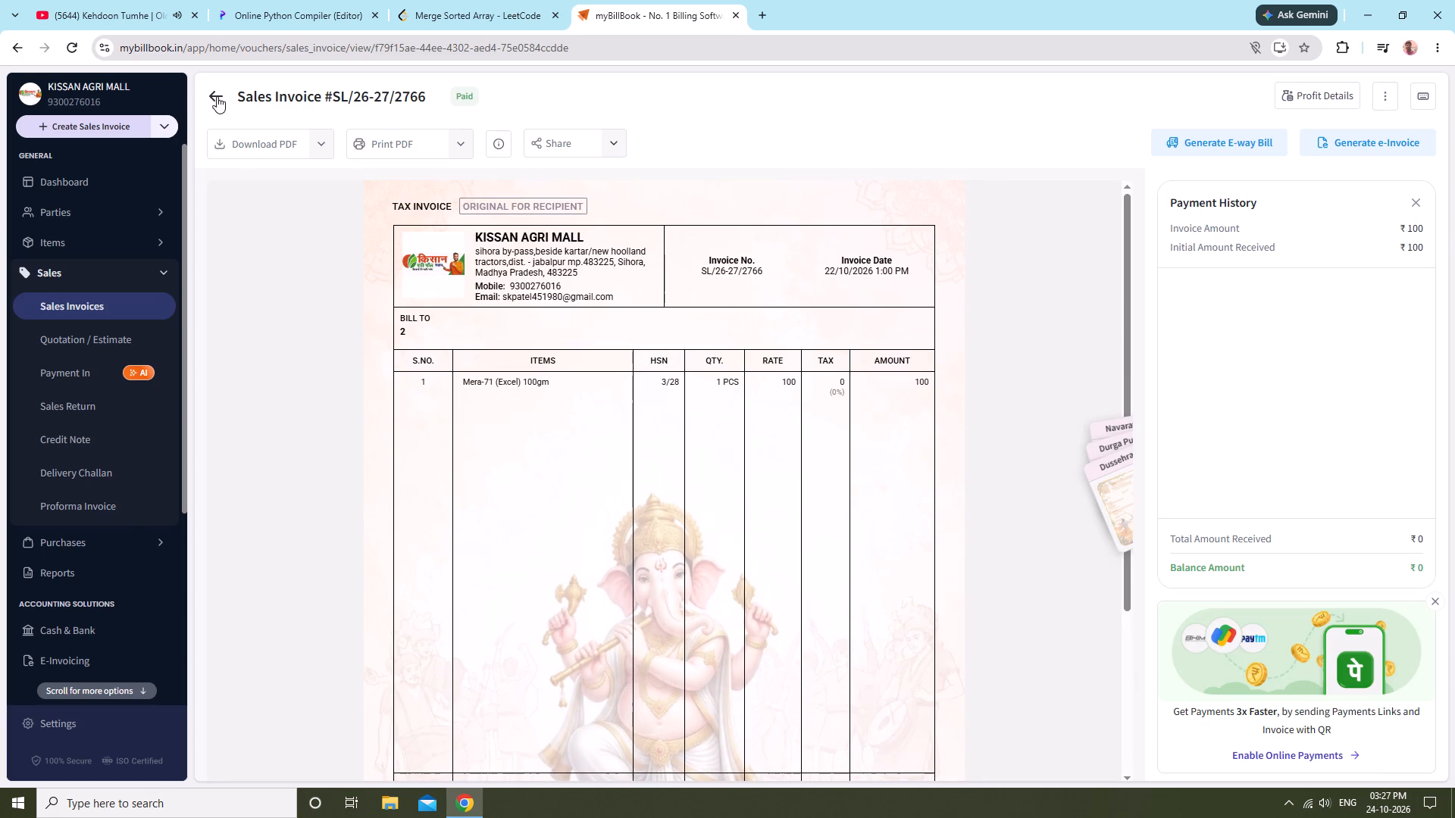
Go back to the sales invoices list, browse the older entries, and open unpaid invoice SL/26-27/2746 to review its items.
left_click(217, 96)
scroll(529, 463, "down", 9)
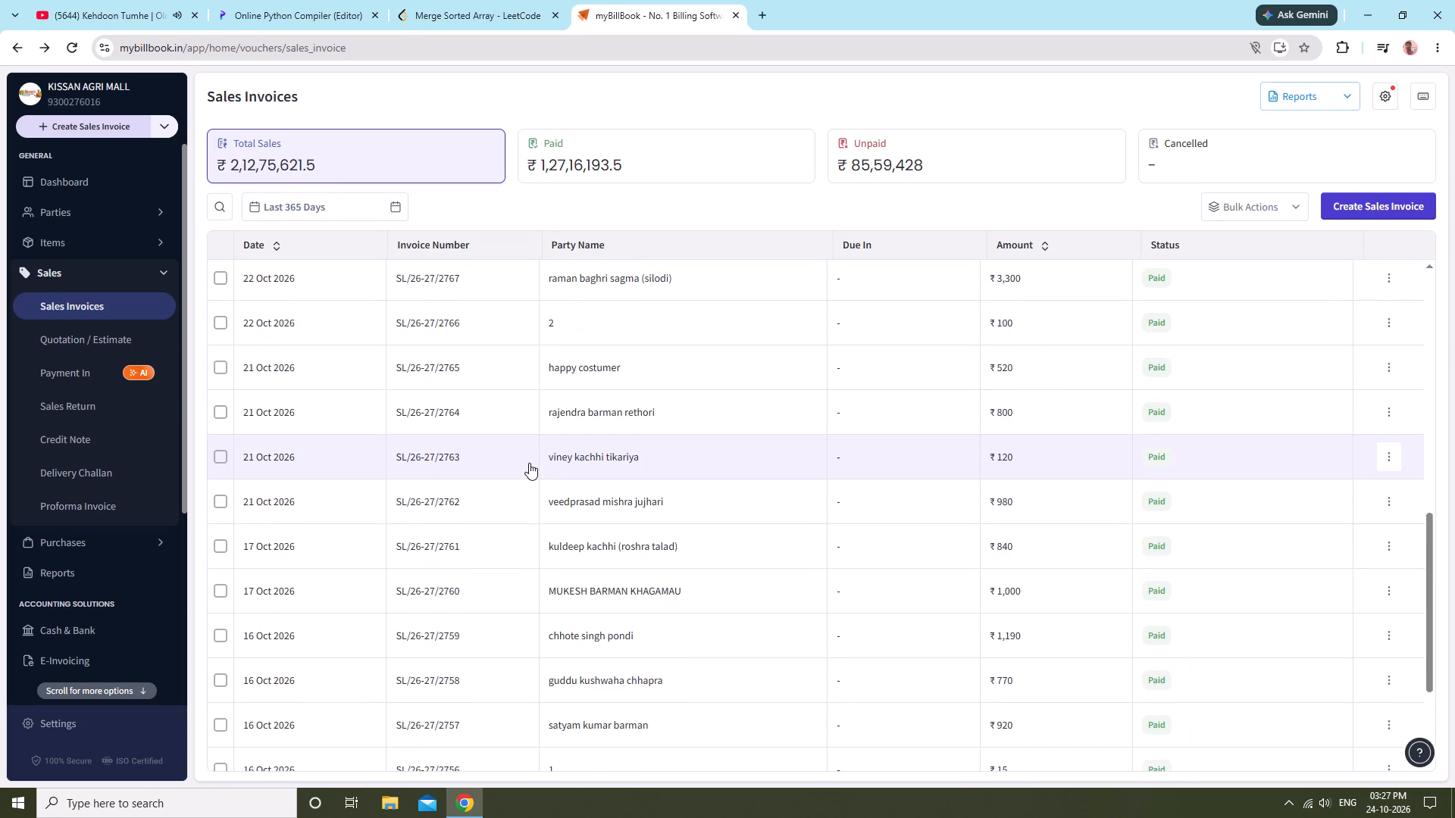
scroll(529, 463, "down", 2)
scroll(610, 614, "down", 2)
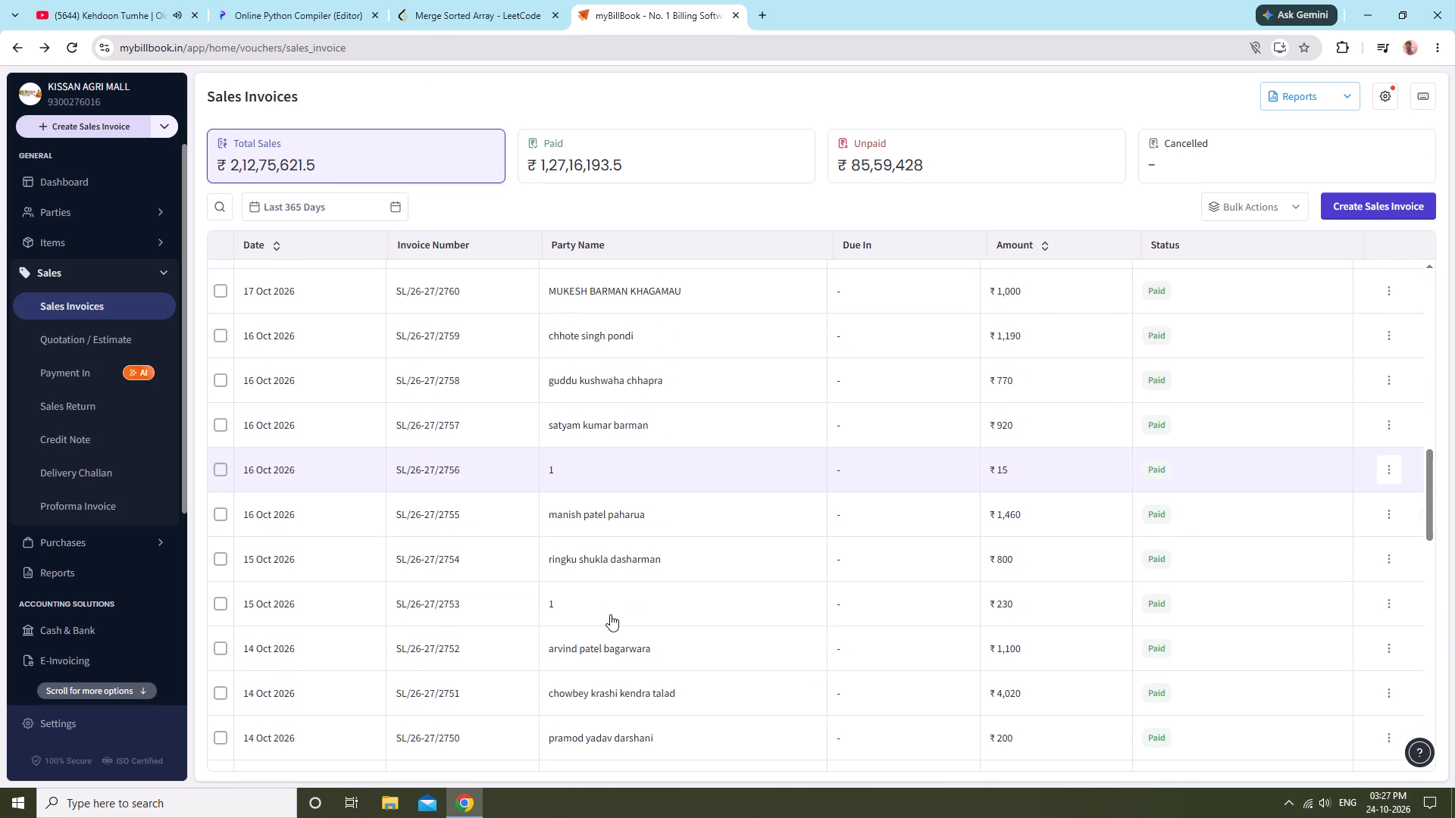
scroll(610, 614, "down", 3)
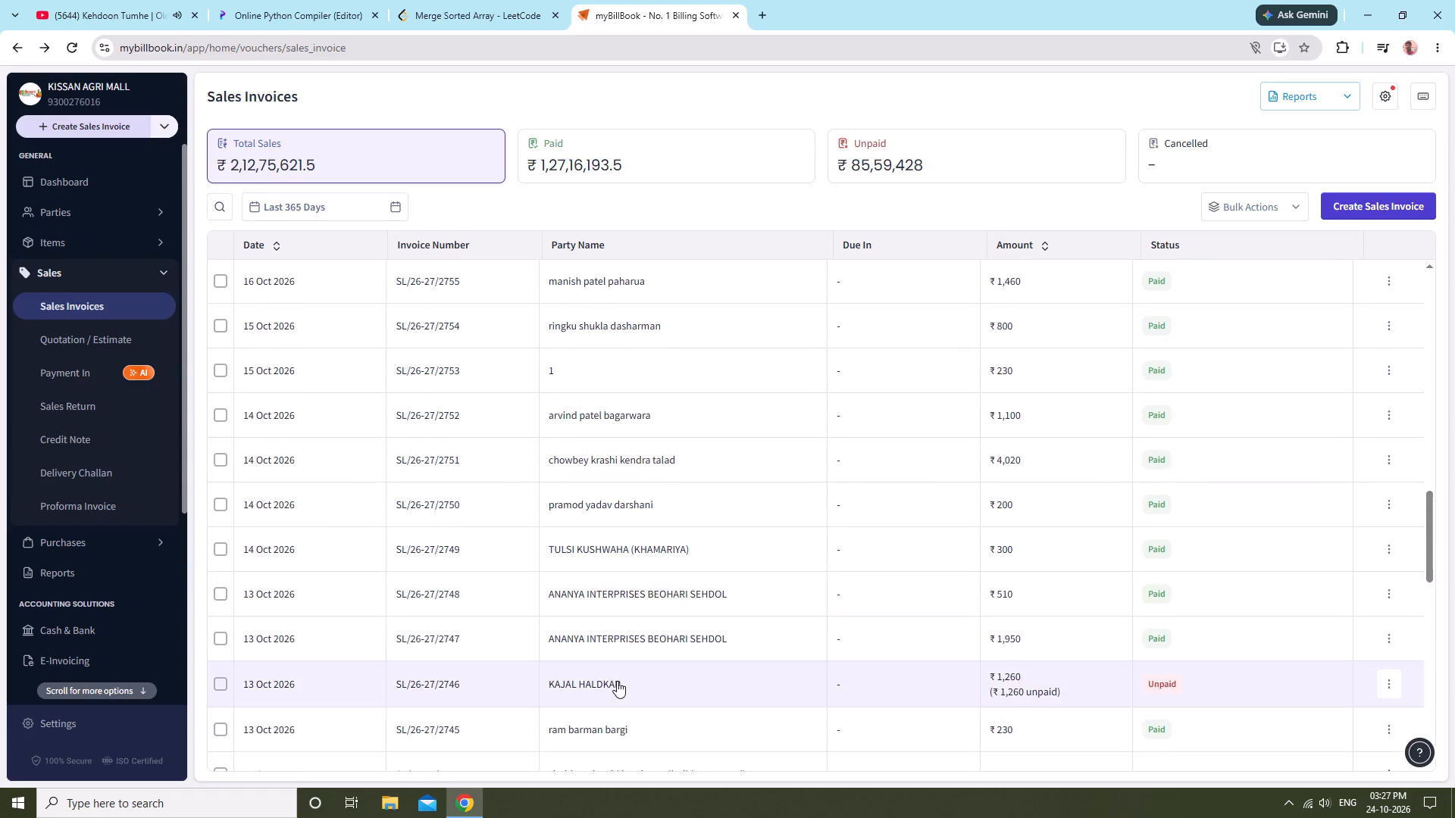
scroll(622, 648, "down", 2)
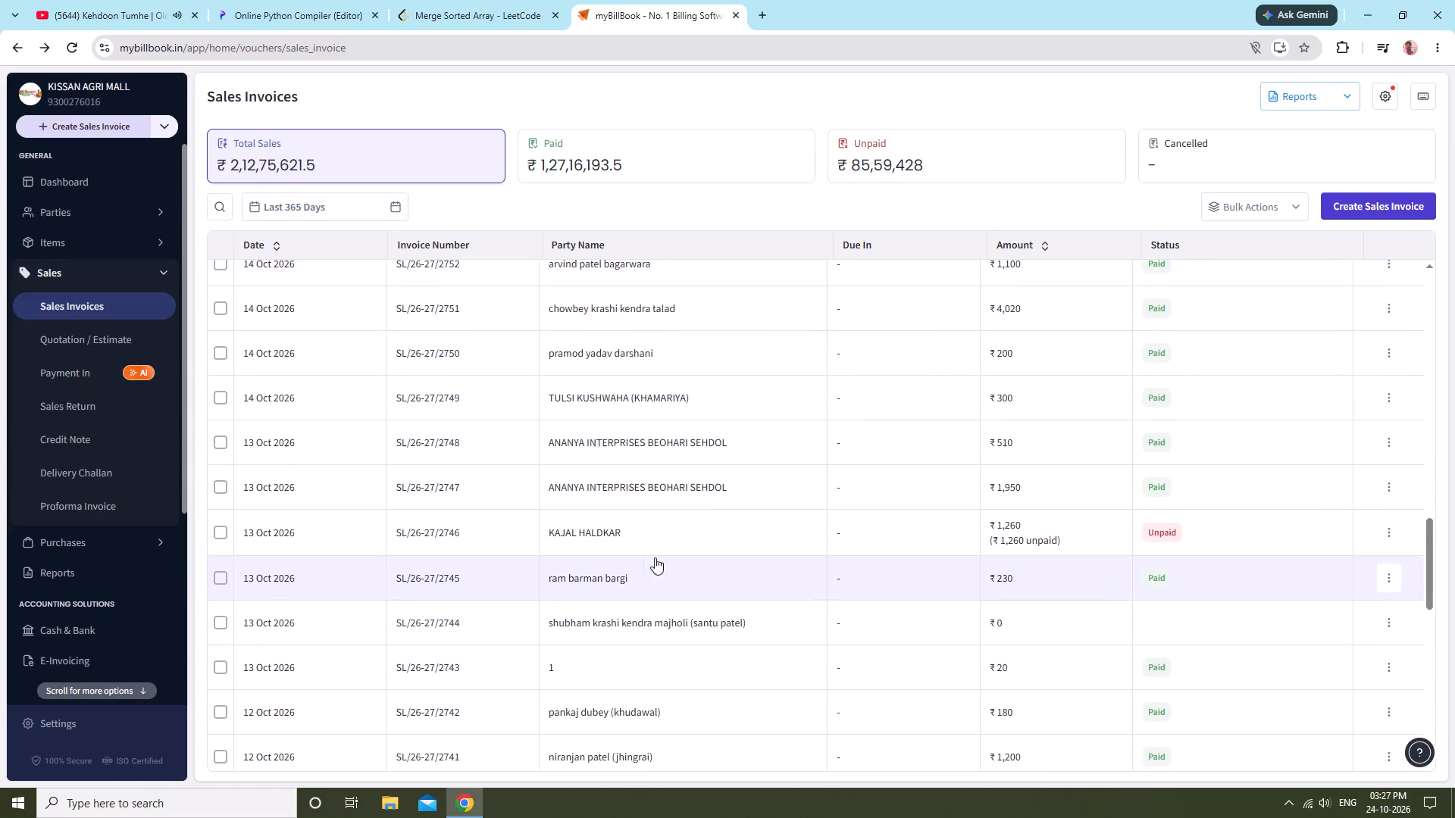
left_click(672, 548)
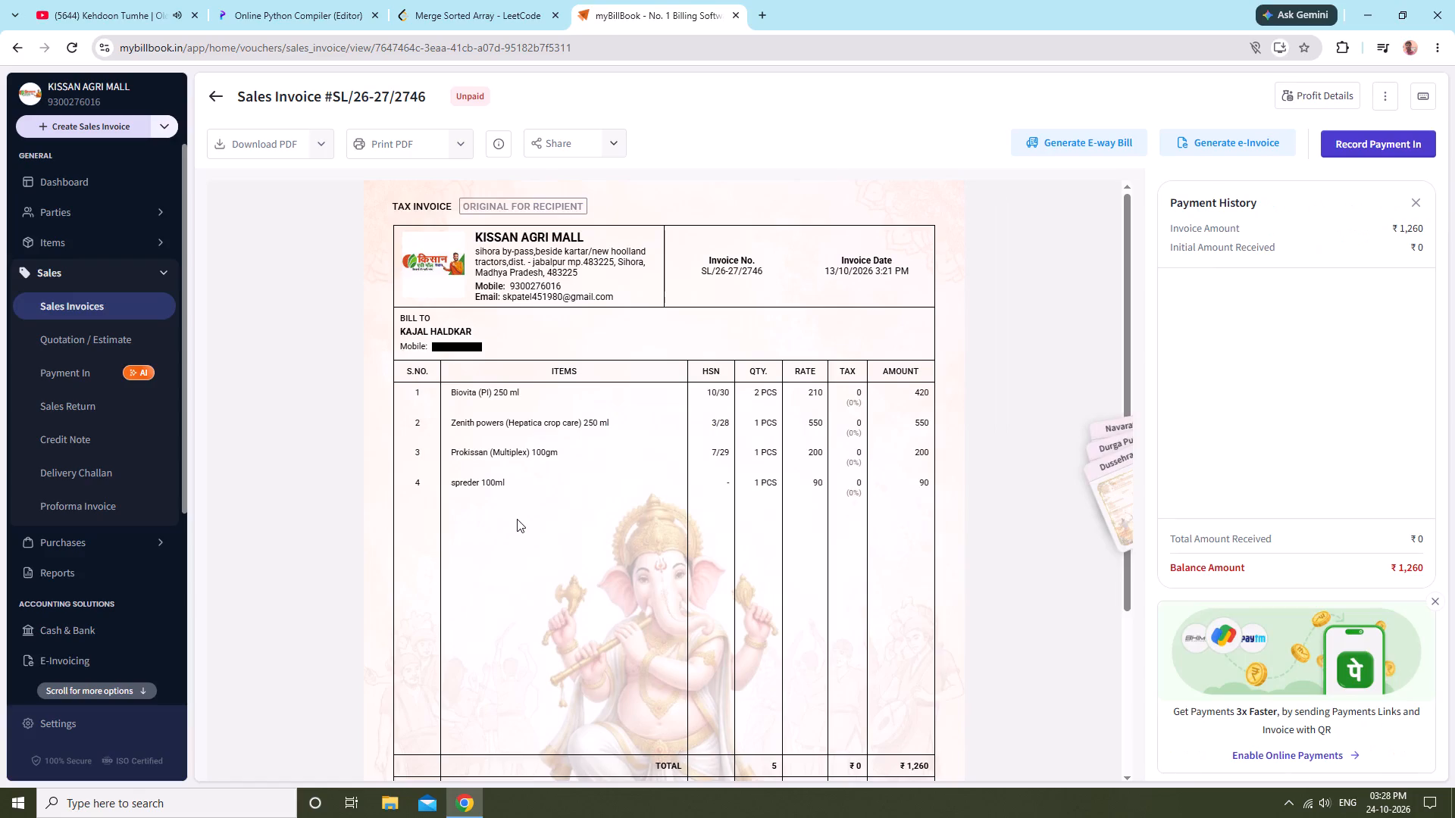
left_click(429, 488)
Return to the sales invoices list, filter it to Today, and switch the date range to This Week.
left_click(62, 269)
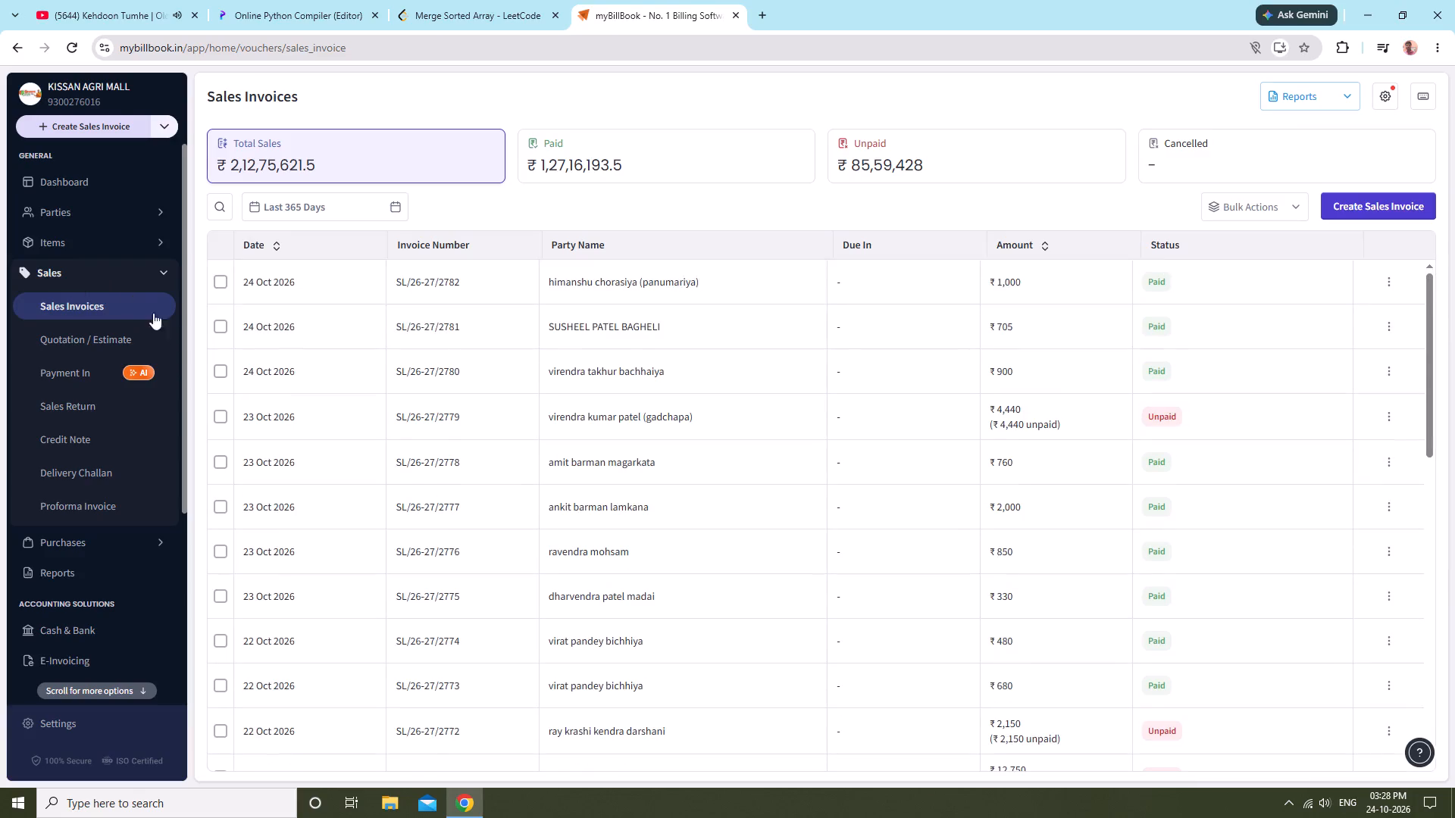
left_click(299, 204)
left_click(327, 245)
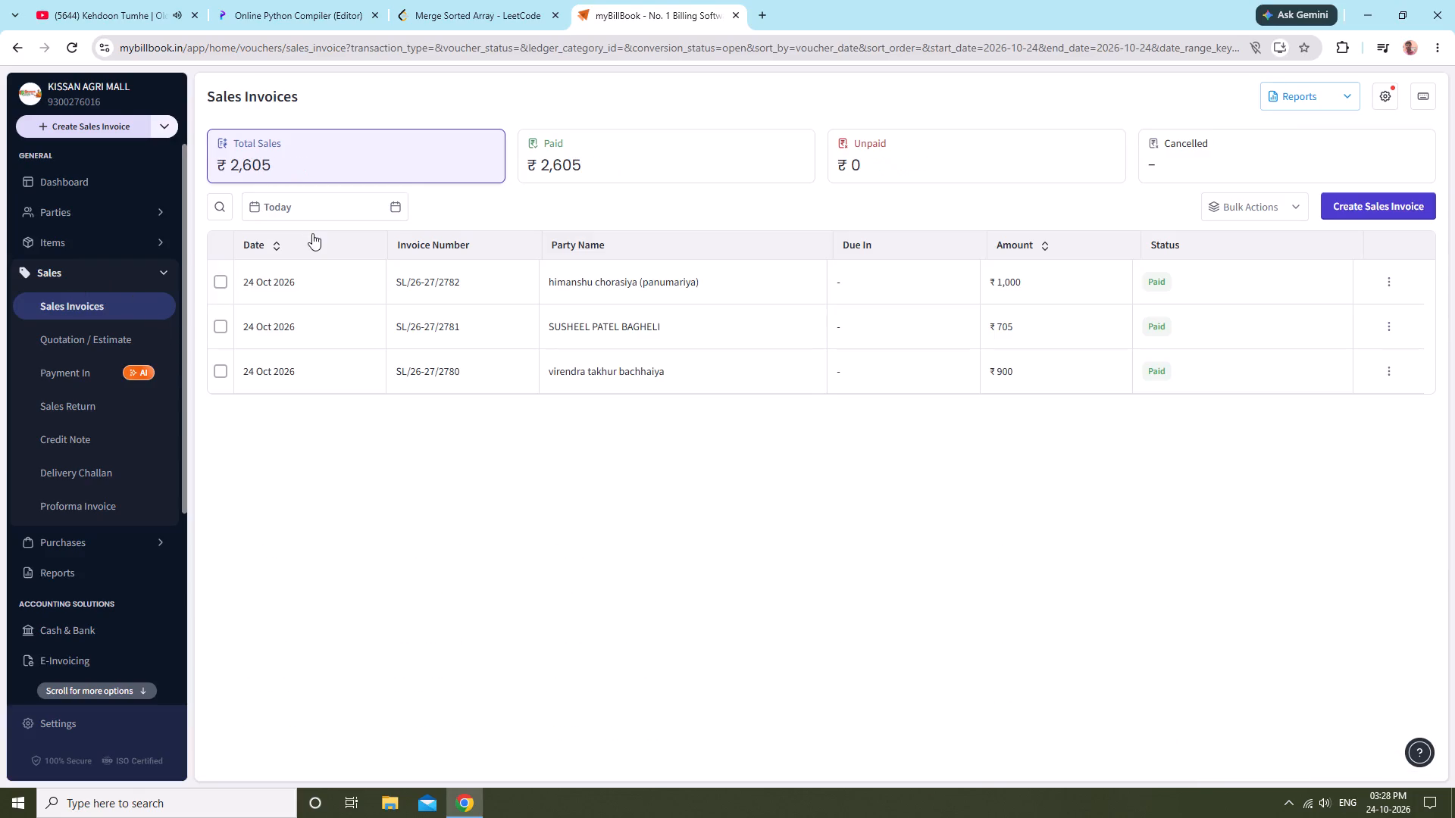
left_click(371, 216)
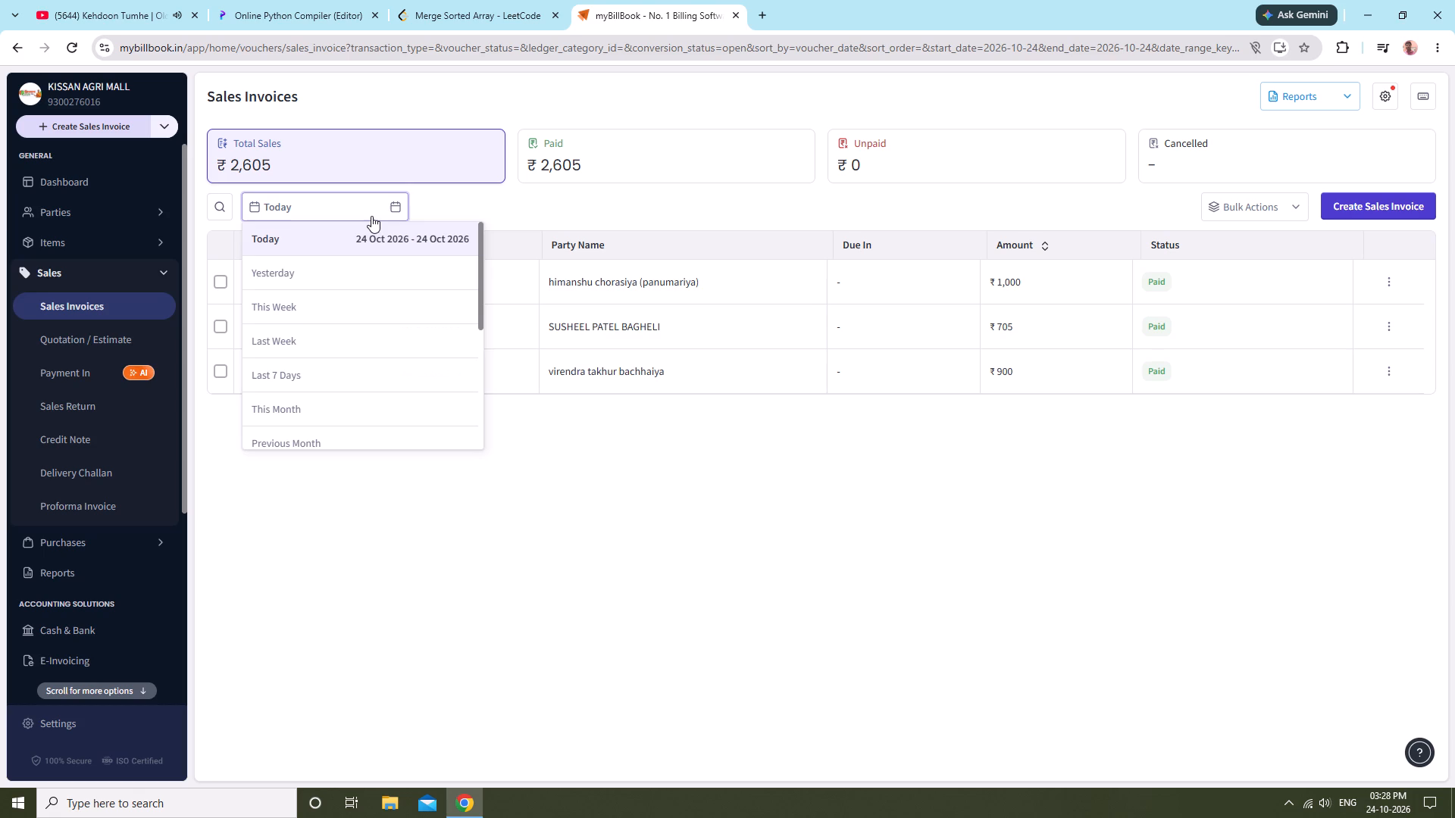
left_click(339, 313)
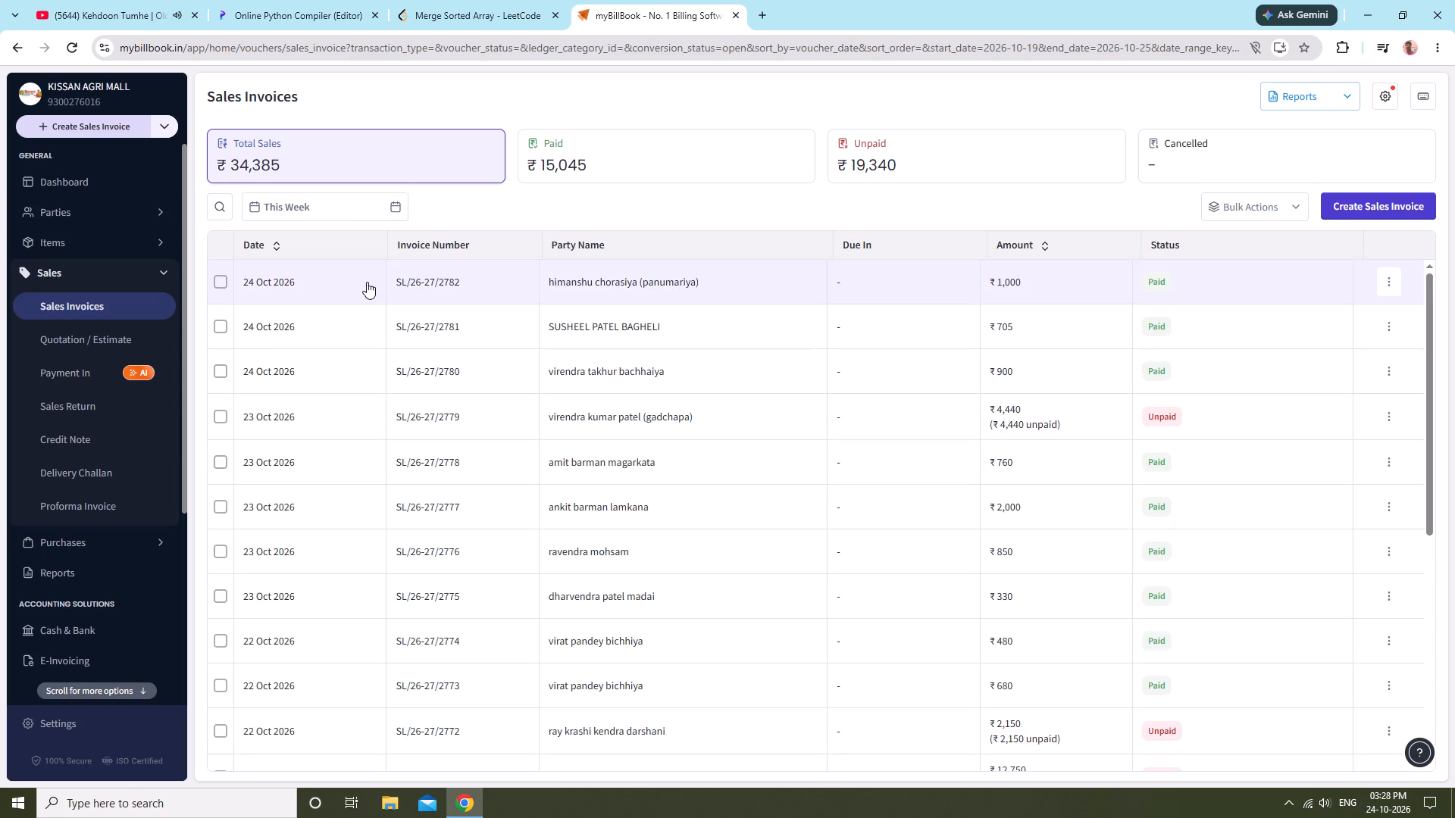
Look through this week's sales invoices, examining their party names, amounts and payment statuses.
left_click(318, 213)
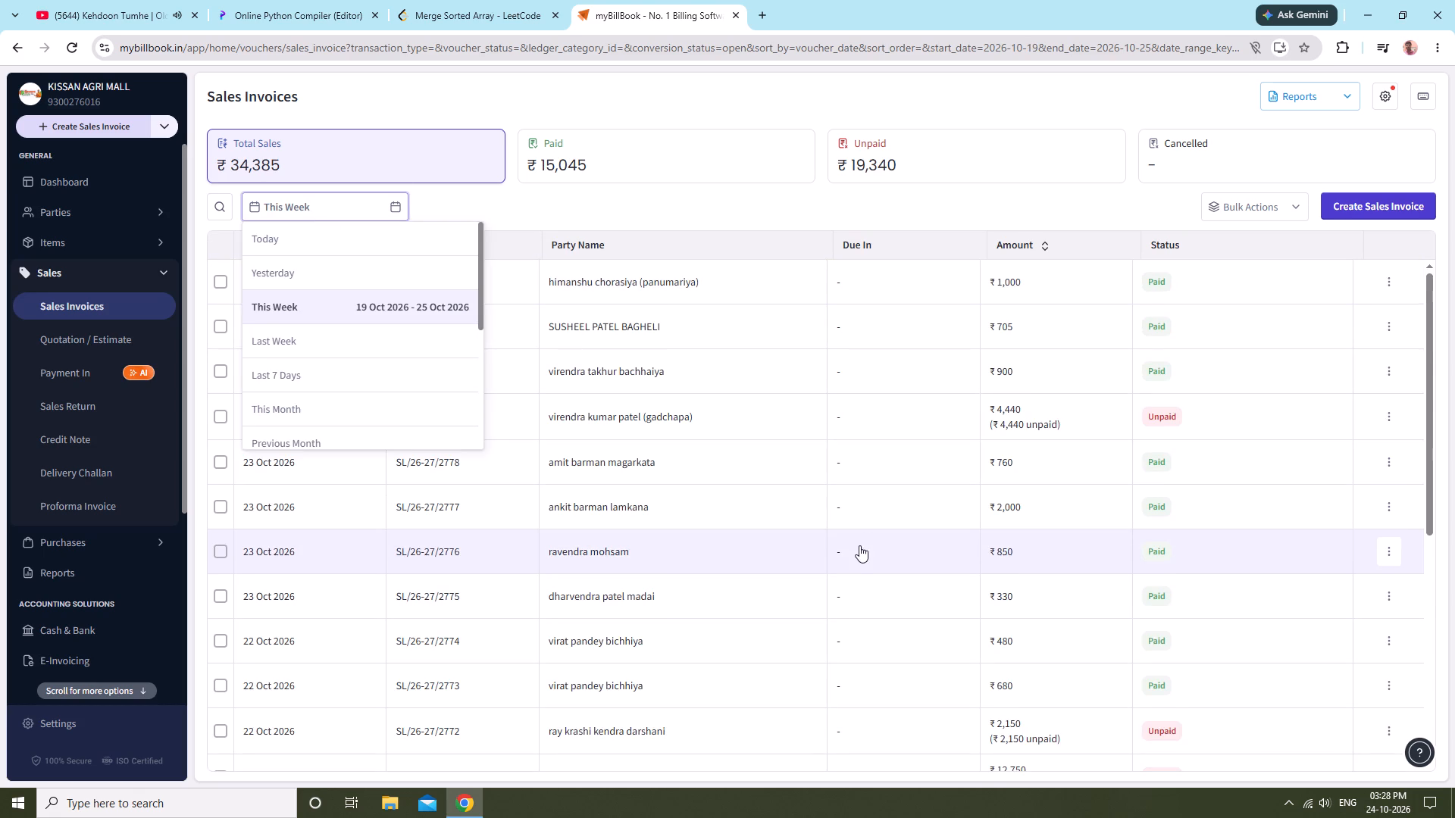
scroll(853, 554, "down", 4)
scroll(807, 603, "down", 8)
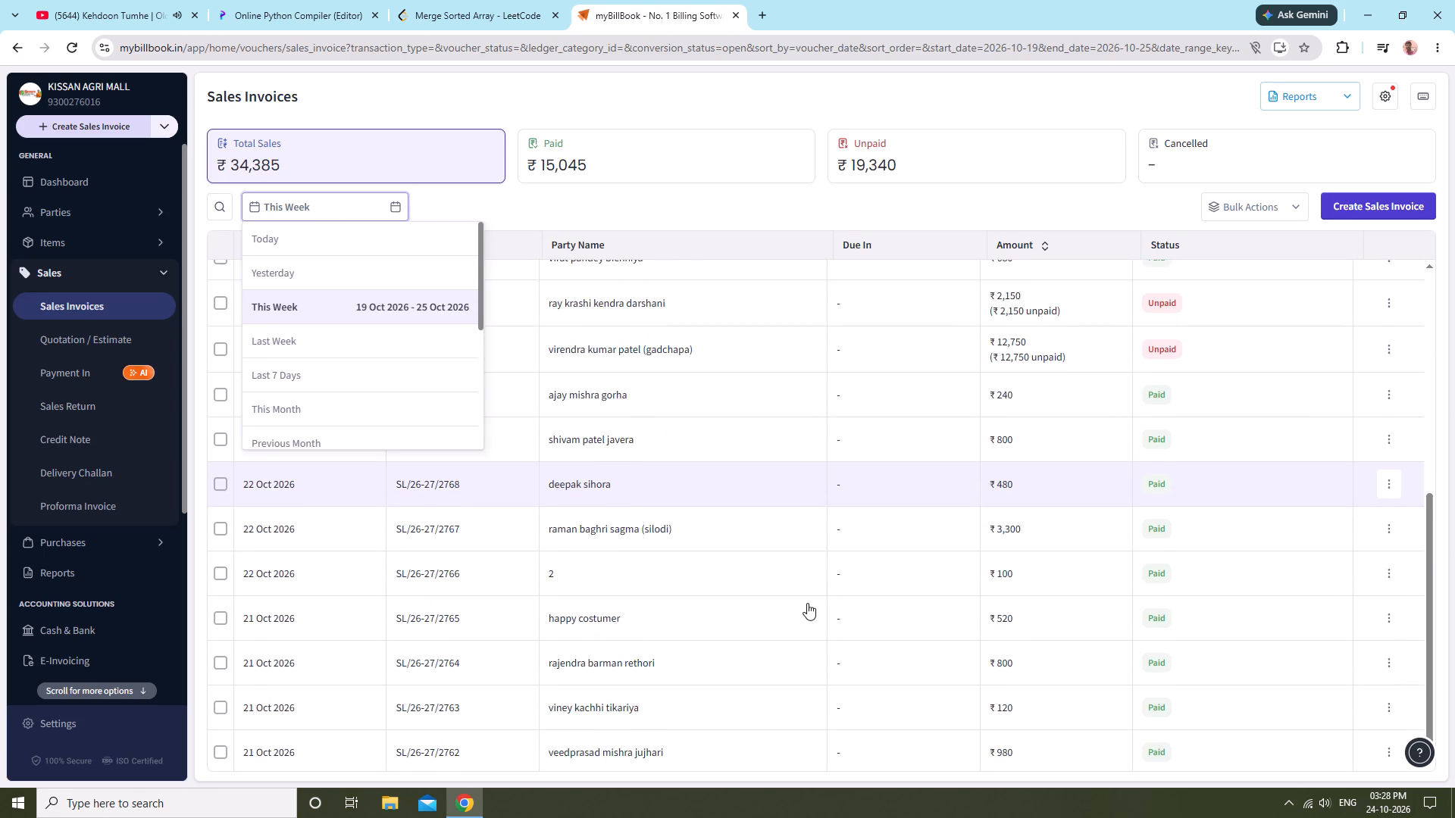
scroll(807, 603, "down", 2)
scroll(747, 685, "down", 5)
scroll(714, 735, "up", 3)
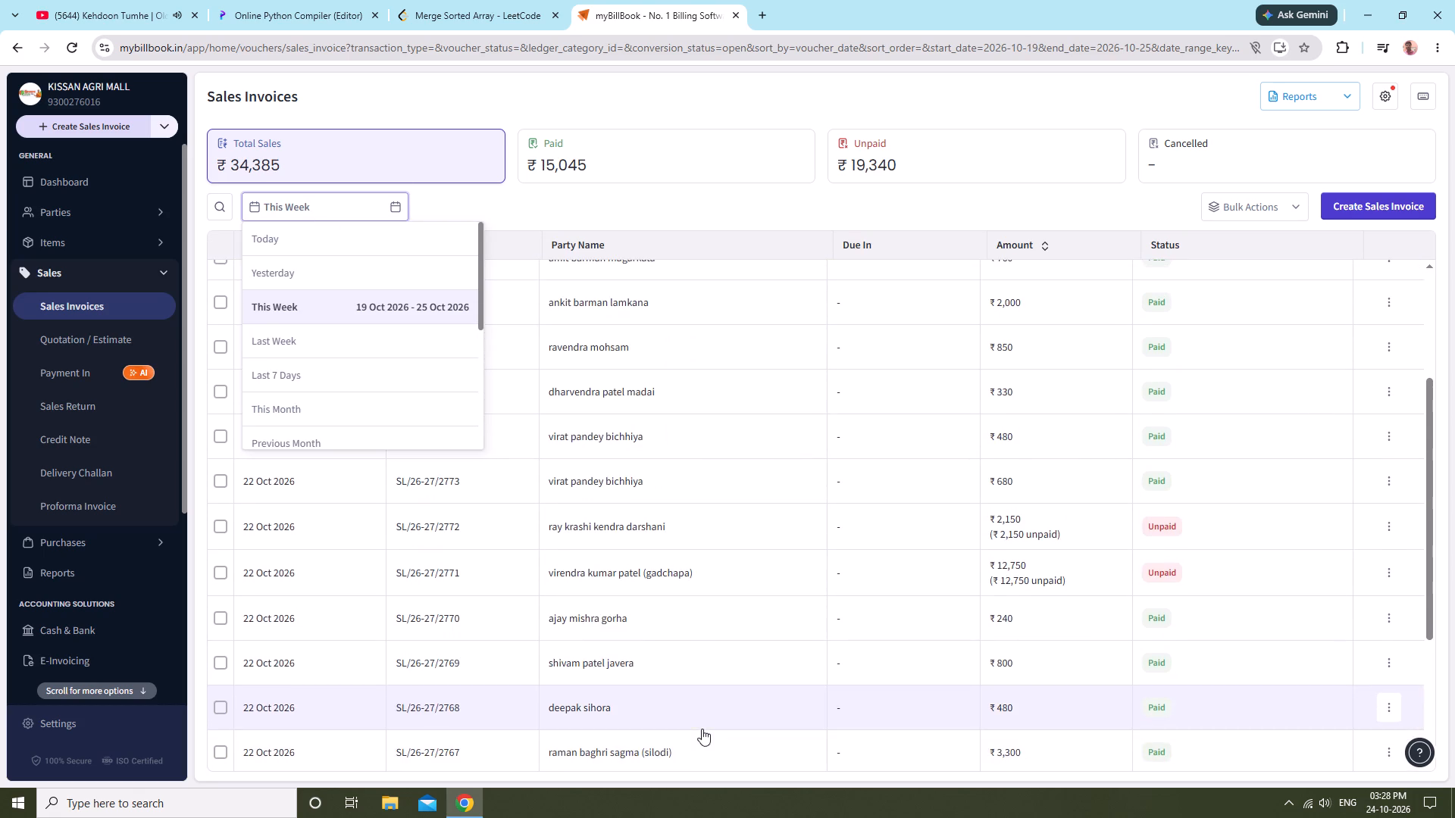
scroll(698, 707, "up", 7)
left_click(679, 204)
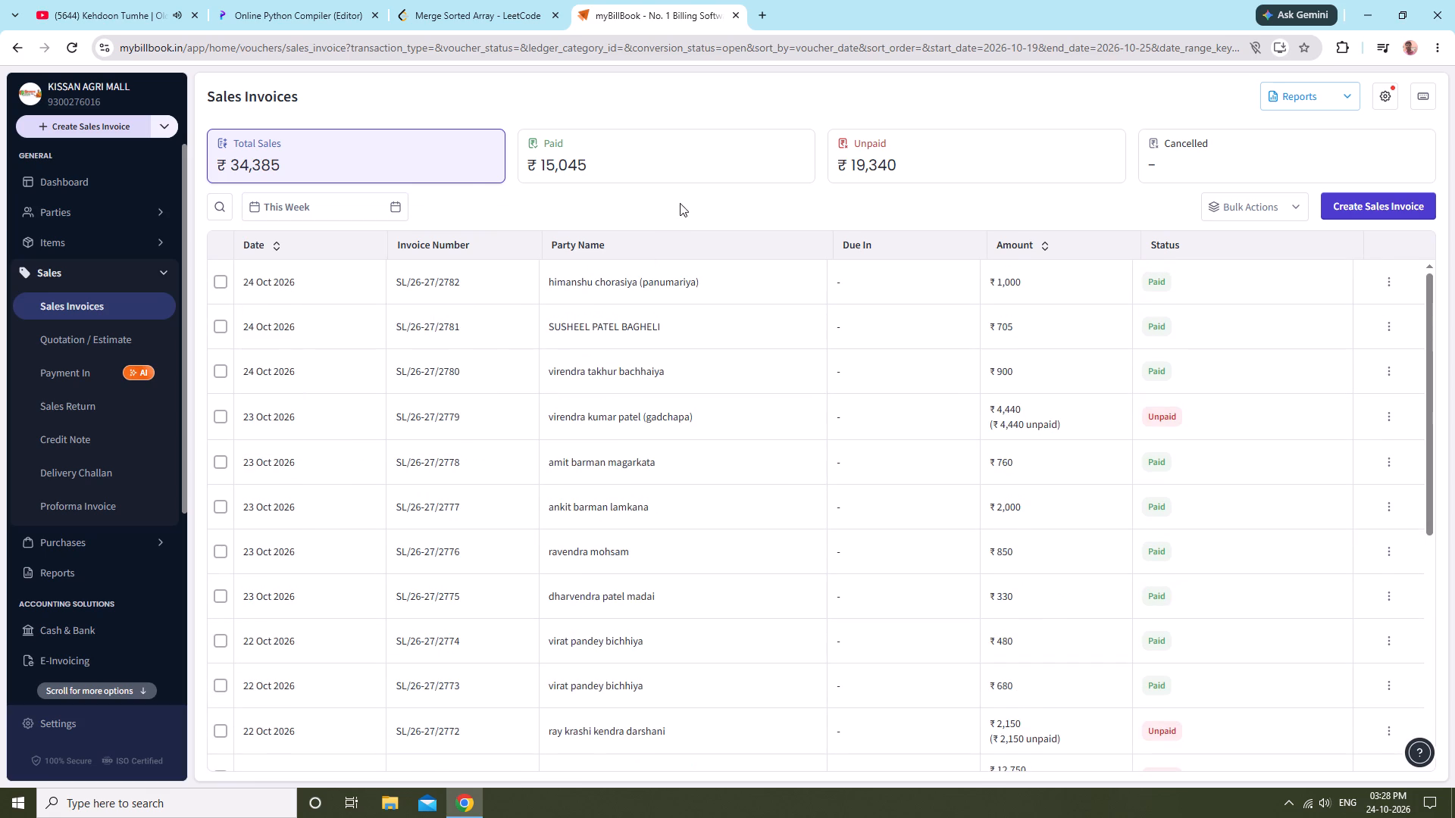
scroll(658, 467, "down", 9)
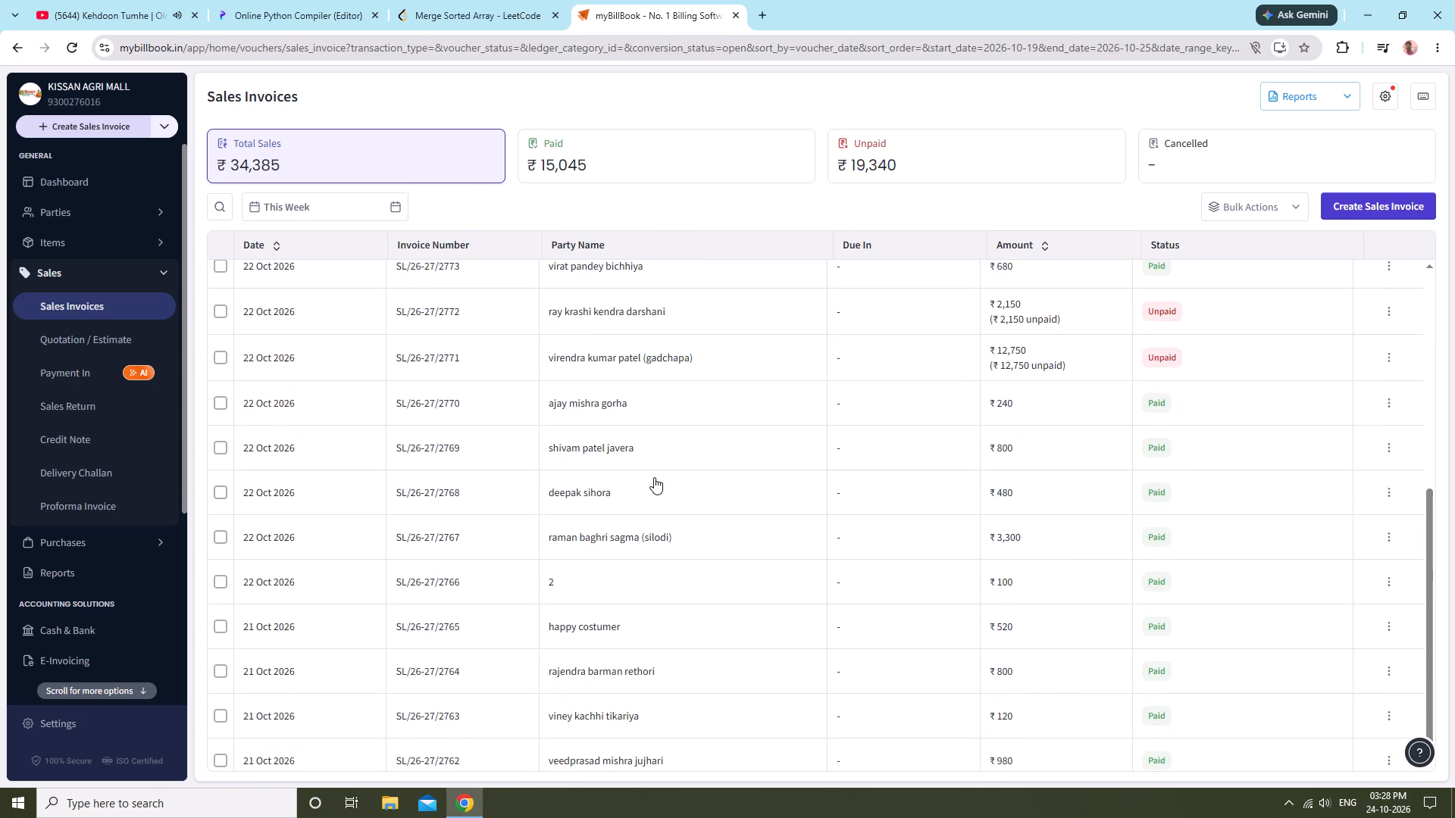
scroll(654, 477, "down", 3)
scroll(552, 704, "down", 5)
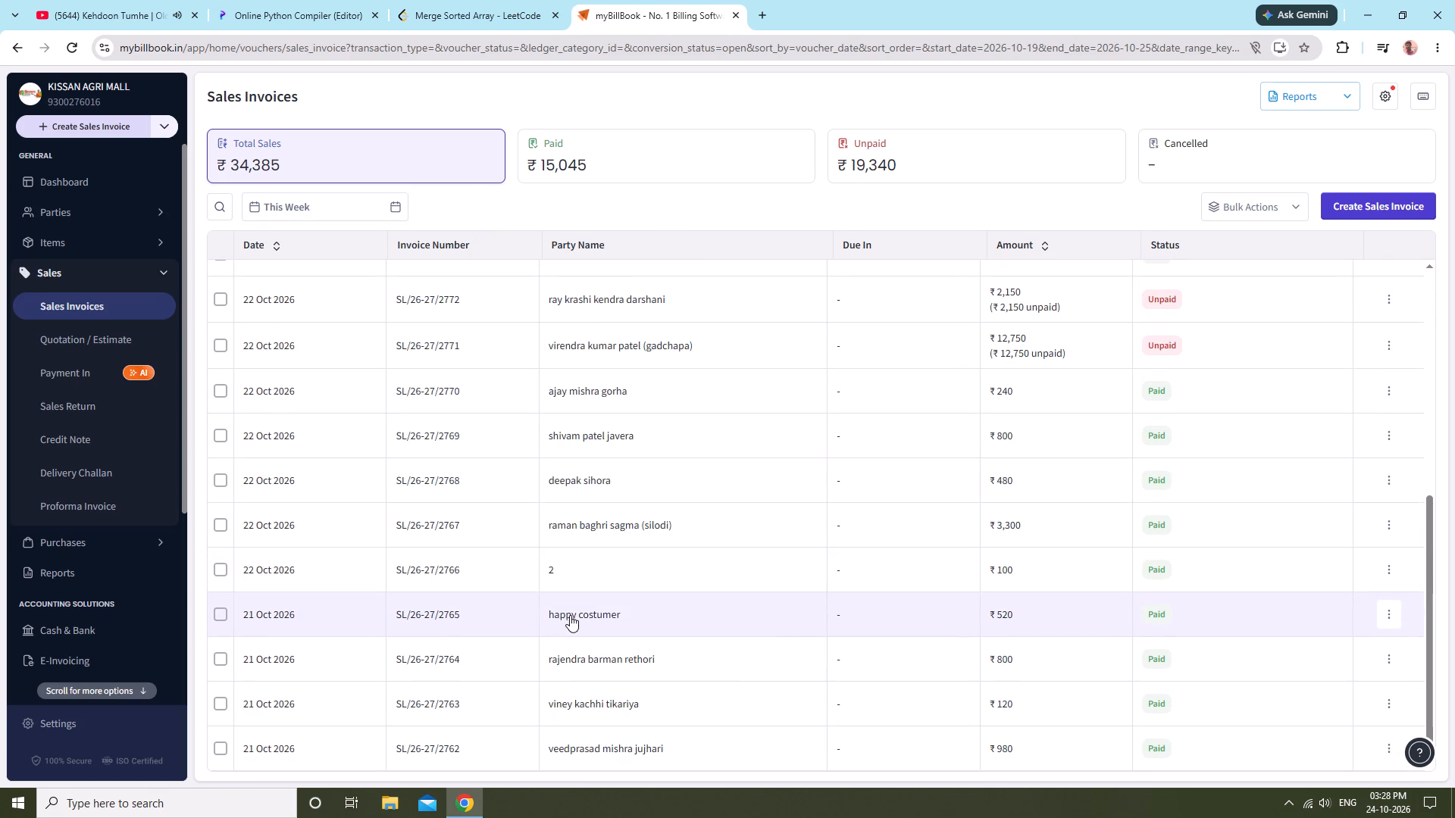
Open invoice SL/26-27/2766 billed to party 2, check its contents, and open it for editing.
left_click(1390, 573)
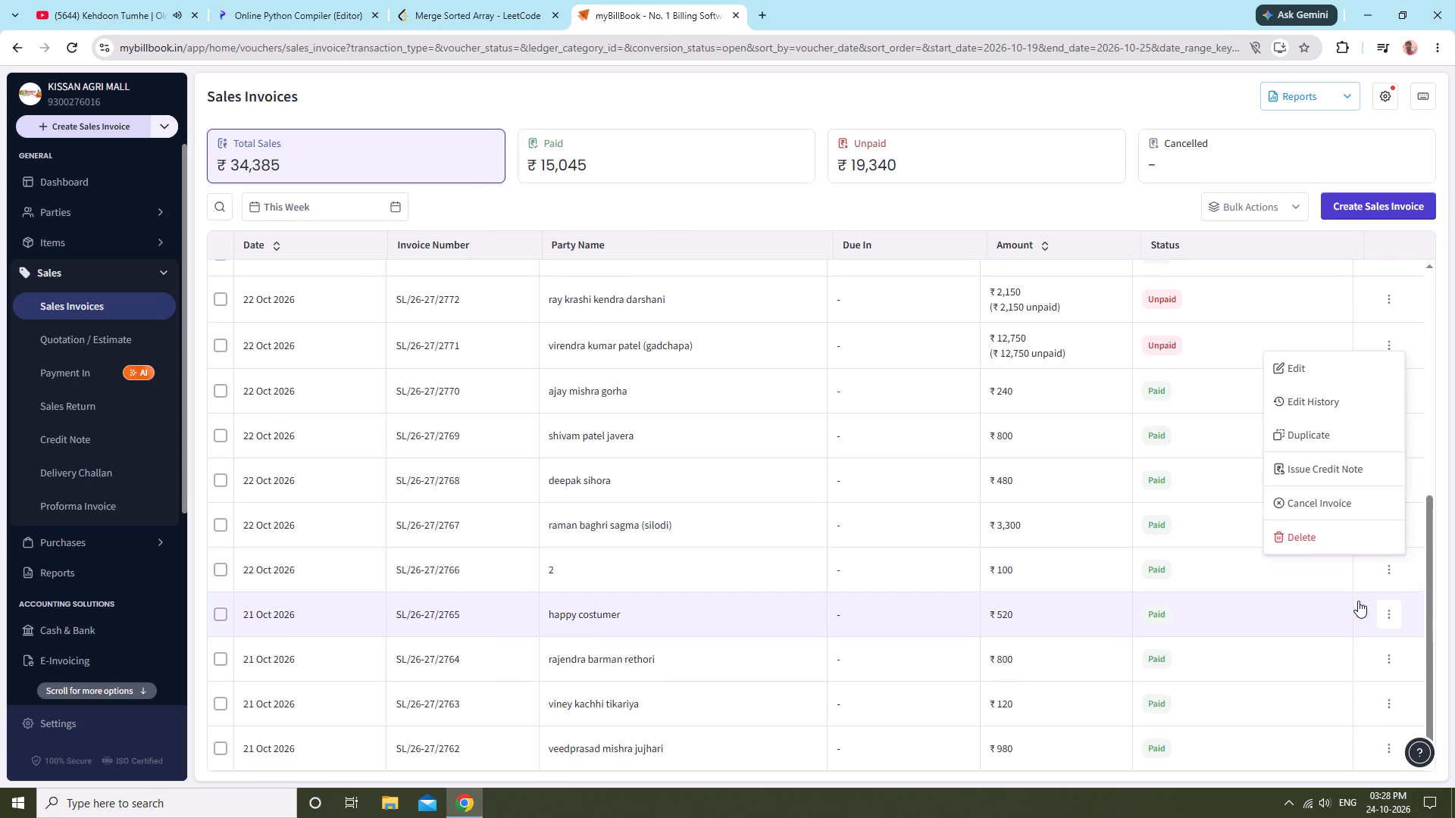
left_click(815, 582)
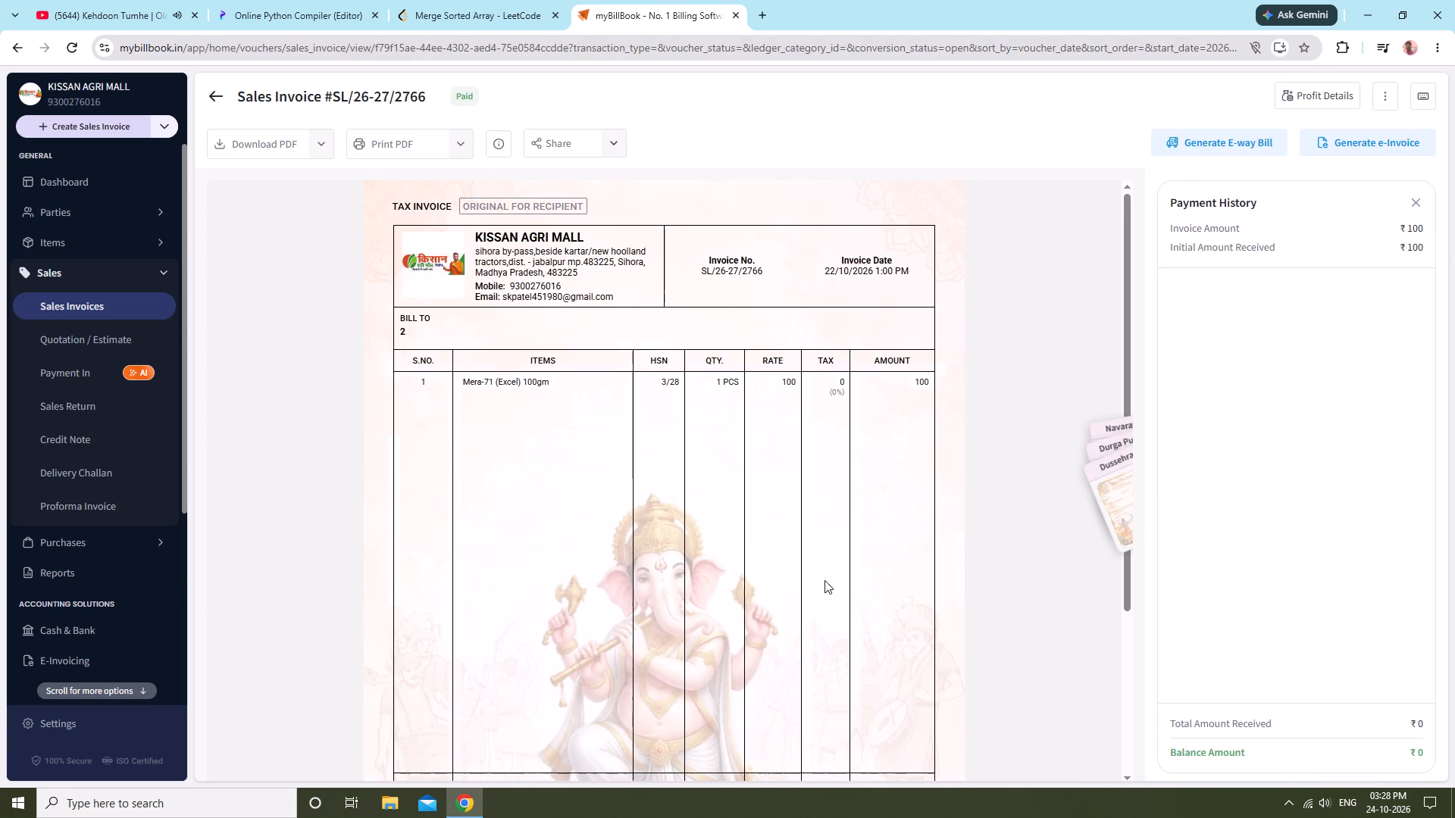
scroll(727, 606, "down", 1)
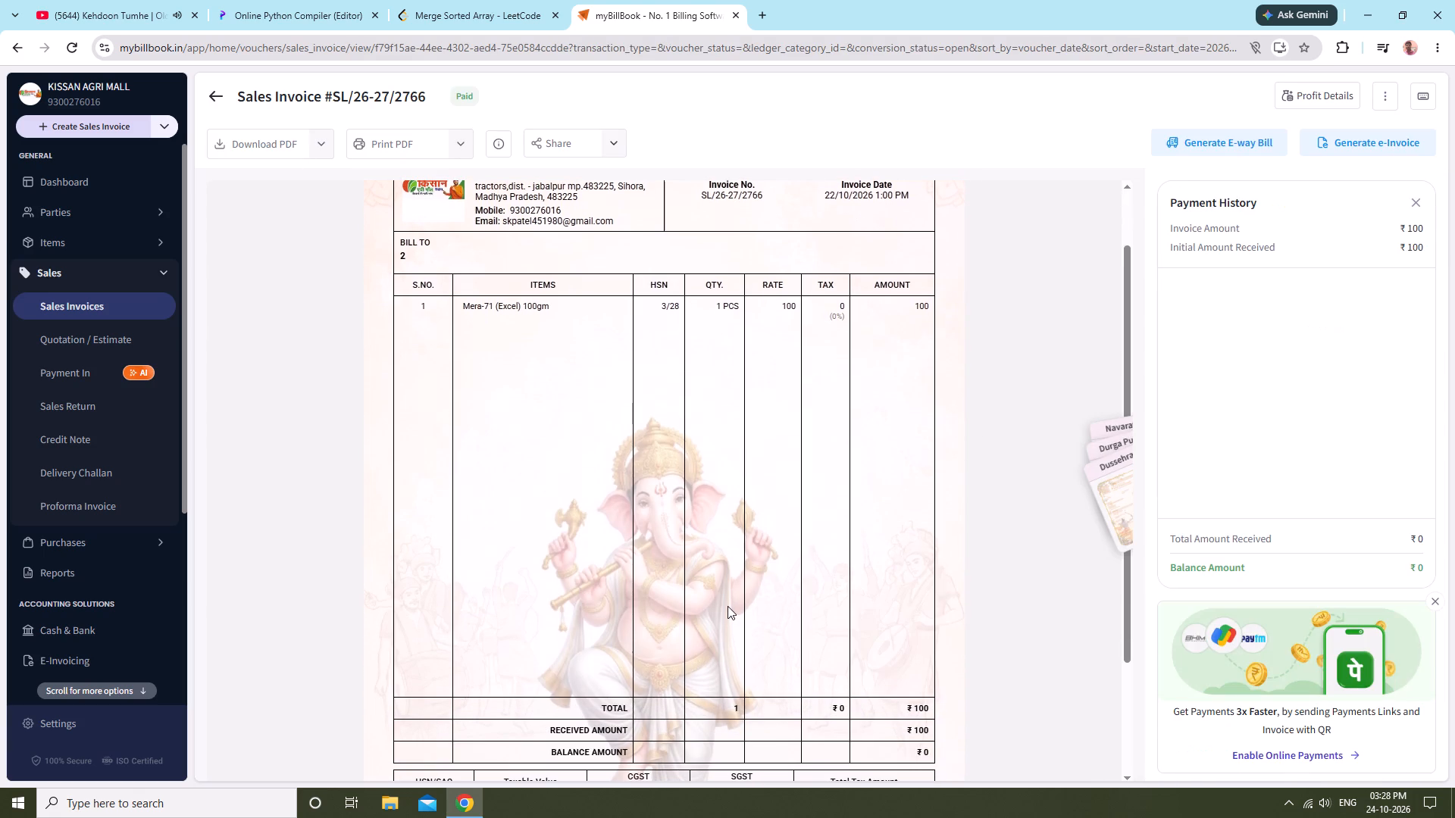
scroll(727, 606, "down", 5)
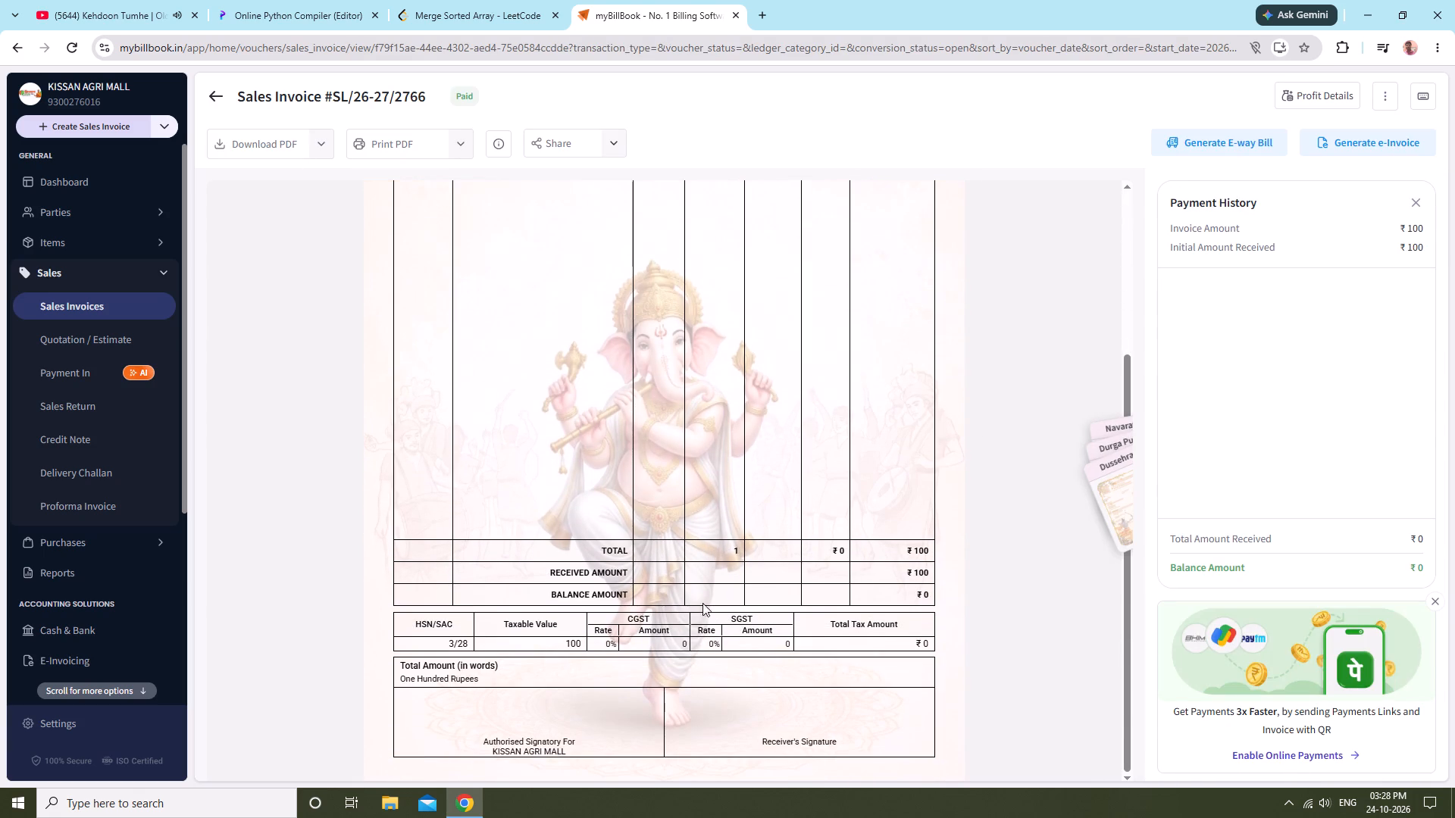
left_click(1385, 101)
left_click(1353, 128)
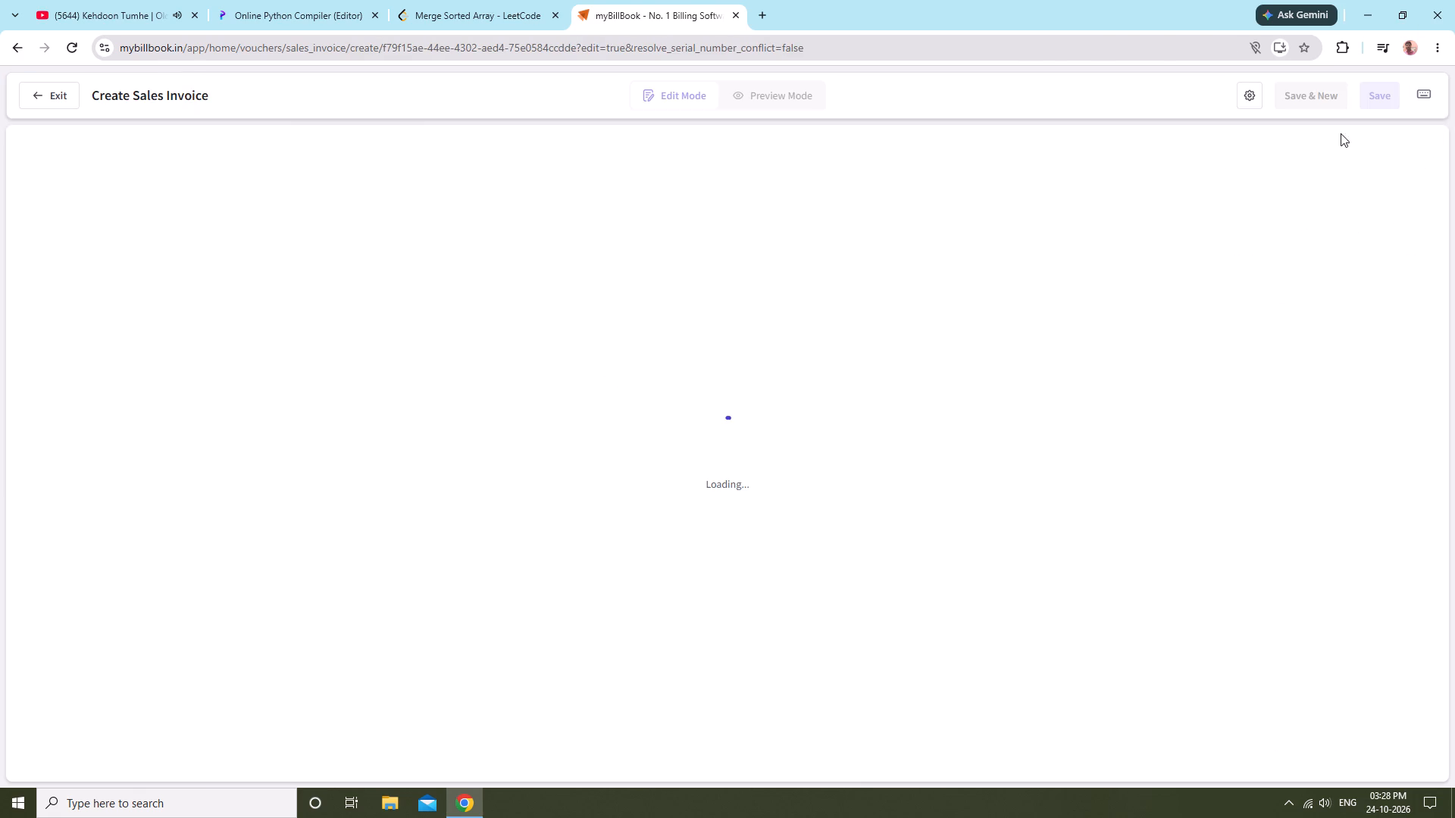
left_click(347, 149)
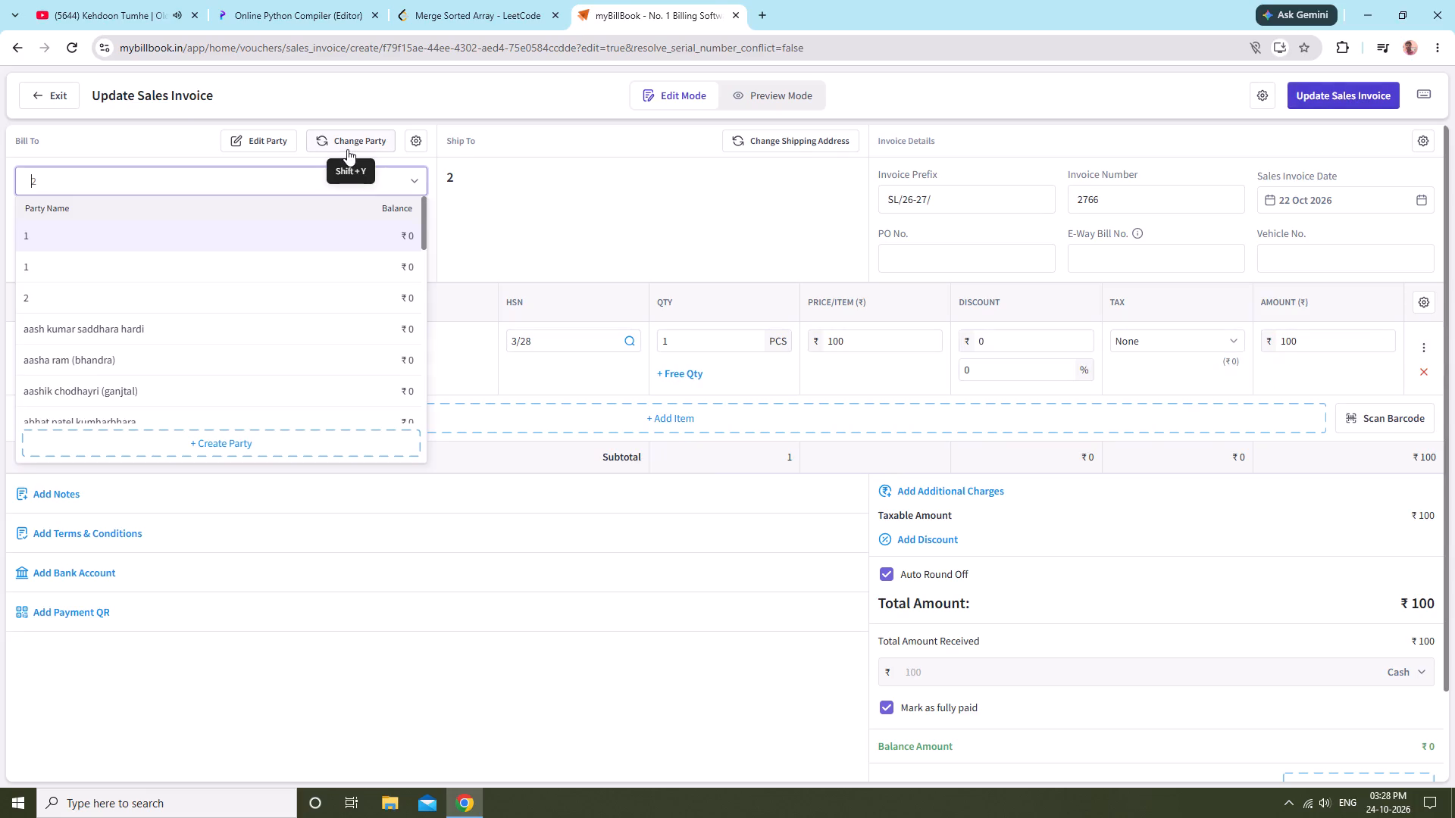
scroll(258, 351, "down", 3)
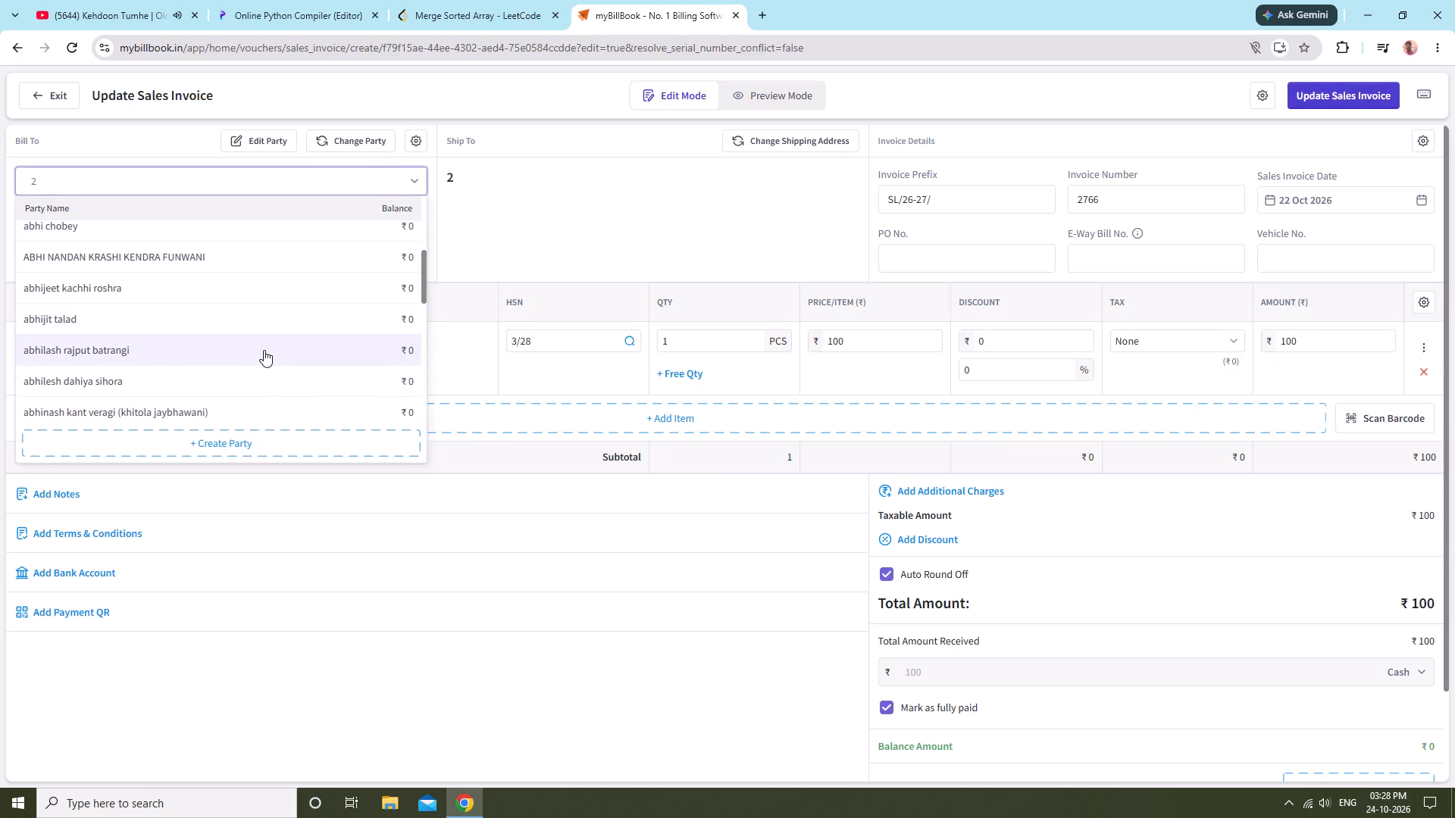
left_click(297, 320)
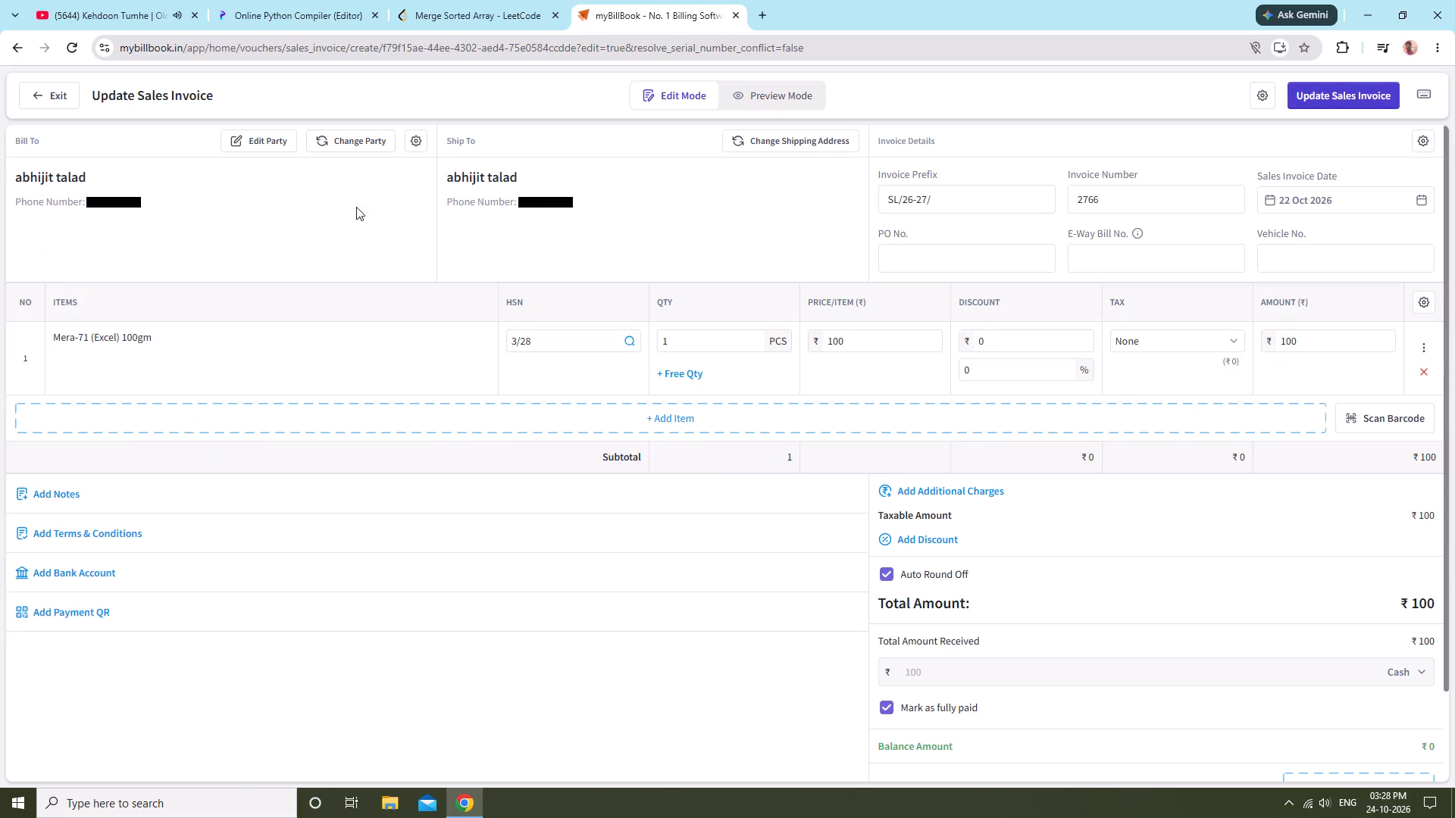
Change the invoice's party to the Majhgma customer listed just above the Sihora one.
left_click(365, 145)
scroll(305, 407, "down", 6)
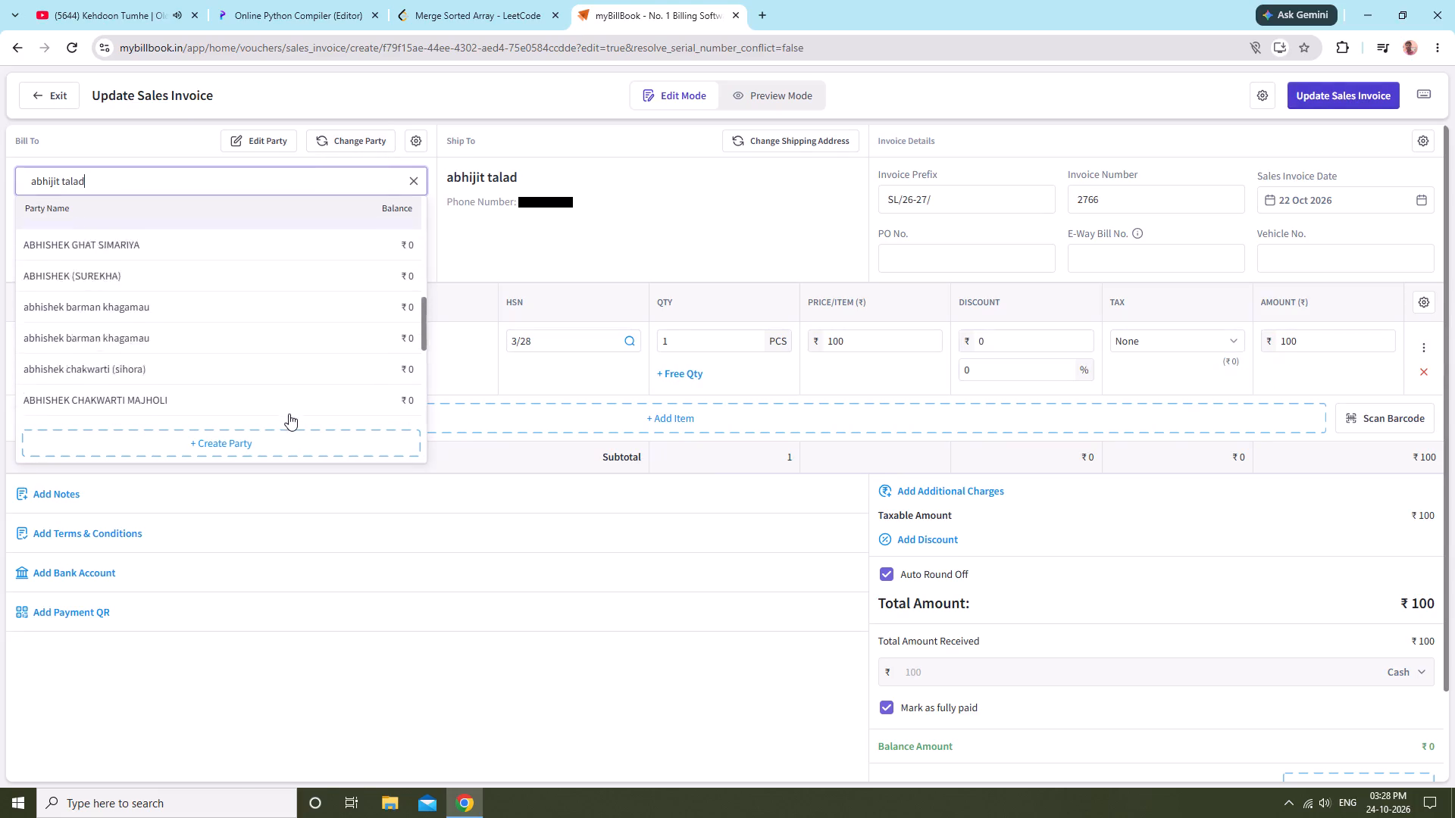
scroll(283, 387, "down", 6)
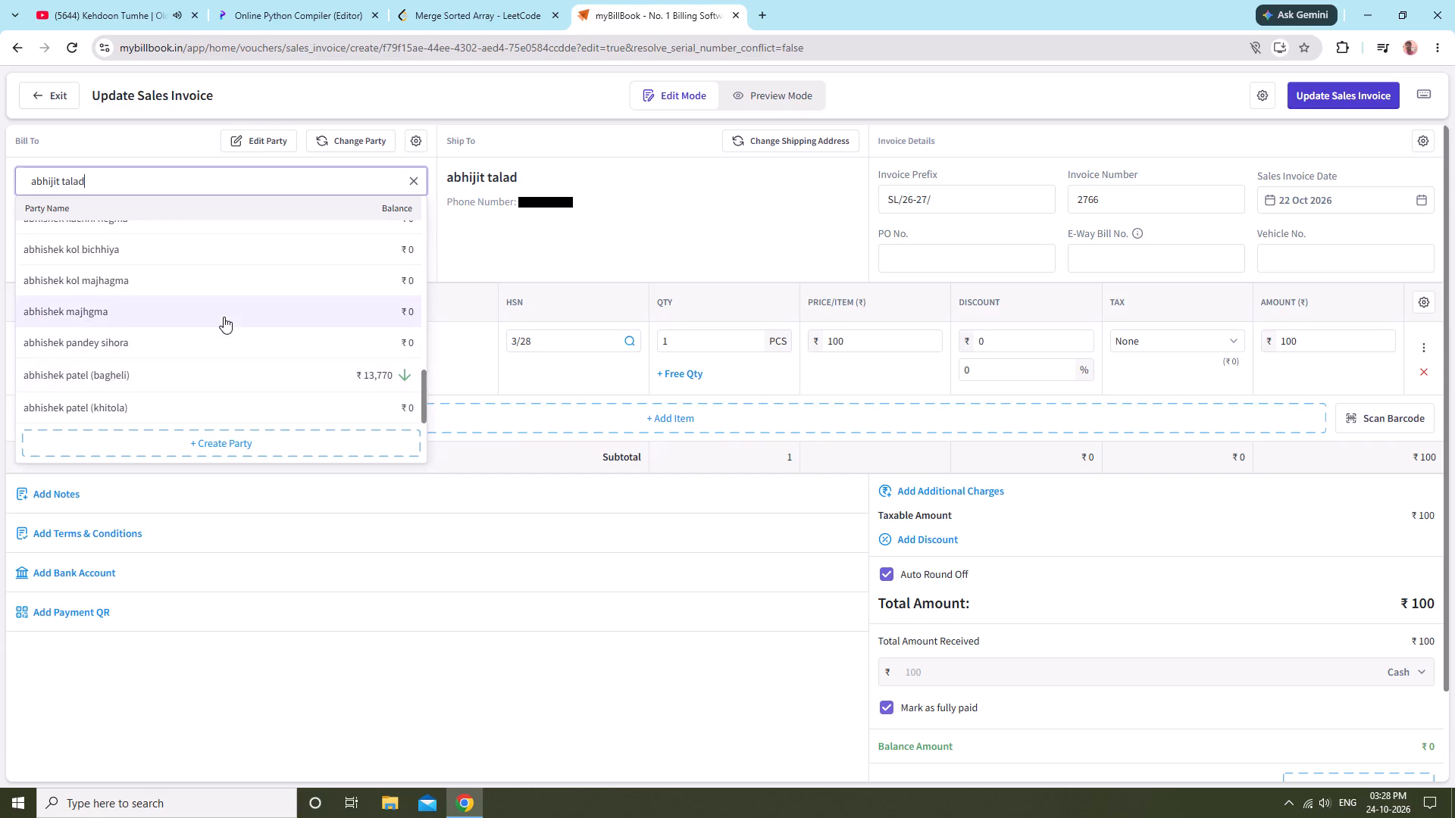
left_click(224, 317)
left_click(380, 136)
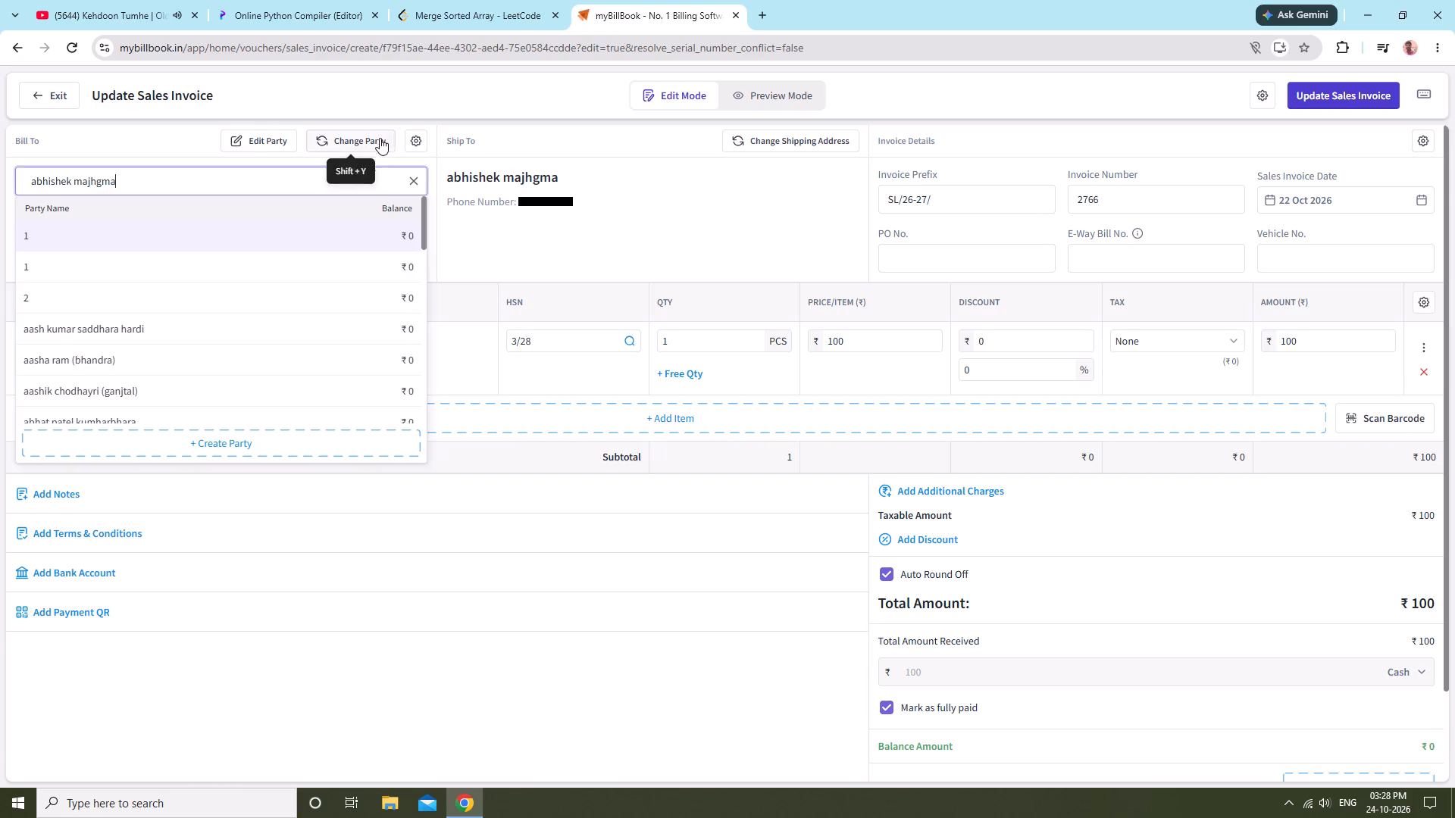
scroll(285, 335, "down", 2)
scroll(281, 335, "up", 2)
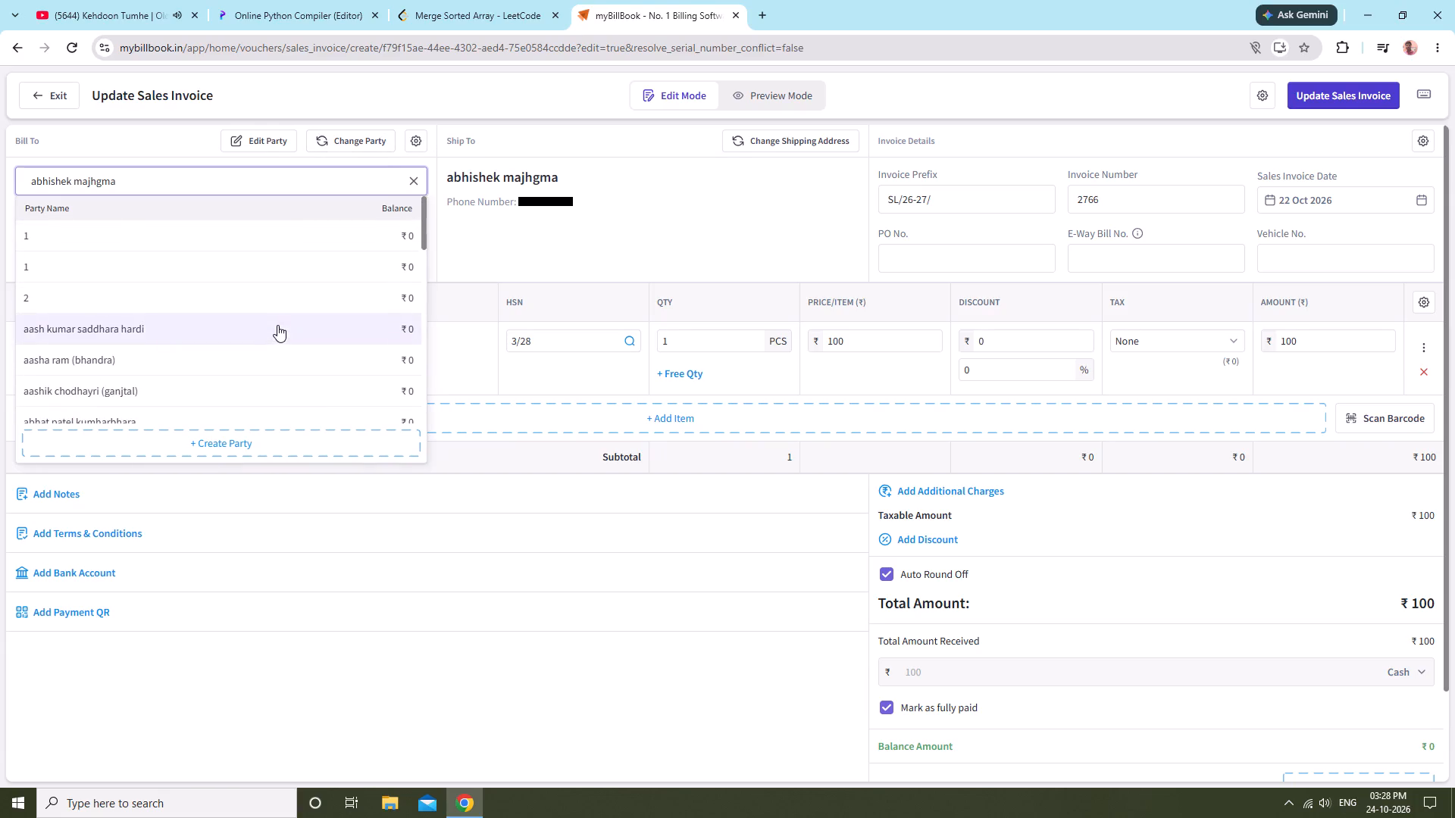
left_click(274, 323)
Change the invoice's party to the Ganjtal customer.
left_click(358, 144)
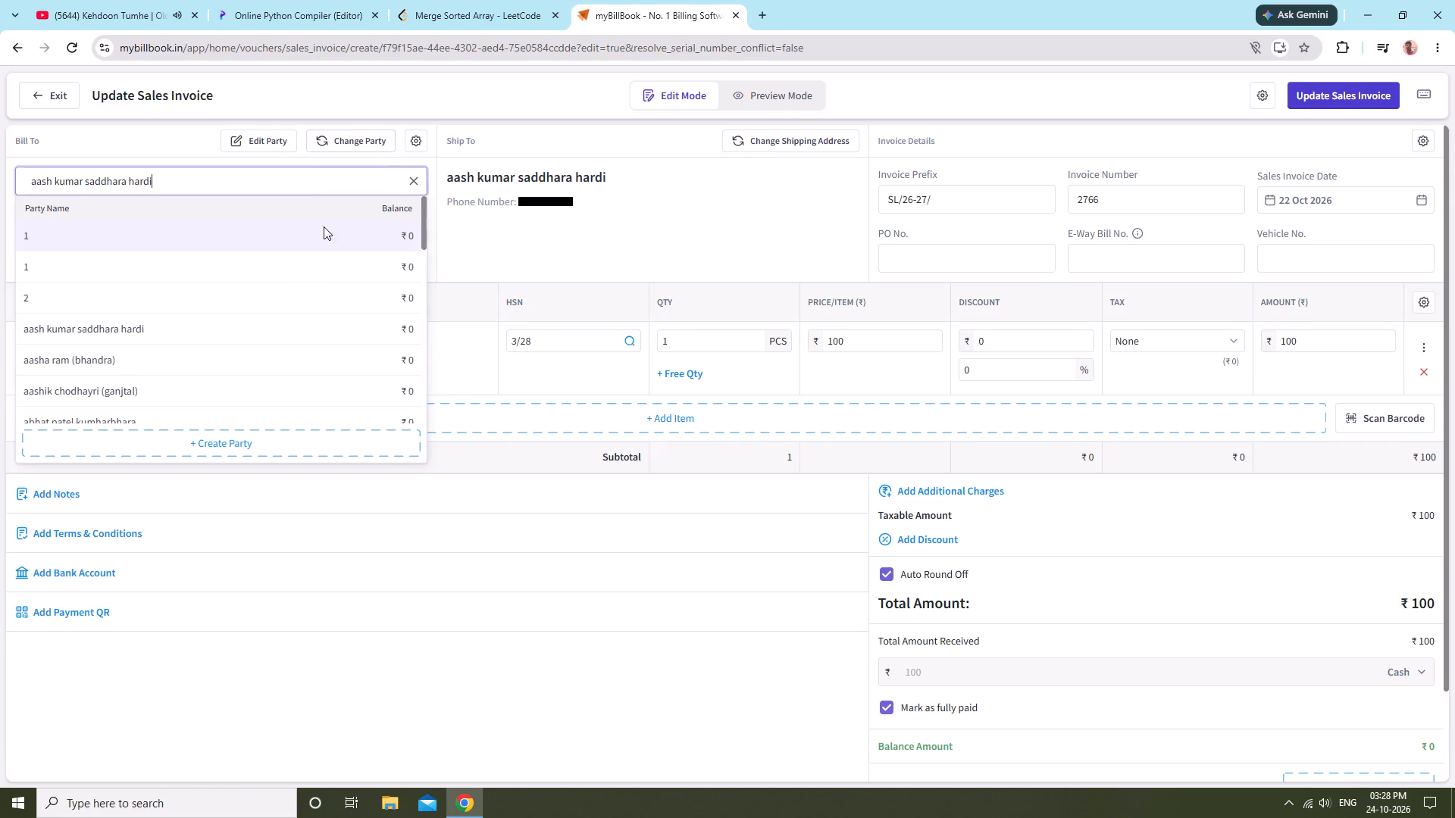
left_click(255, 377)
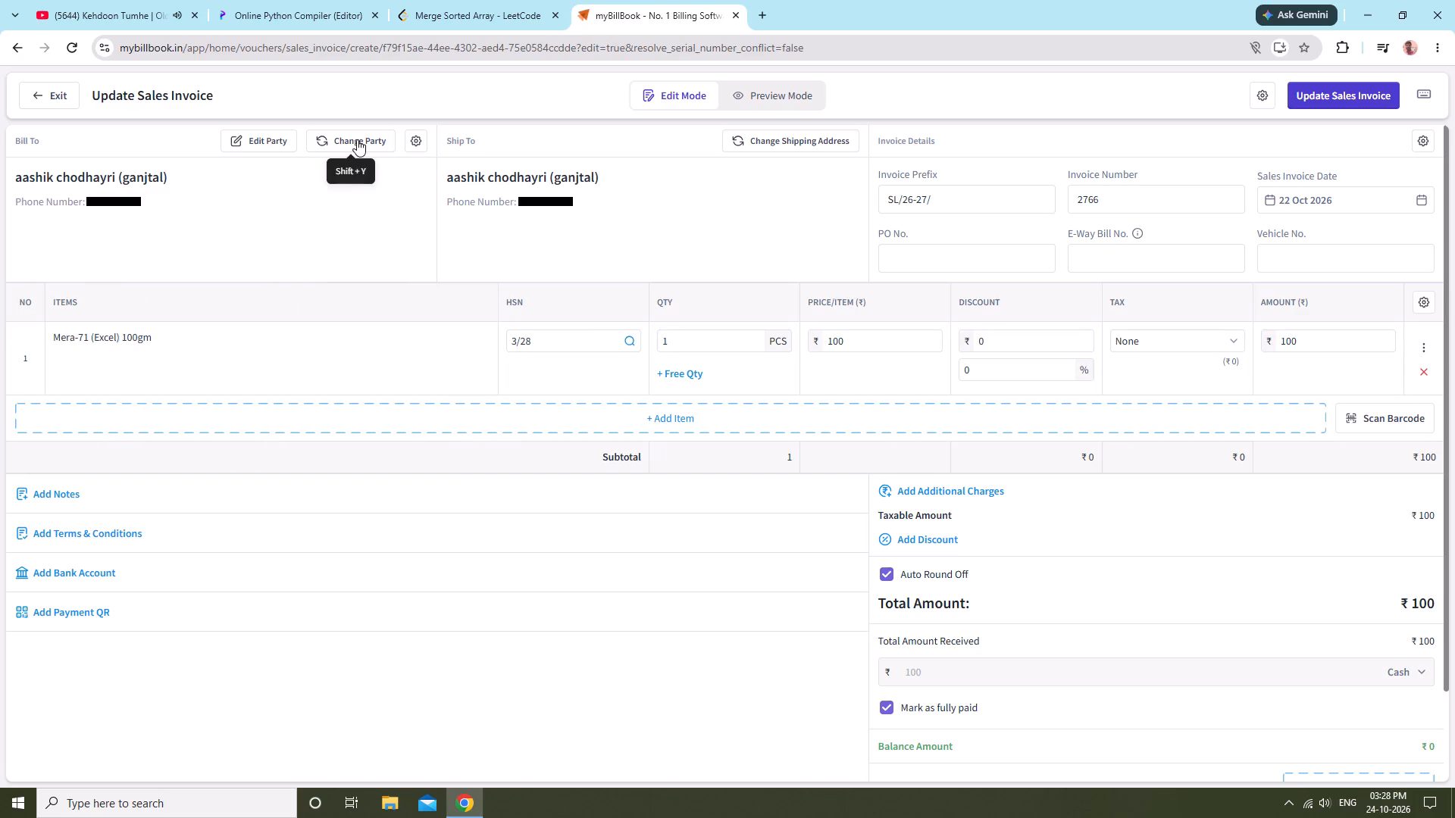
Change the party on invoice SL/26-27/2766 to the Bhandra customer and save the updated invoice.
left_click(357, 139)
left_click(171, 355)
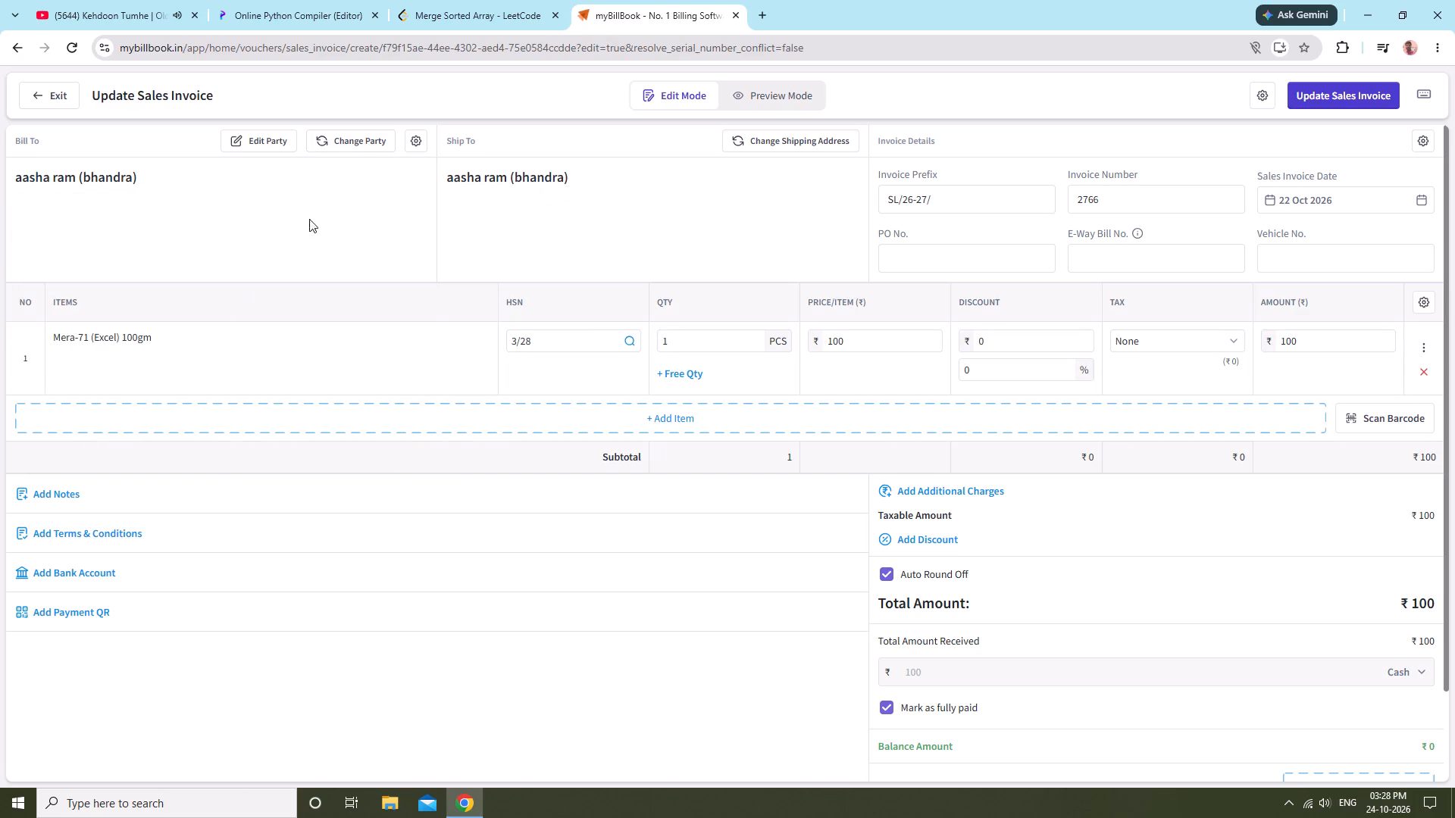
scroll(1388, 551, "down", 5)
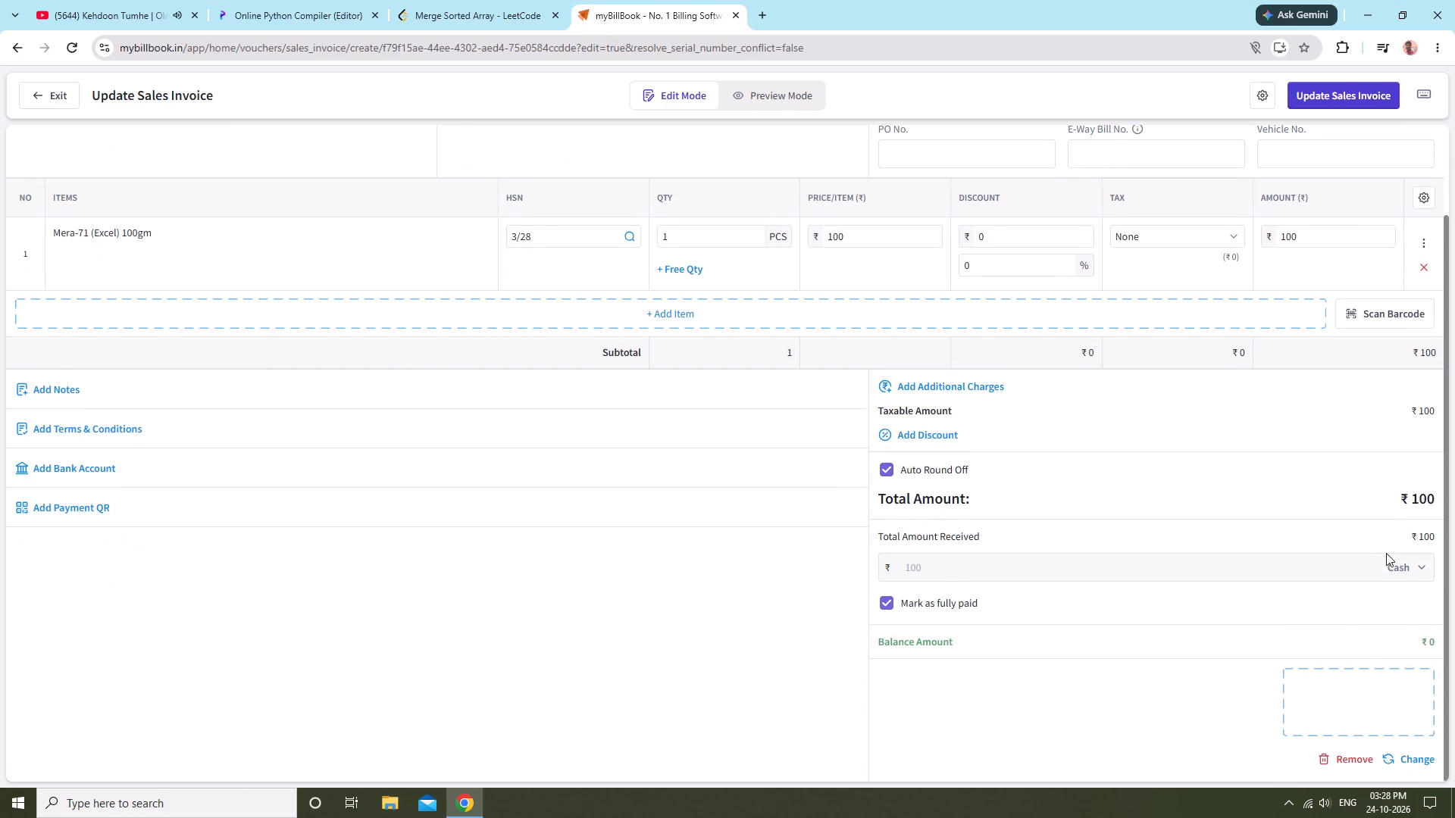
scroll(1363, 555, "down", 3)
left_click(1352, 89)
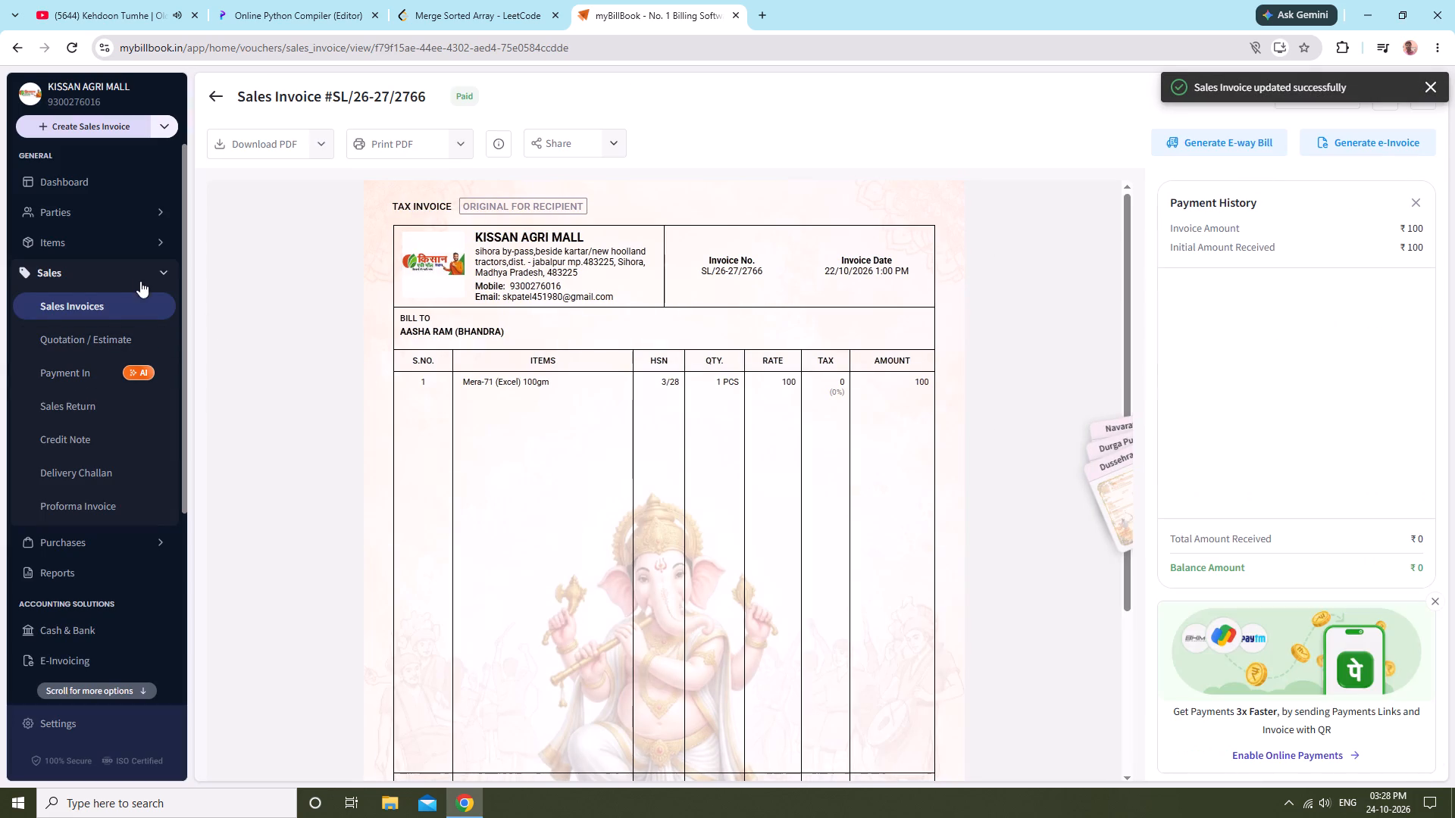
Return to the sales invoices list and filter it to Last Week.
left_click(116, 263)
left_click(329, 195)
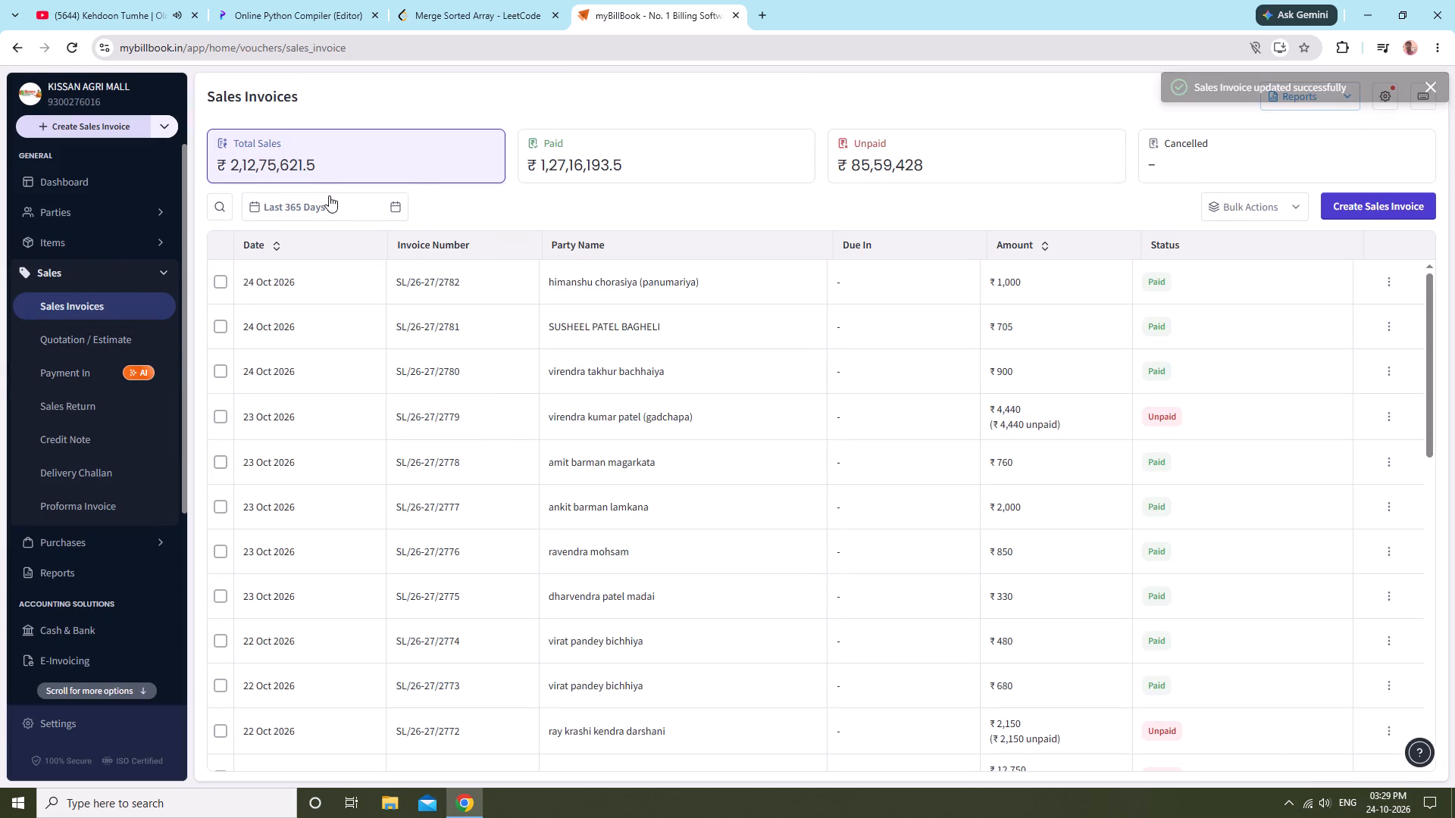
left_click(365, 241)
scroll(477, 340, "down", 4)
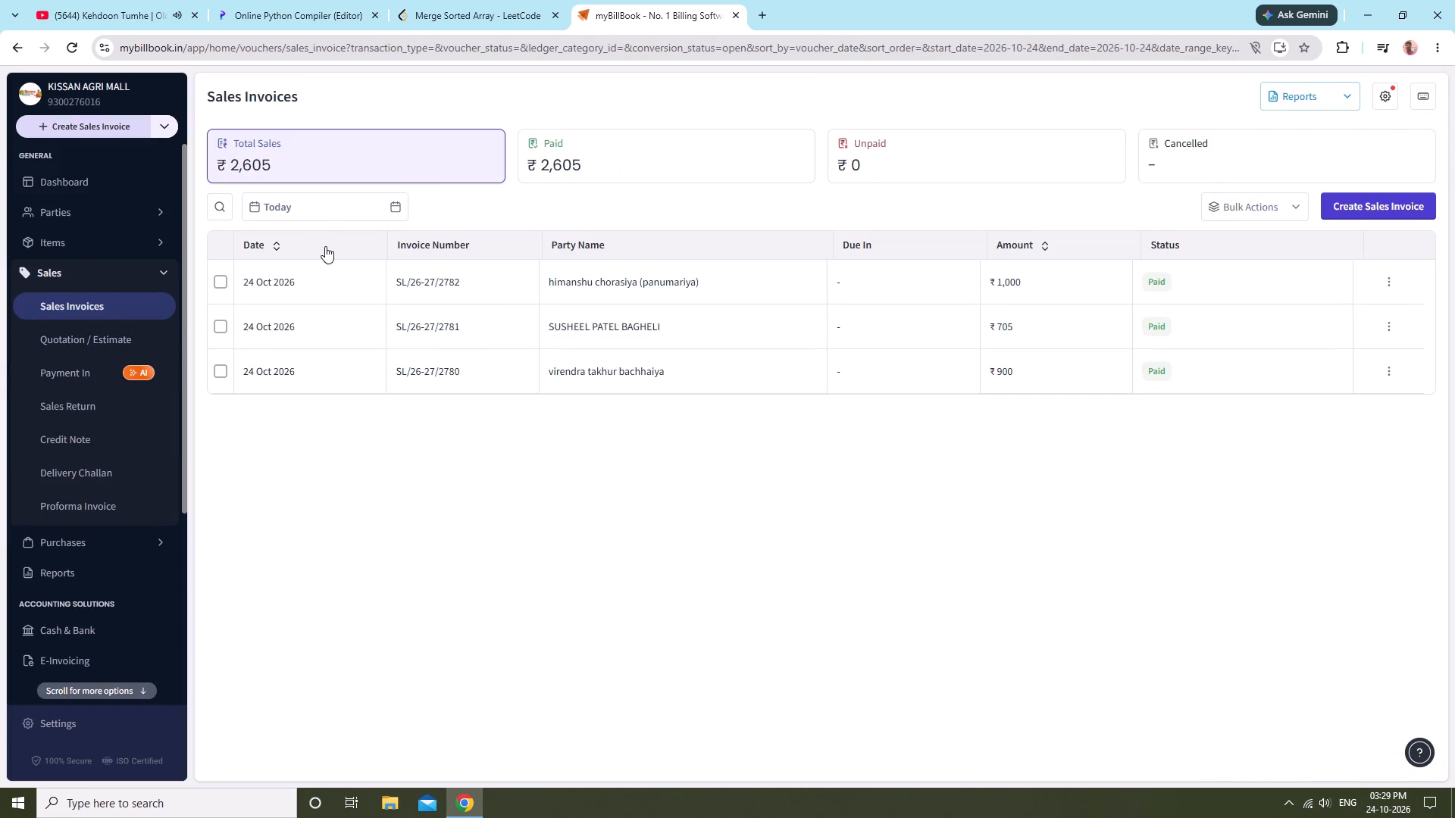
left_click(317, 208)
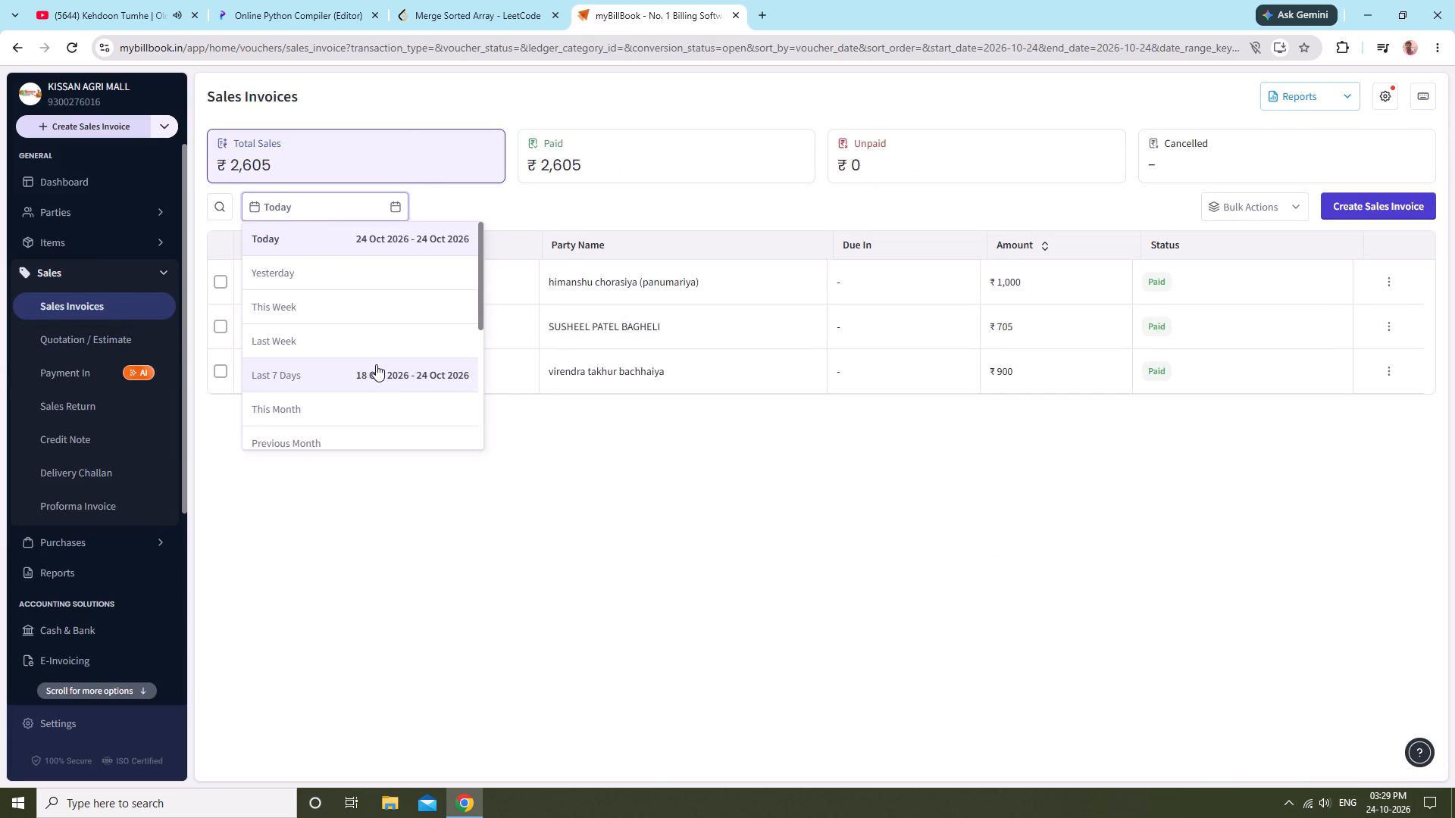
left_click(361, 337)
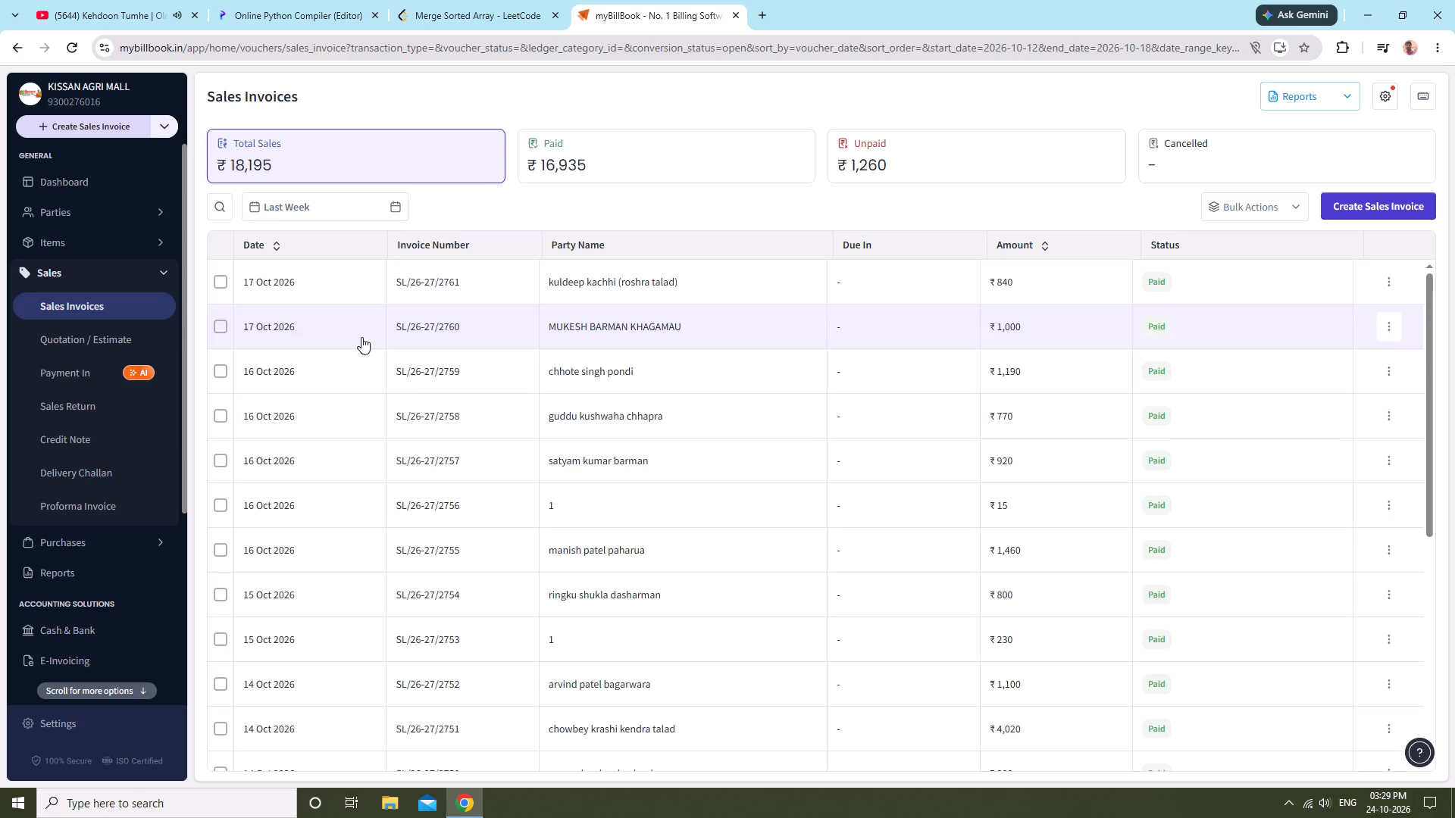
Open sales invoice SL/26-27/2756, billed to party 1, for editing.
left_click(443, 504)
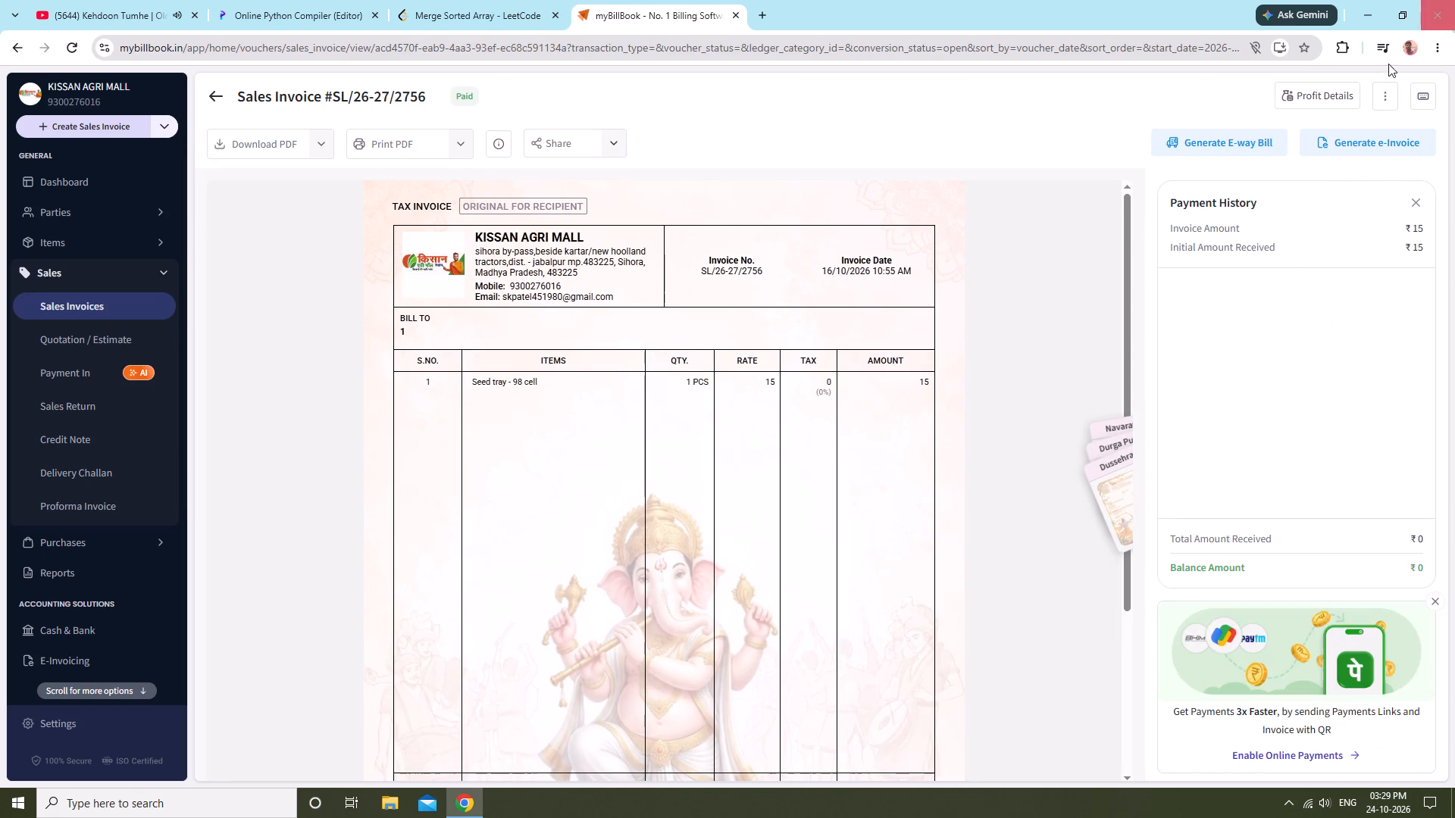
left_click(1391, 107)
left_click(1350, 143)
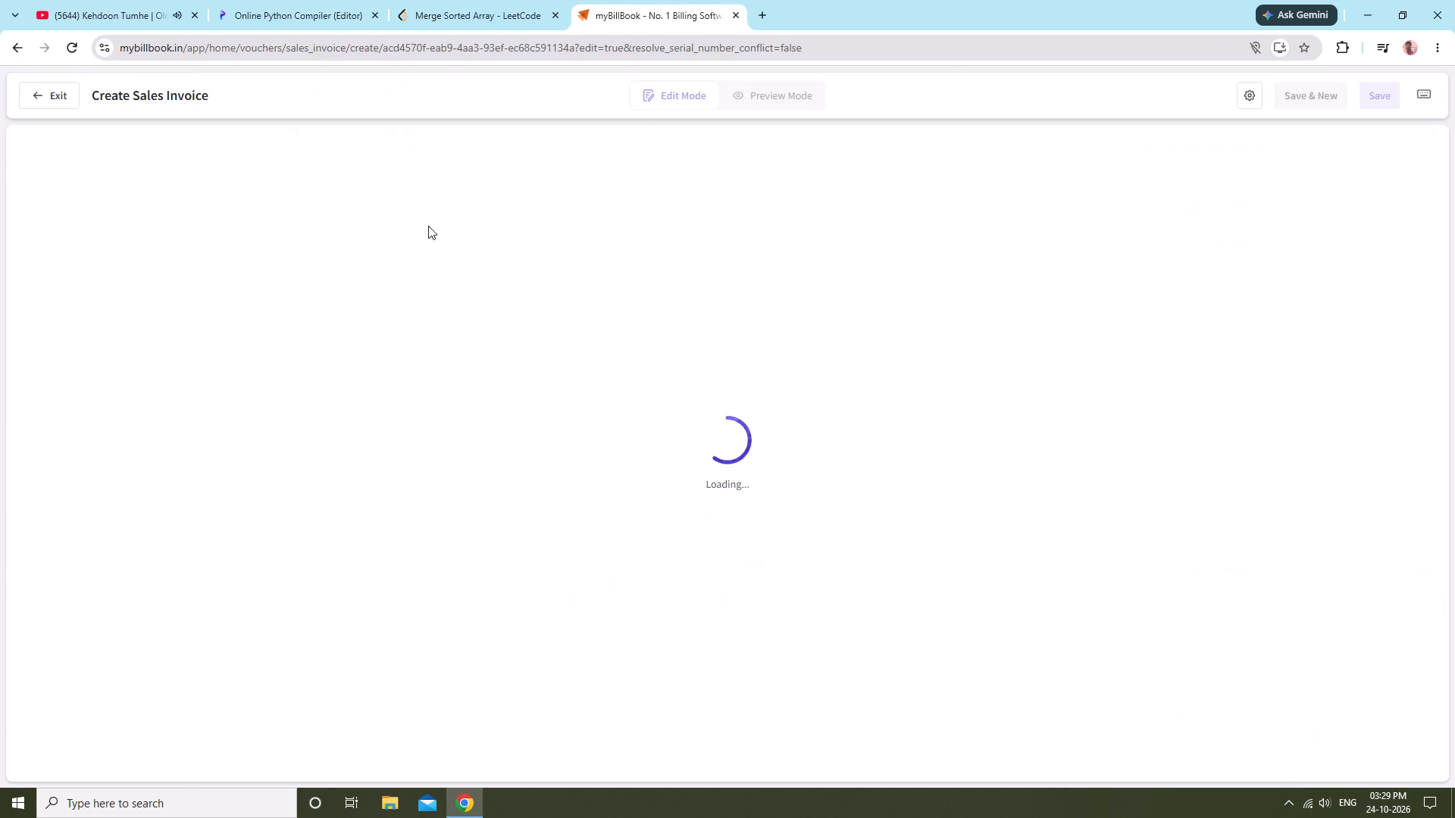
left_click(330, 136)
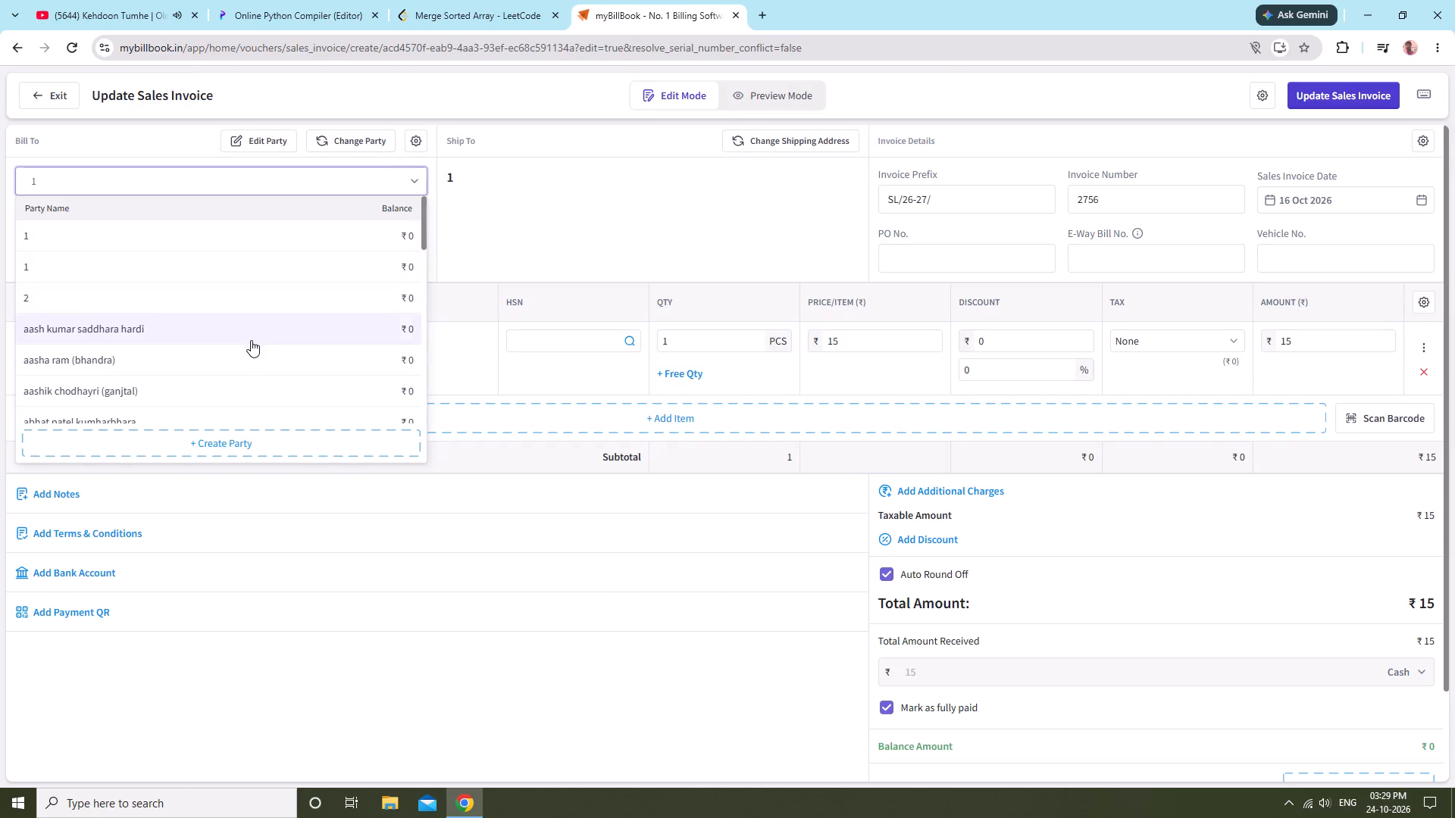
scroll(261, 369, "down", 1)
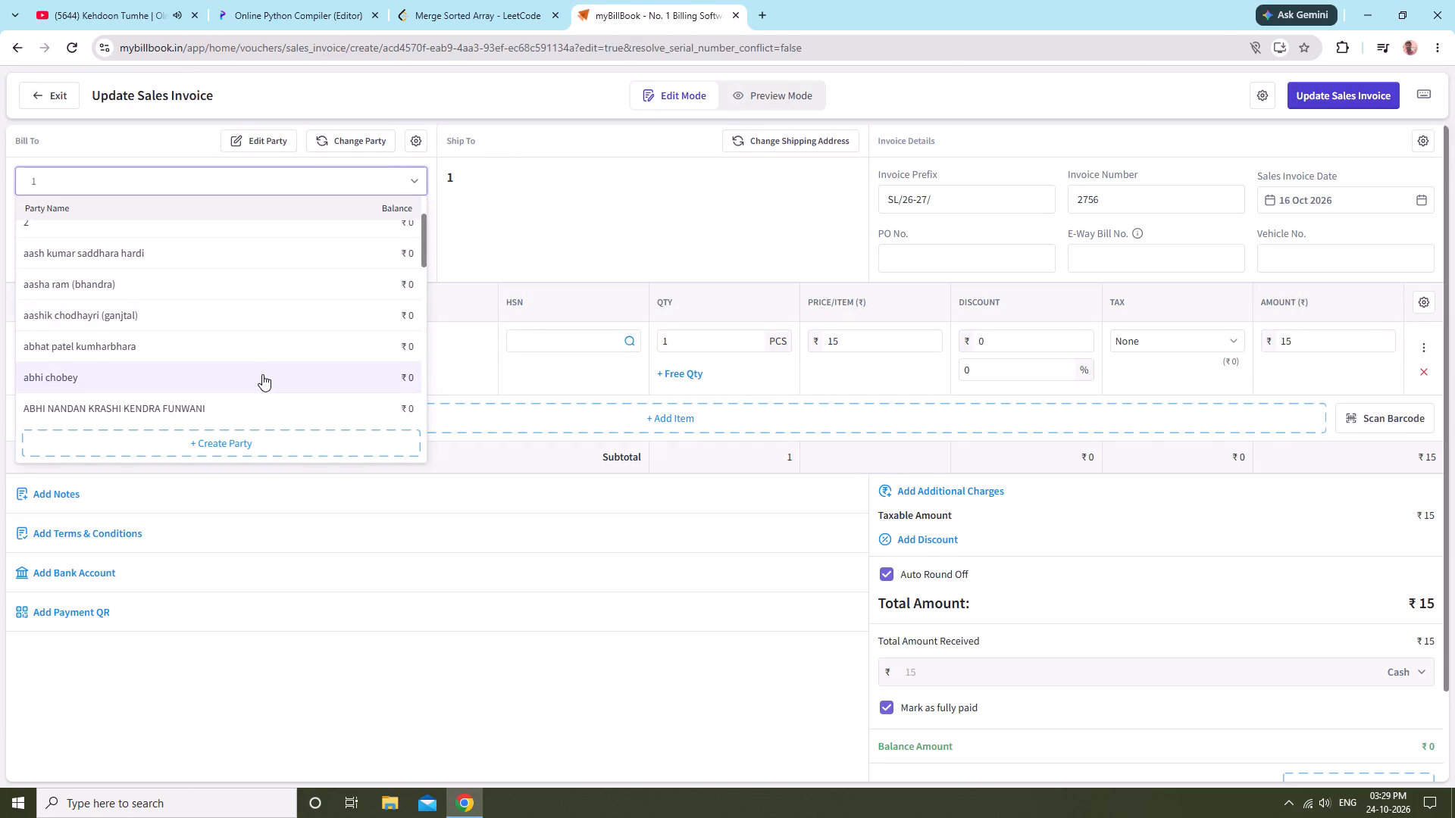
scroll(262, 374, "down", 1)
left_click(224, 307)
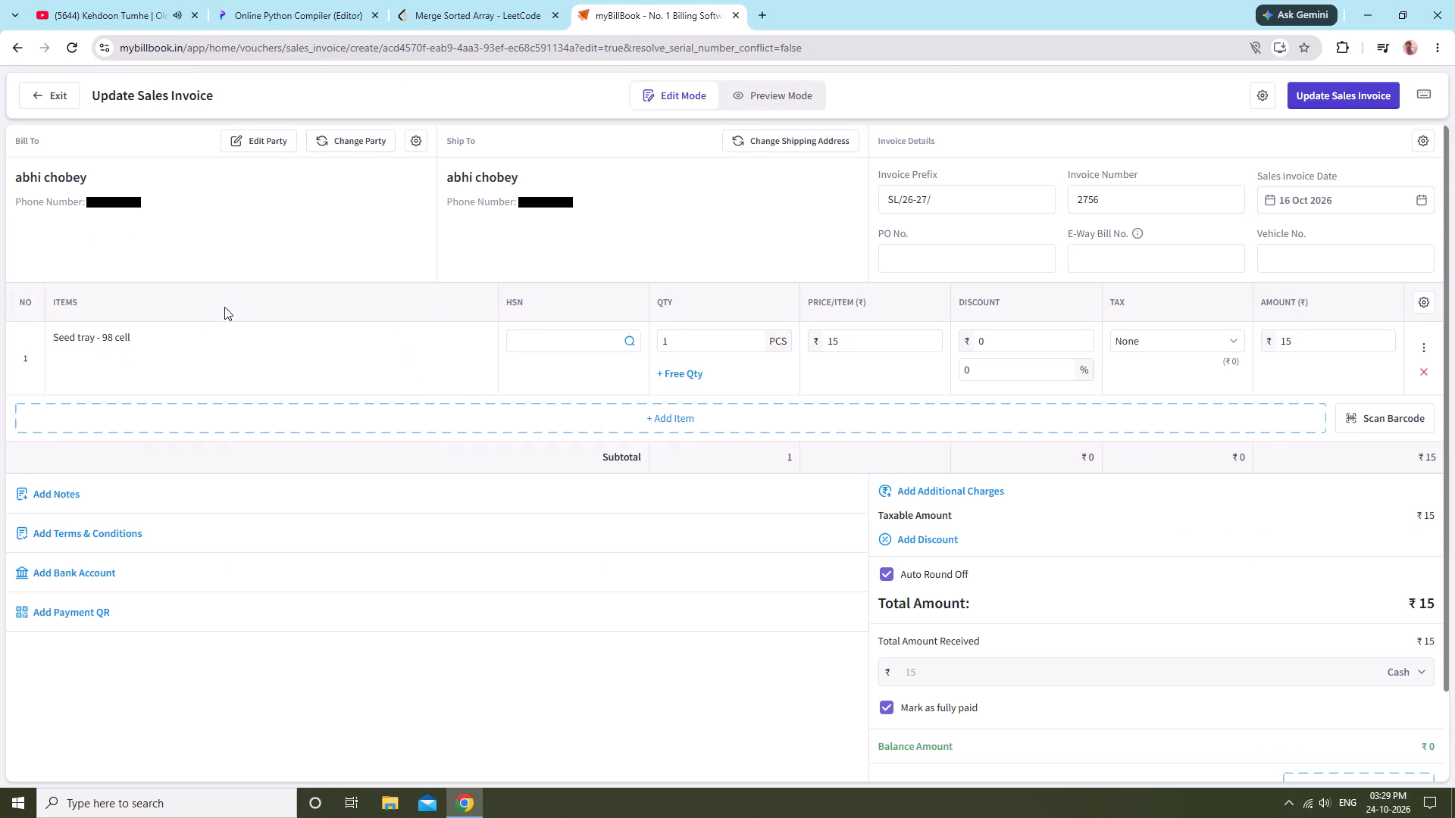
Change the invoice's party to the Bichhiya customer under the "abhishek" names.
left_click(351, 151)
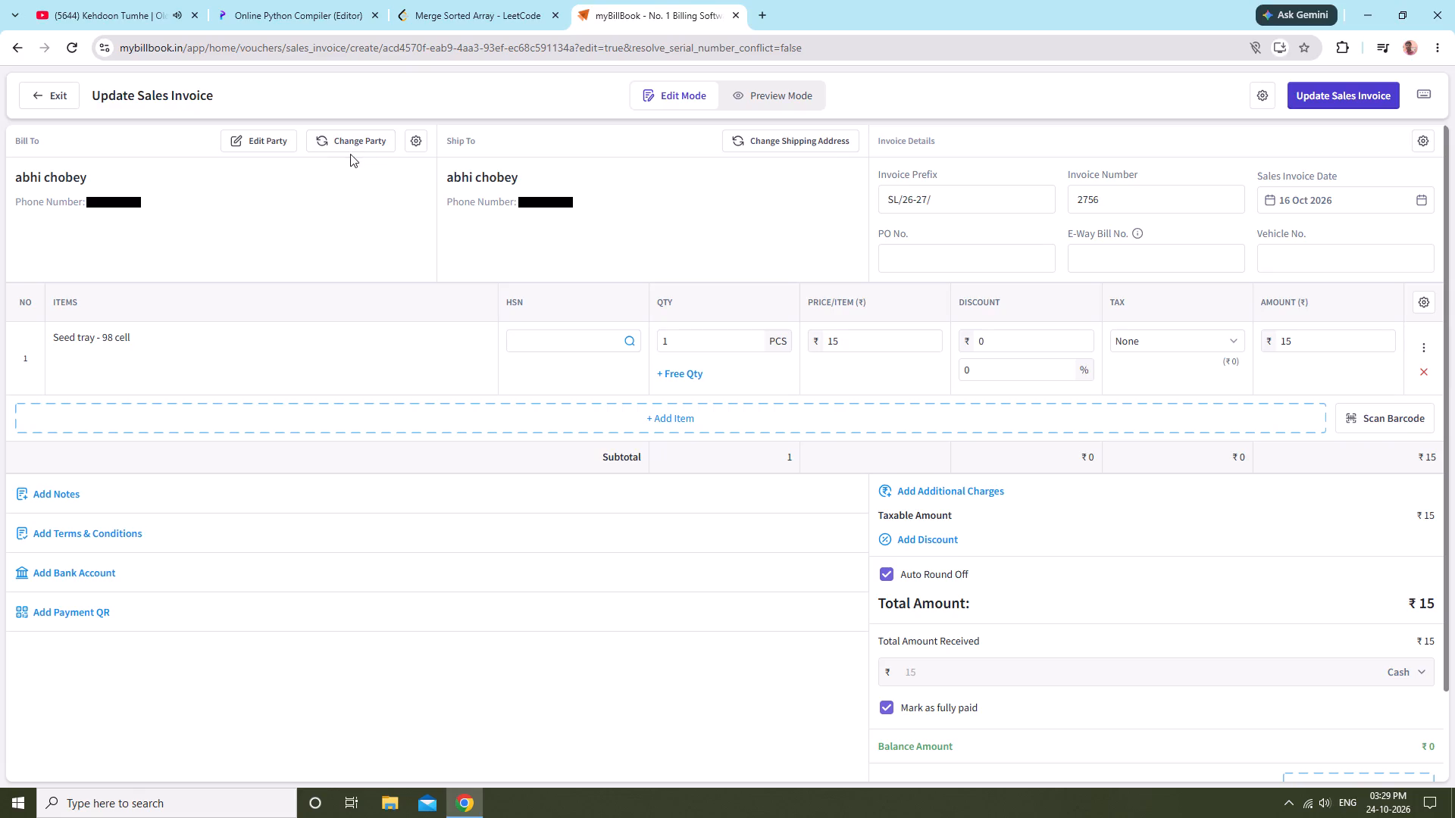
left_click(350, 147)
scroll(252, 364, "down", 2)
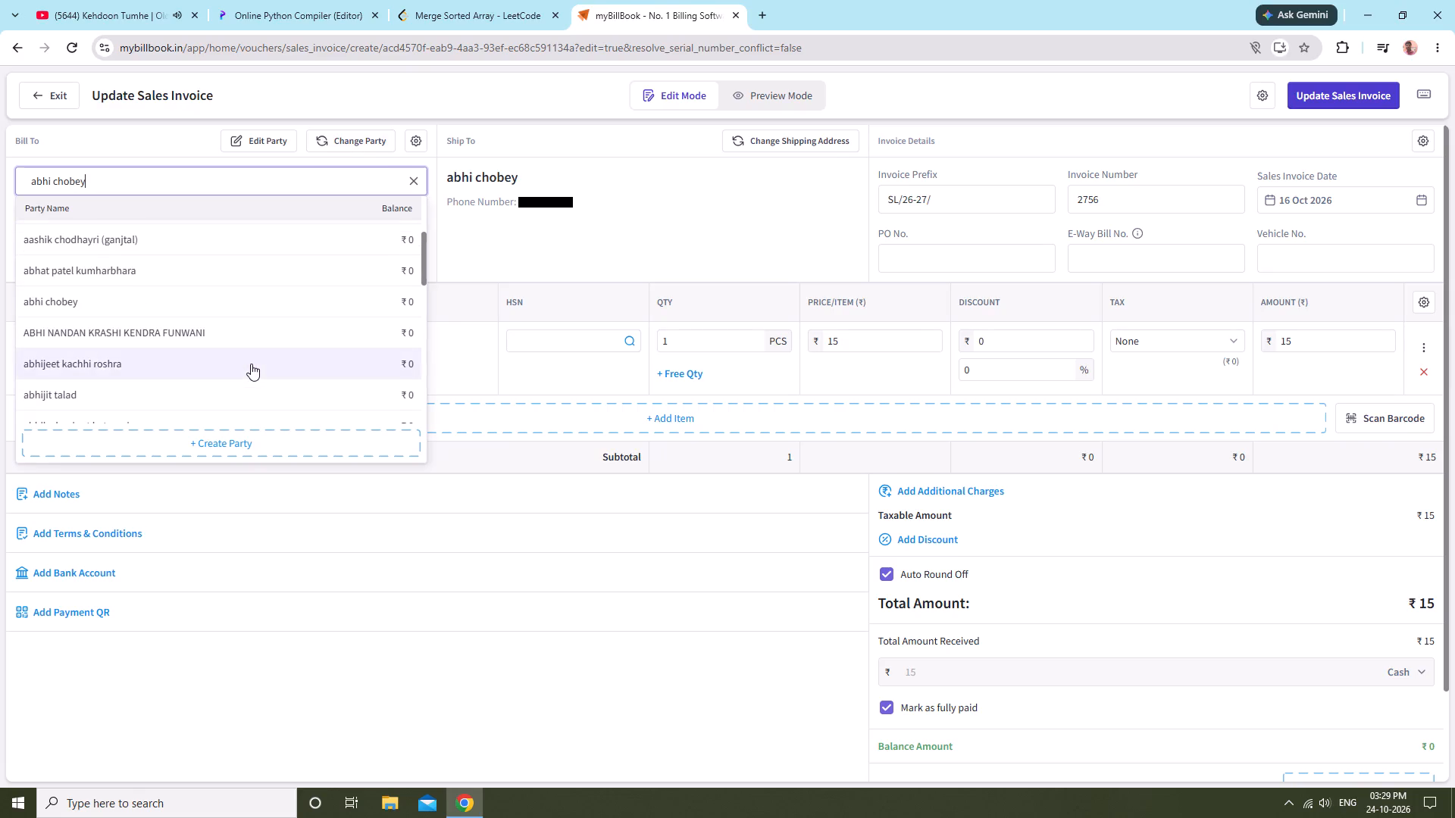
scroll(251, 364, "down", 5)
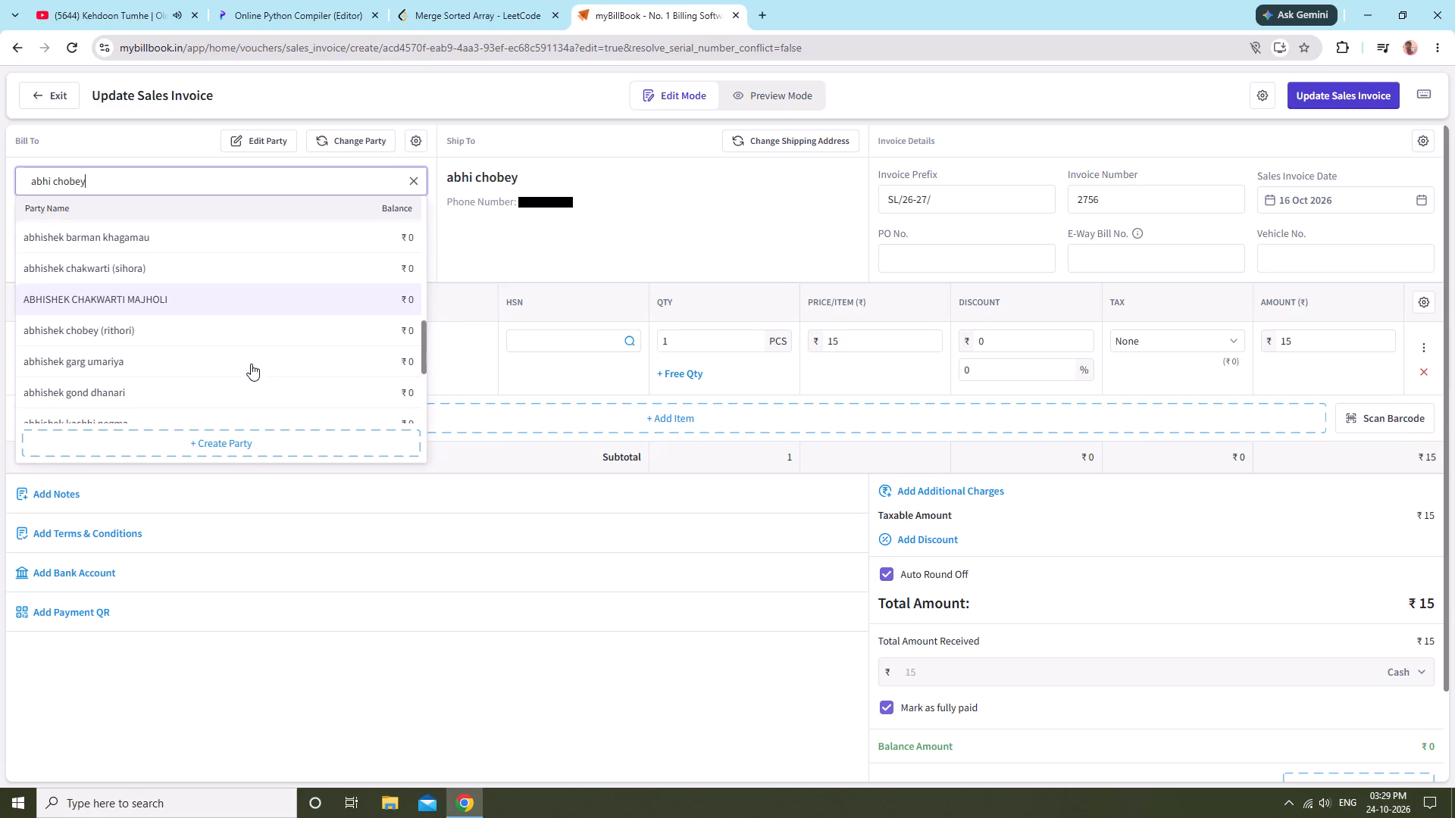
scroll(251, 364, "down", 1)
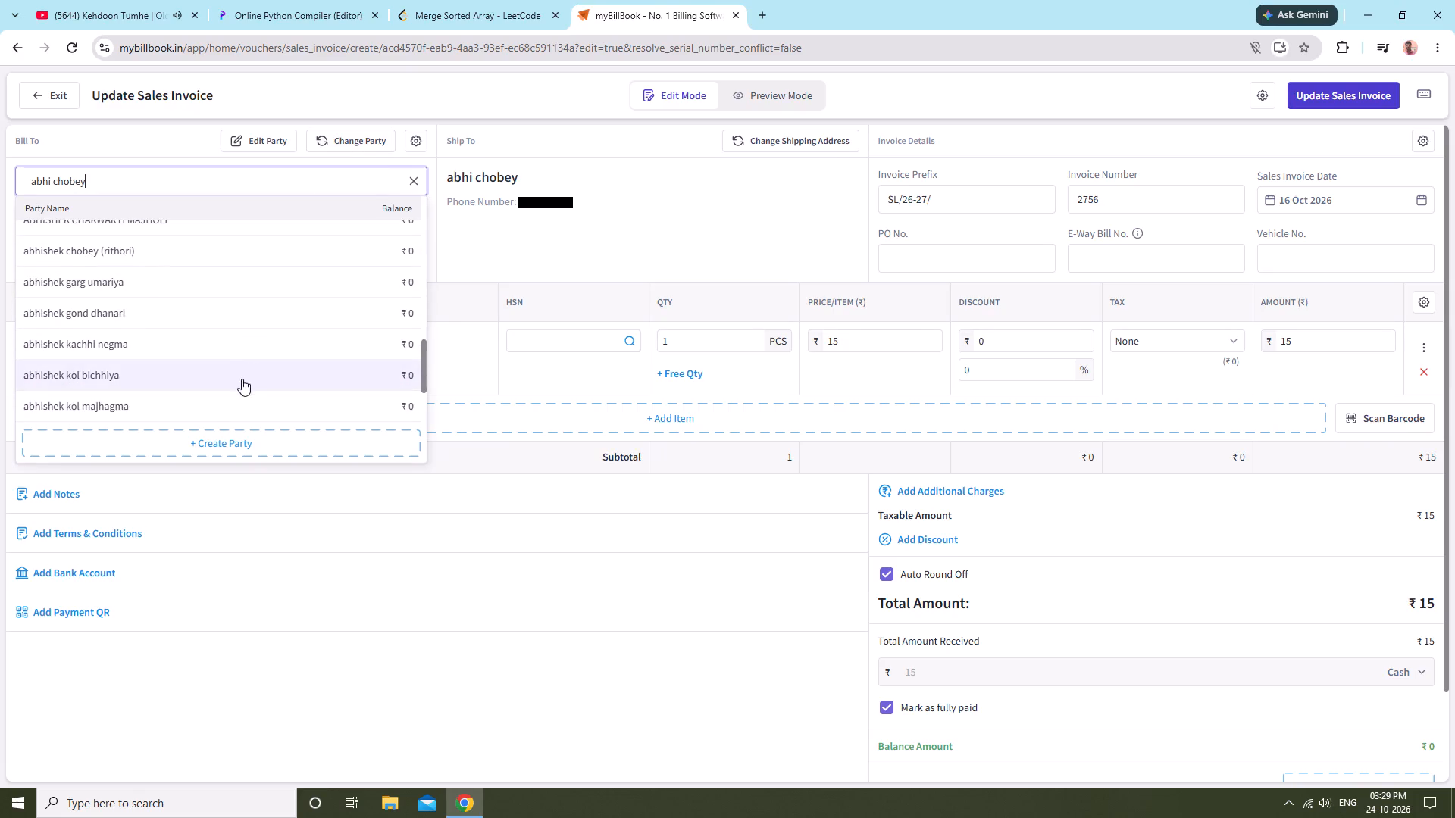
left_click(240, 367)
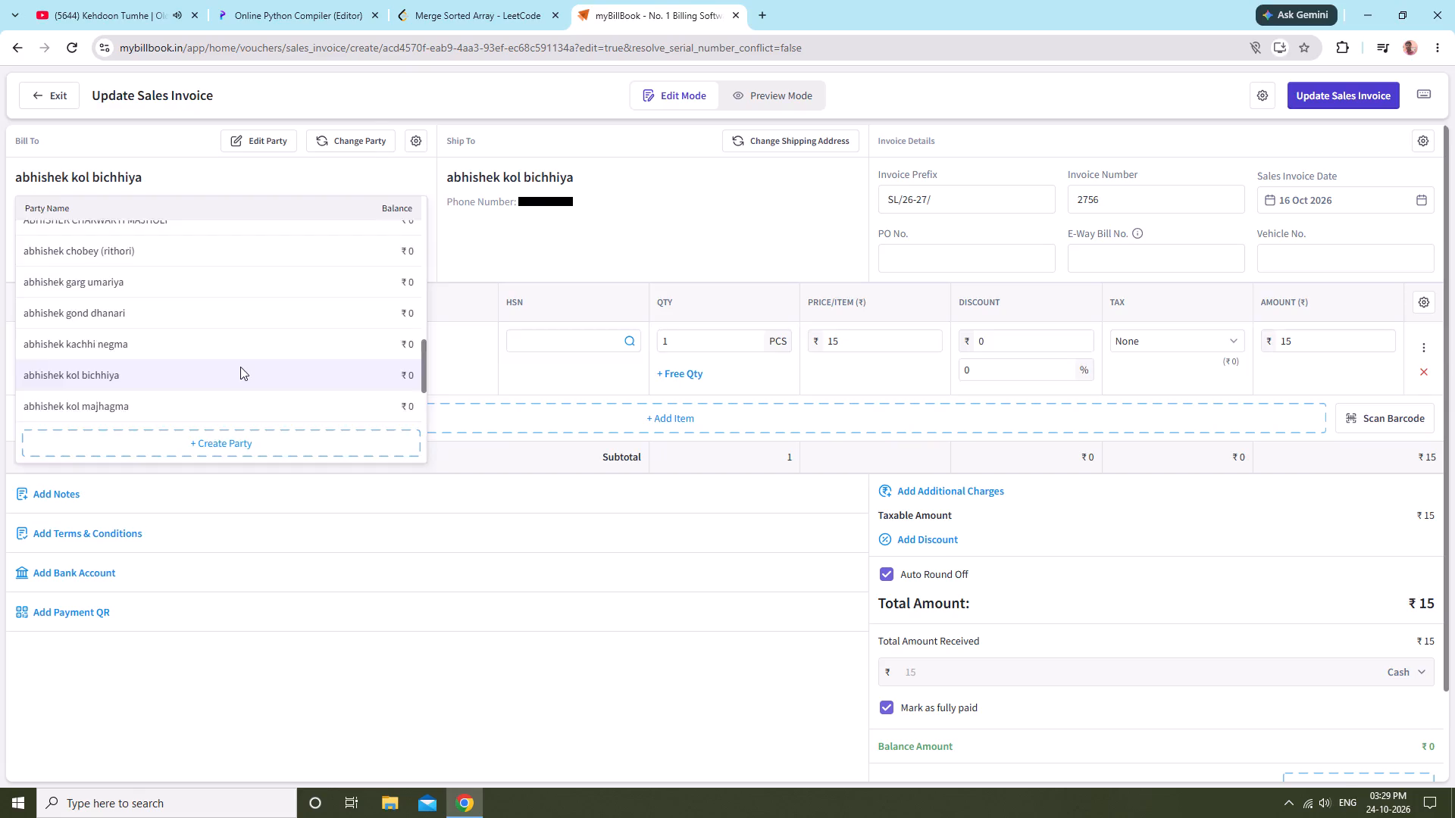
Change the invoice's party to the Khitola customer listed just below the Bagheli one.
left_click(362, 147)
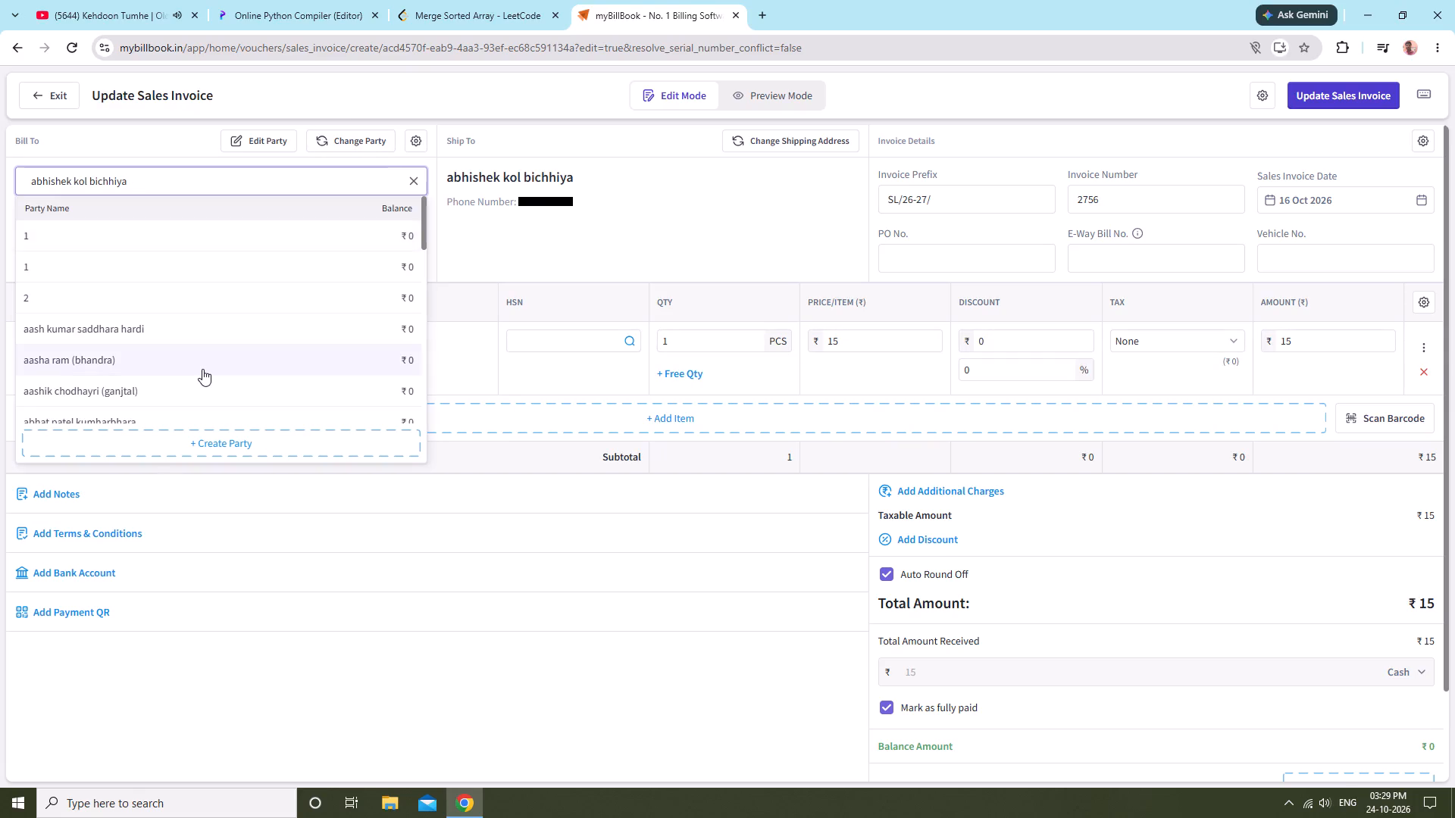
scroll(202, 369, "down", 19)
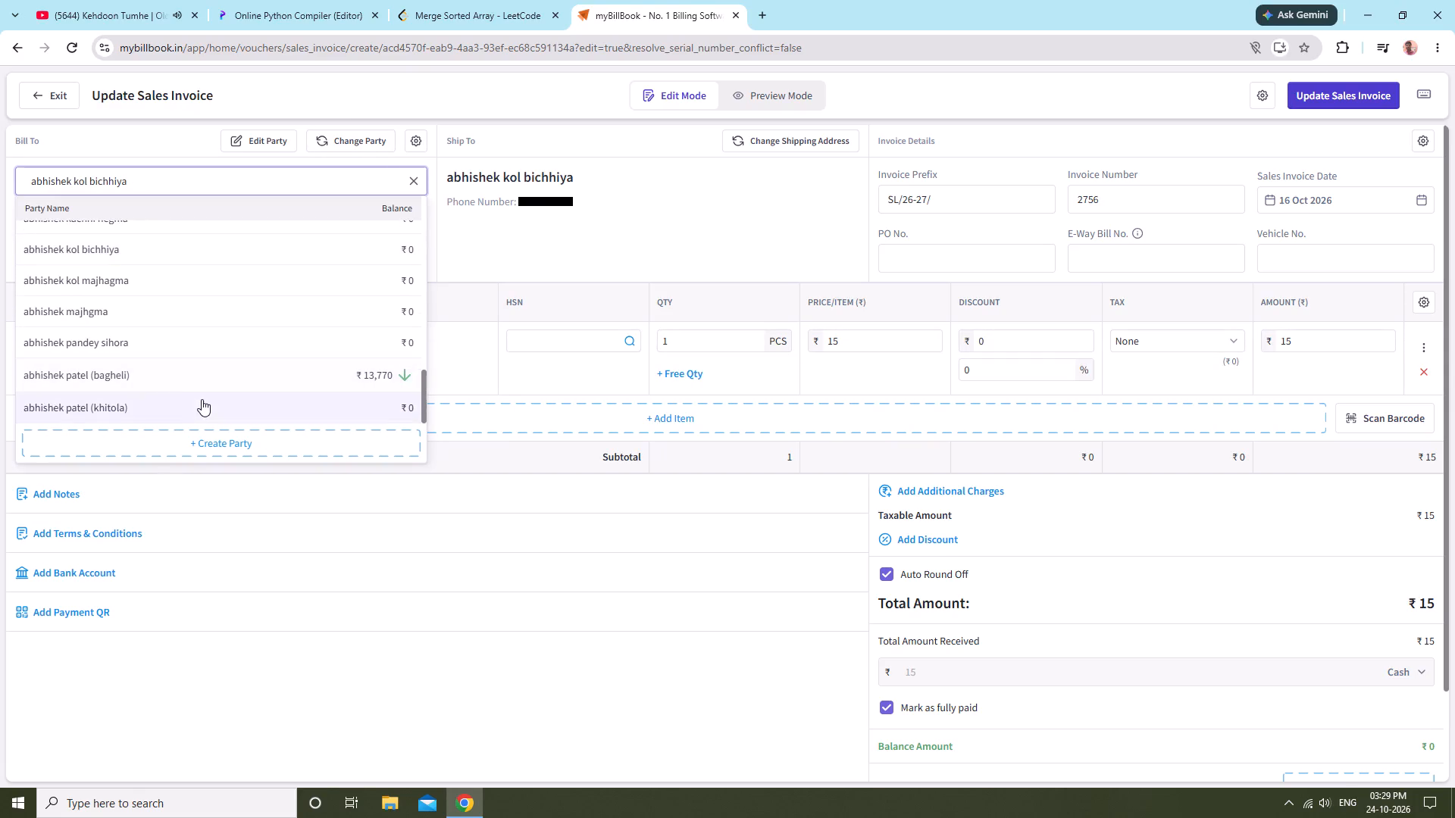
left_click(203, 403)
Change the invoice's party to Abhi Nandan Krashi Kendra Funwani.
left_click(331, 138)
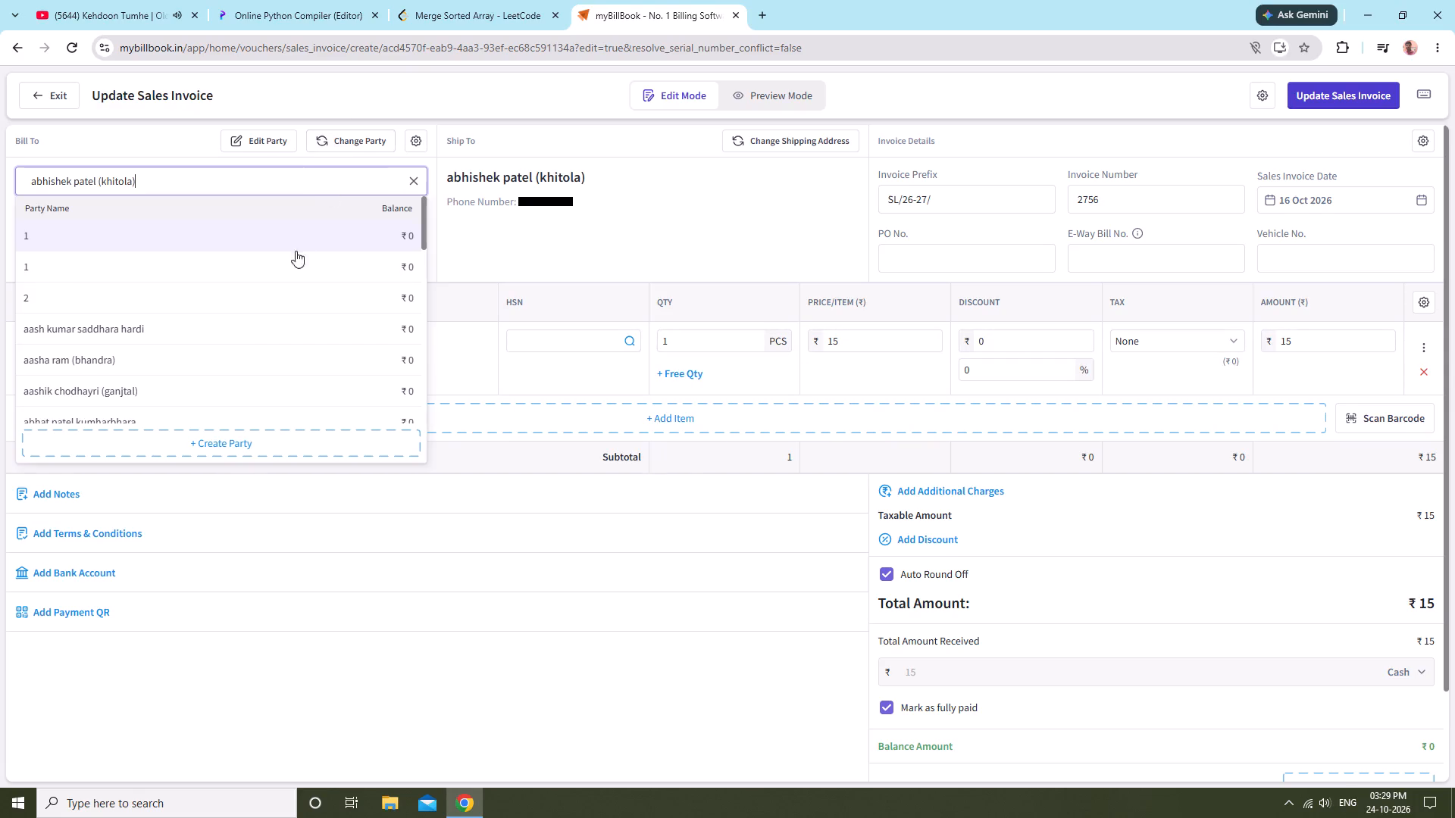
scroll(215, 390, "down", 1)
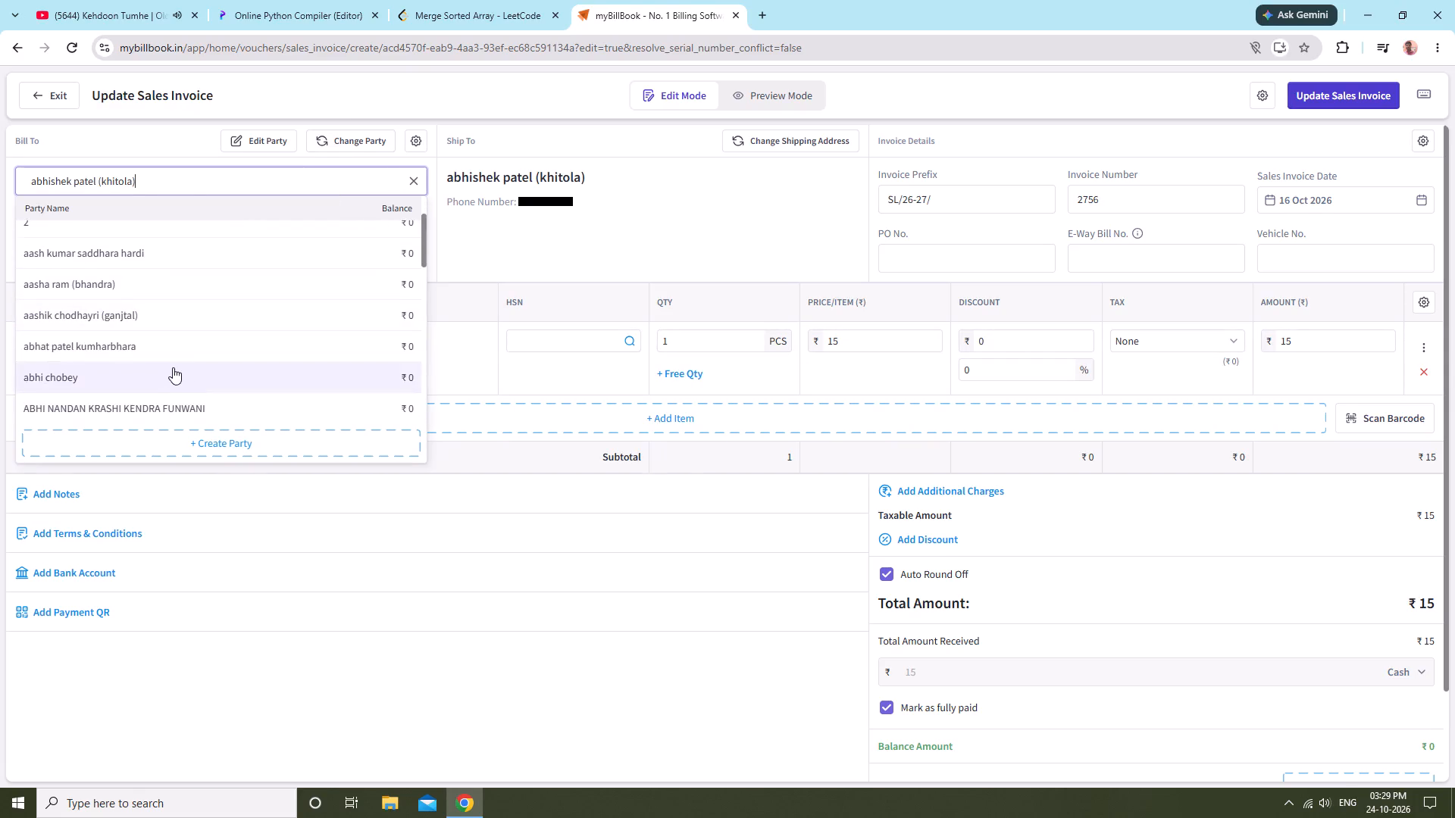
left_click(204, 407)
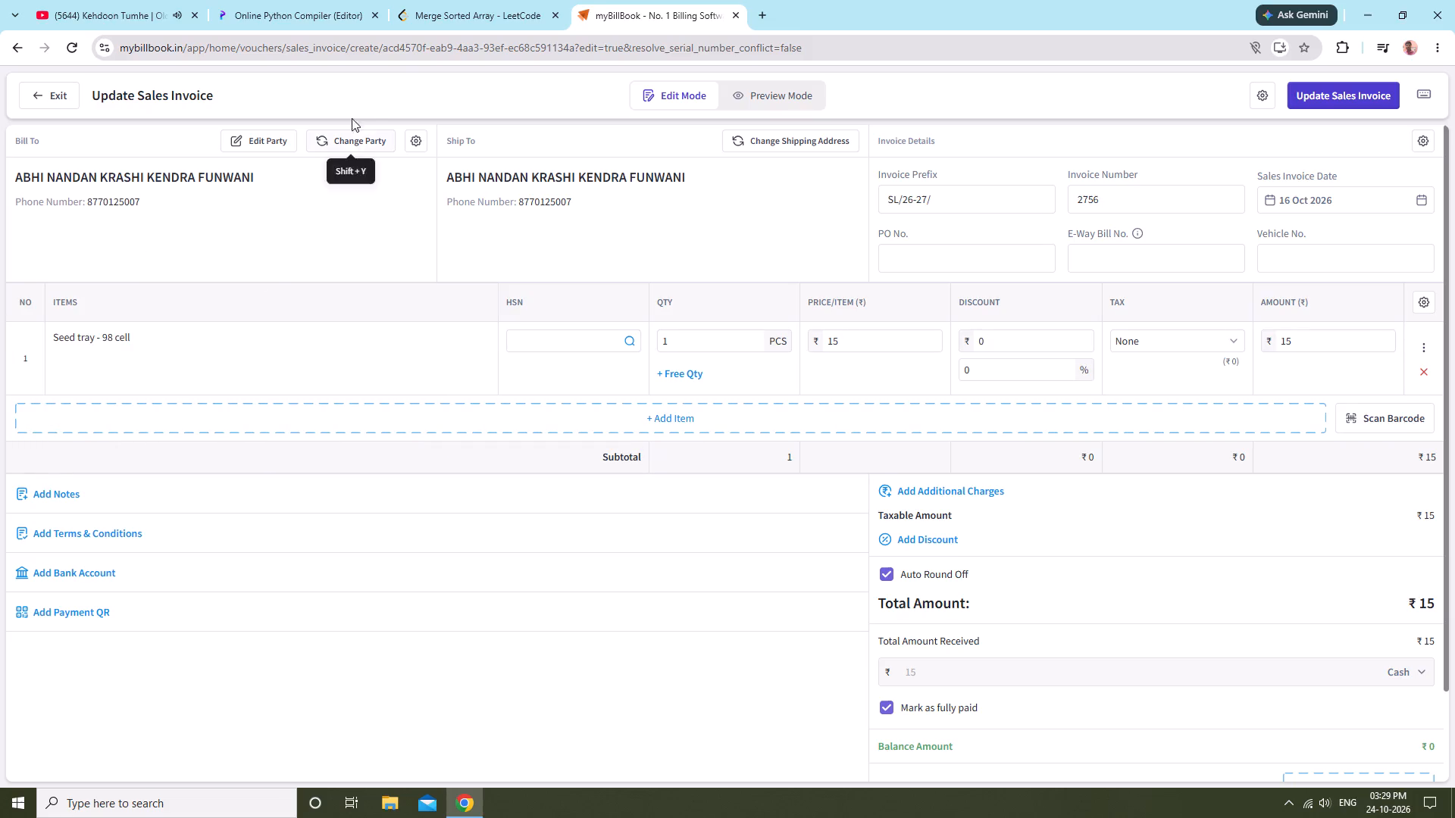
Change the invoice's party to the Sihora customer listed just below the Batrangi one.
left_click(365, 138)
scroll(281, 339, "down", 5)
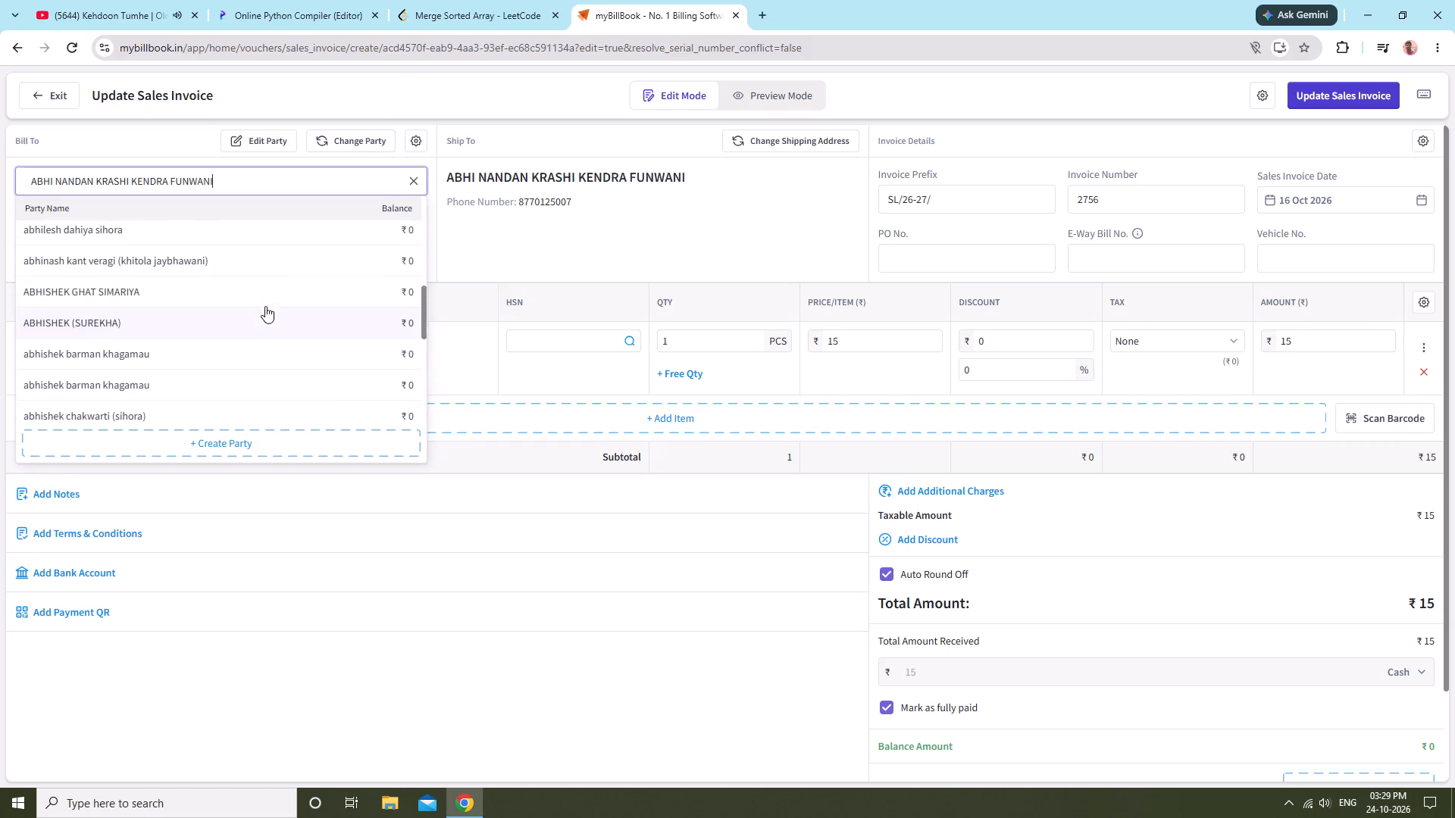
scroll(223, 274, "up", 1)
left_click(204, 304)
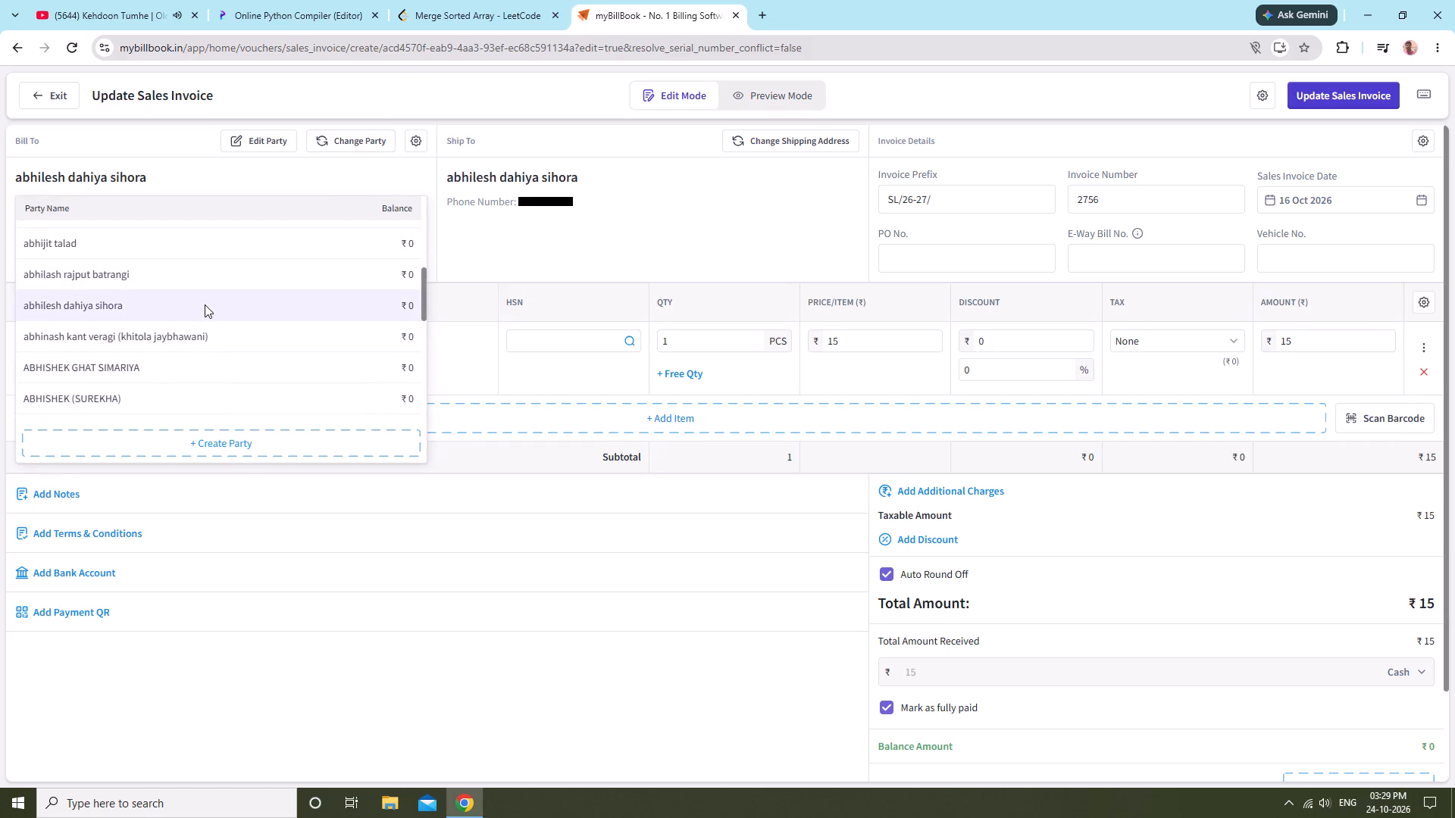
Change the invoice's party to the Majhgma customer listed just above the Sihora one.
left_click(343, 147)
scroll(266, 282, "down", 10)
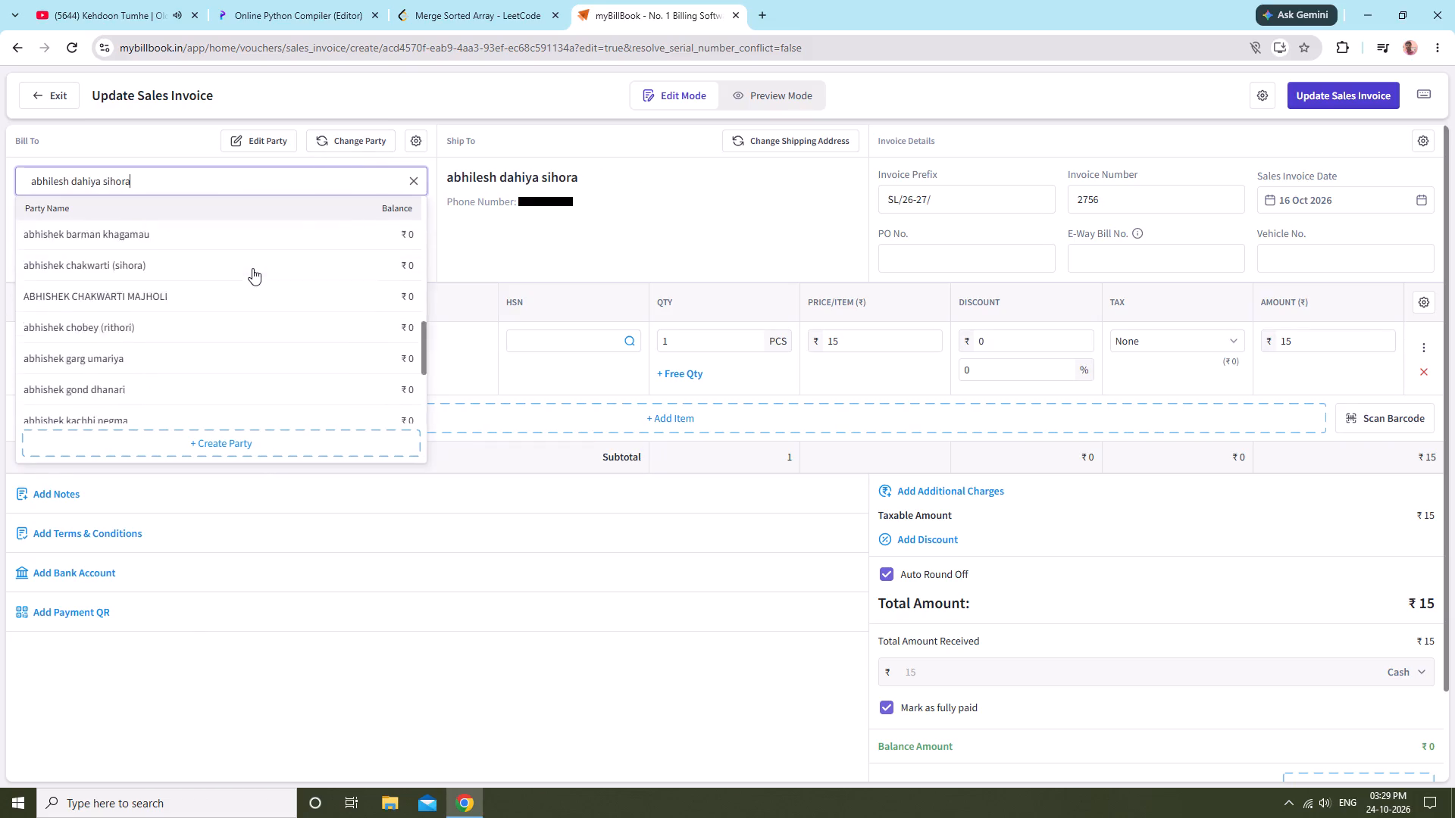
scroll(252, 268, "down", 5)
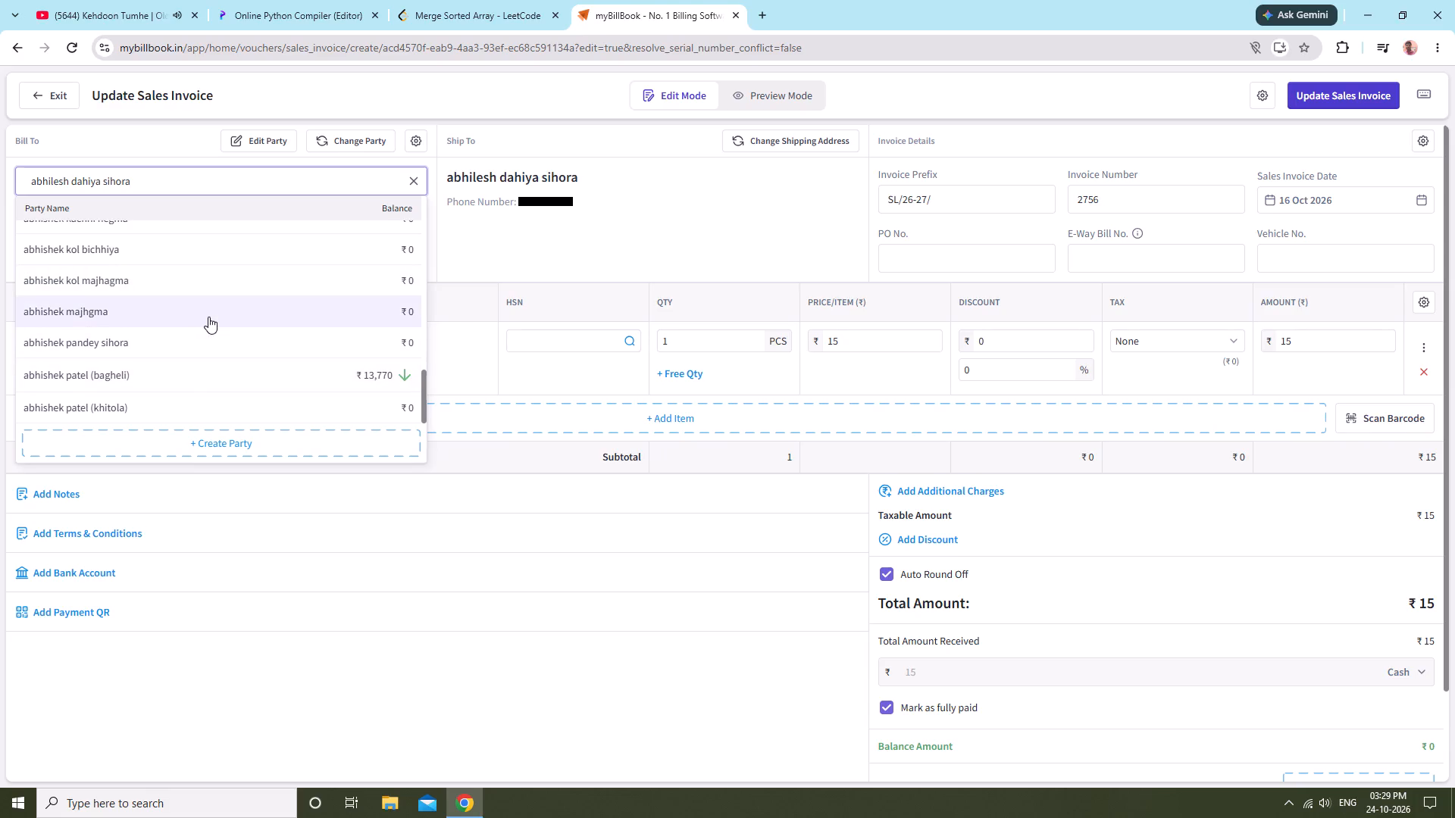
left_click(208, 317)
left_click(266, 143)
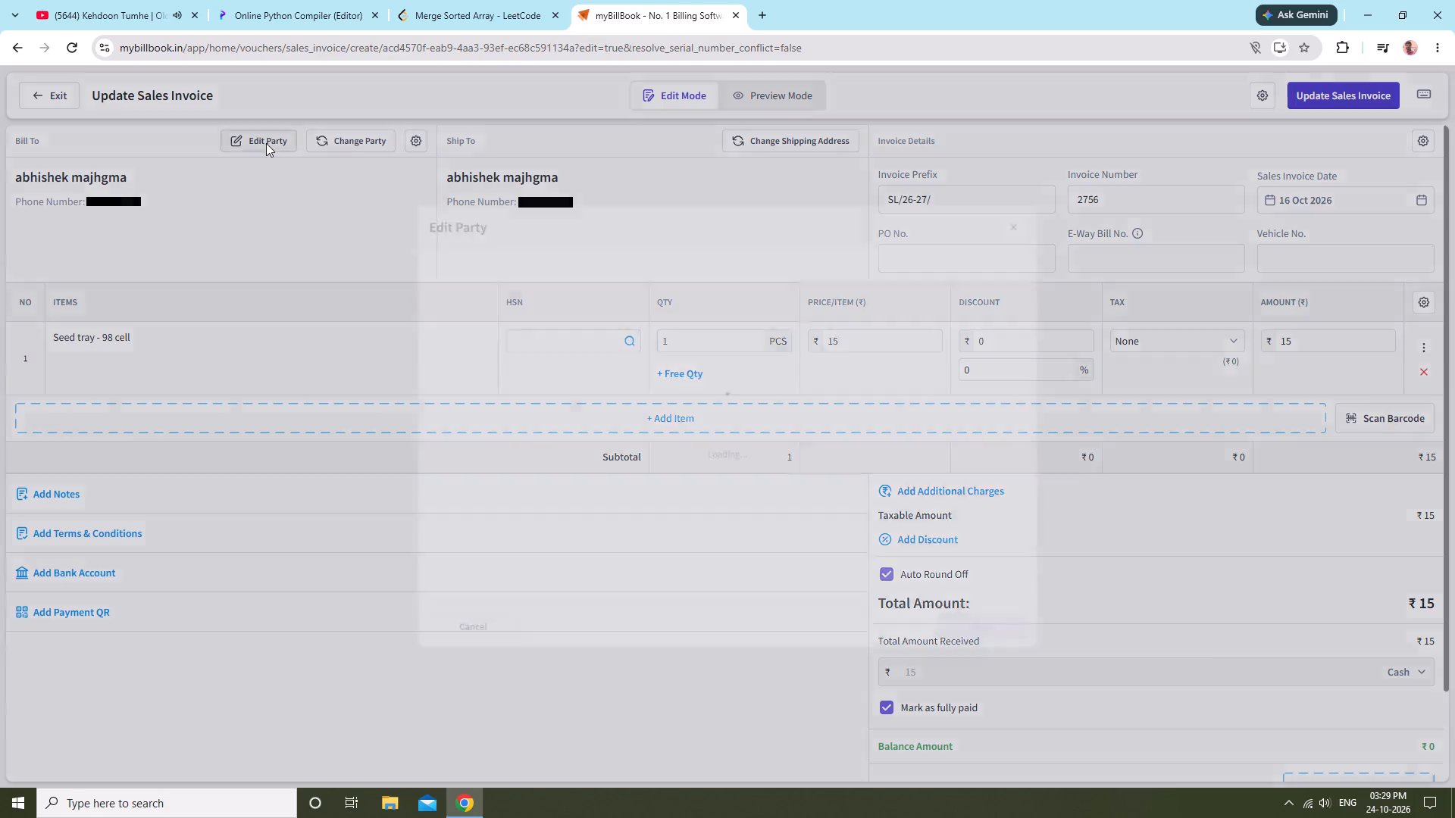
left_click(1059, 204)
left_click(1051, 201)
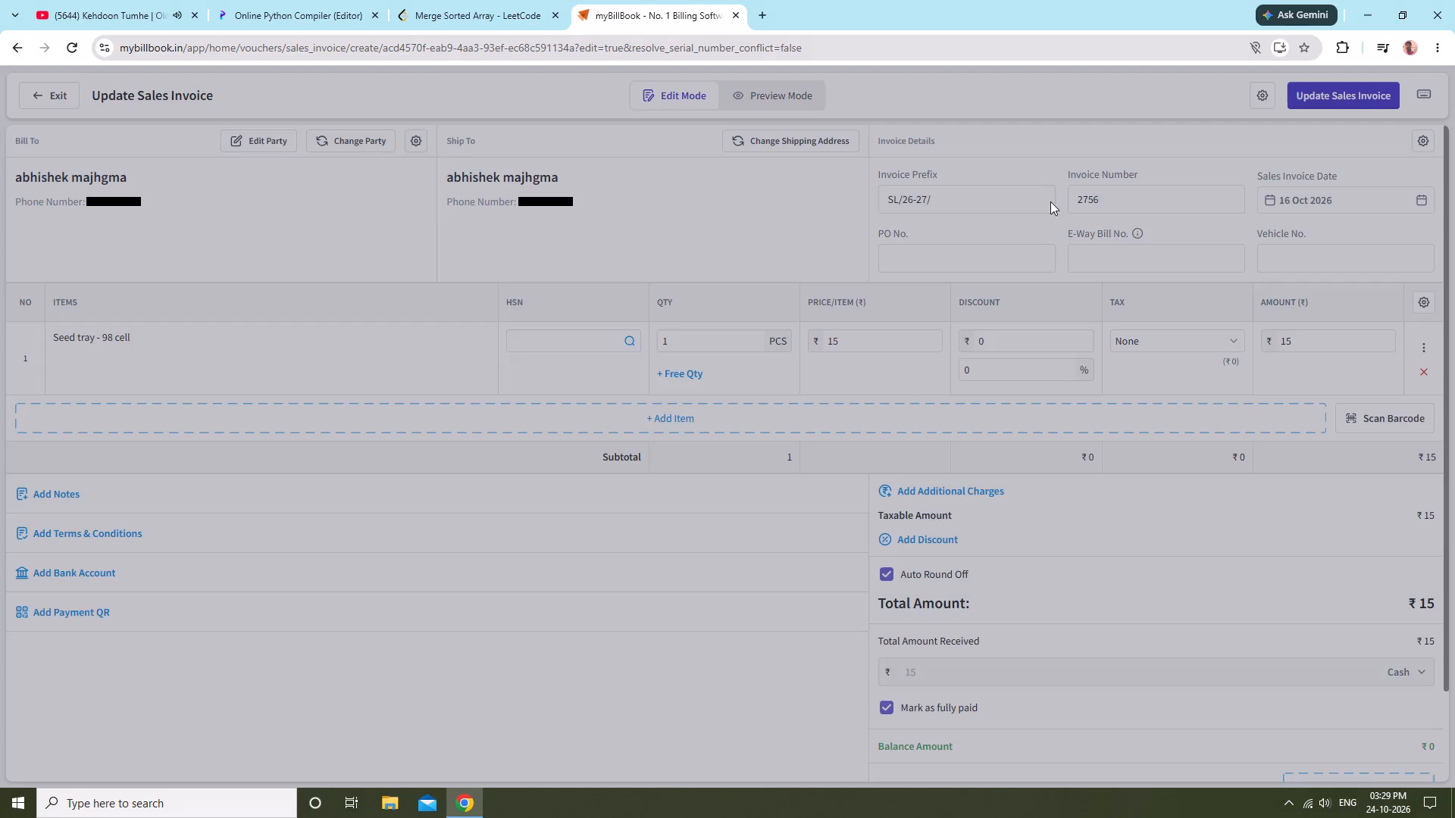
Search the parties for "happ", change the invoice's party to "happy costumer" and save the updated invoice.
left_click(354, 145)
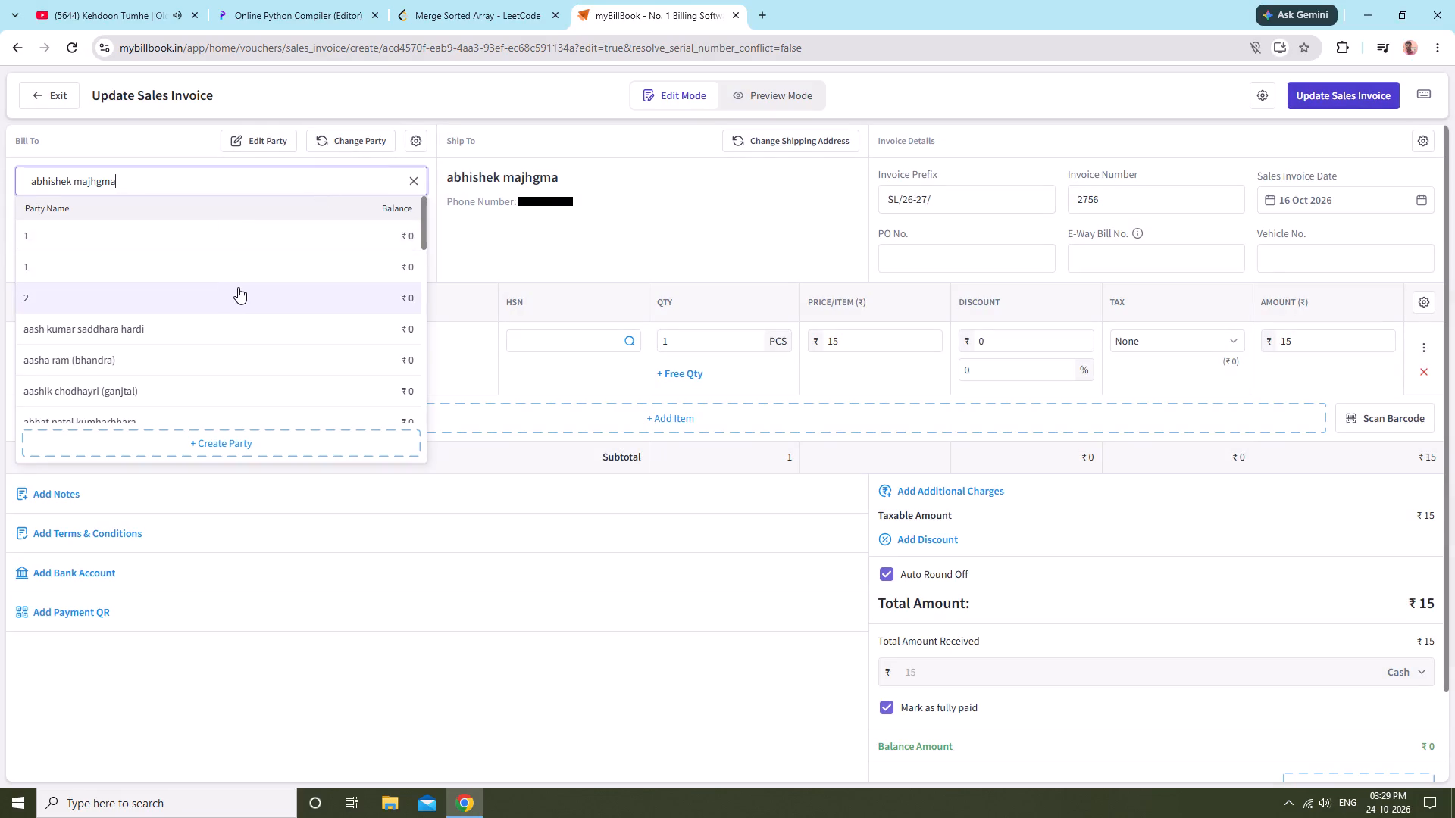
type("happ")
key("BackSpace")
key("BackSpace")
key("BackSpace")
key("BackSpace")
key("BackSpace")
key("BackSpace")
key("BackSpace")
key("BackSpace")
key("BackSpace")
key("BackSpace")
key("BackSpace")
key("BackSpace")
key("BackSpace")
key("BackSpace")
key("BackSpace")
key("BackSpace")
key("BackSpace")
key("BackSpace")
key("BackSpace")
key("BackSpace")
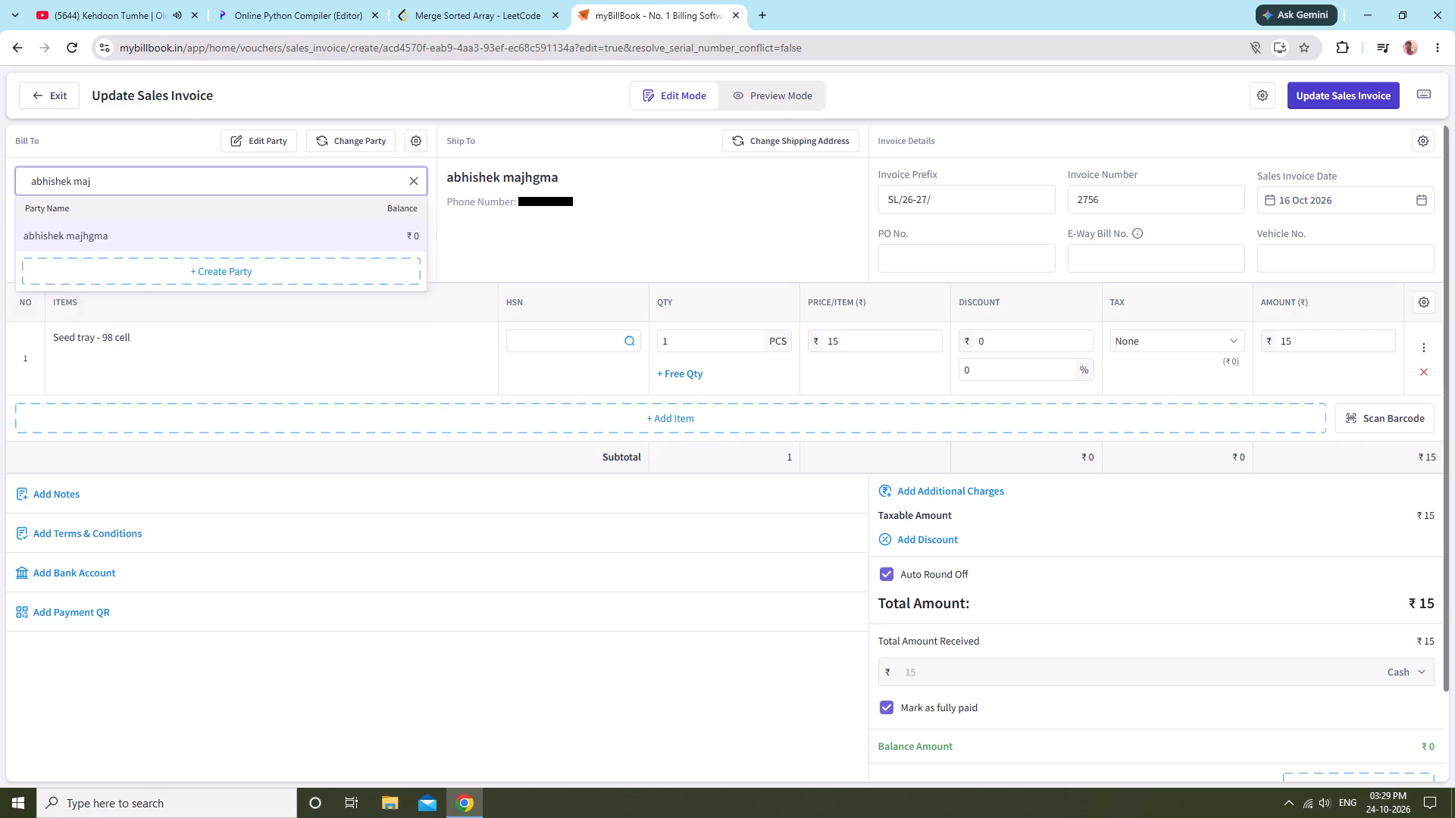
type("happ")
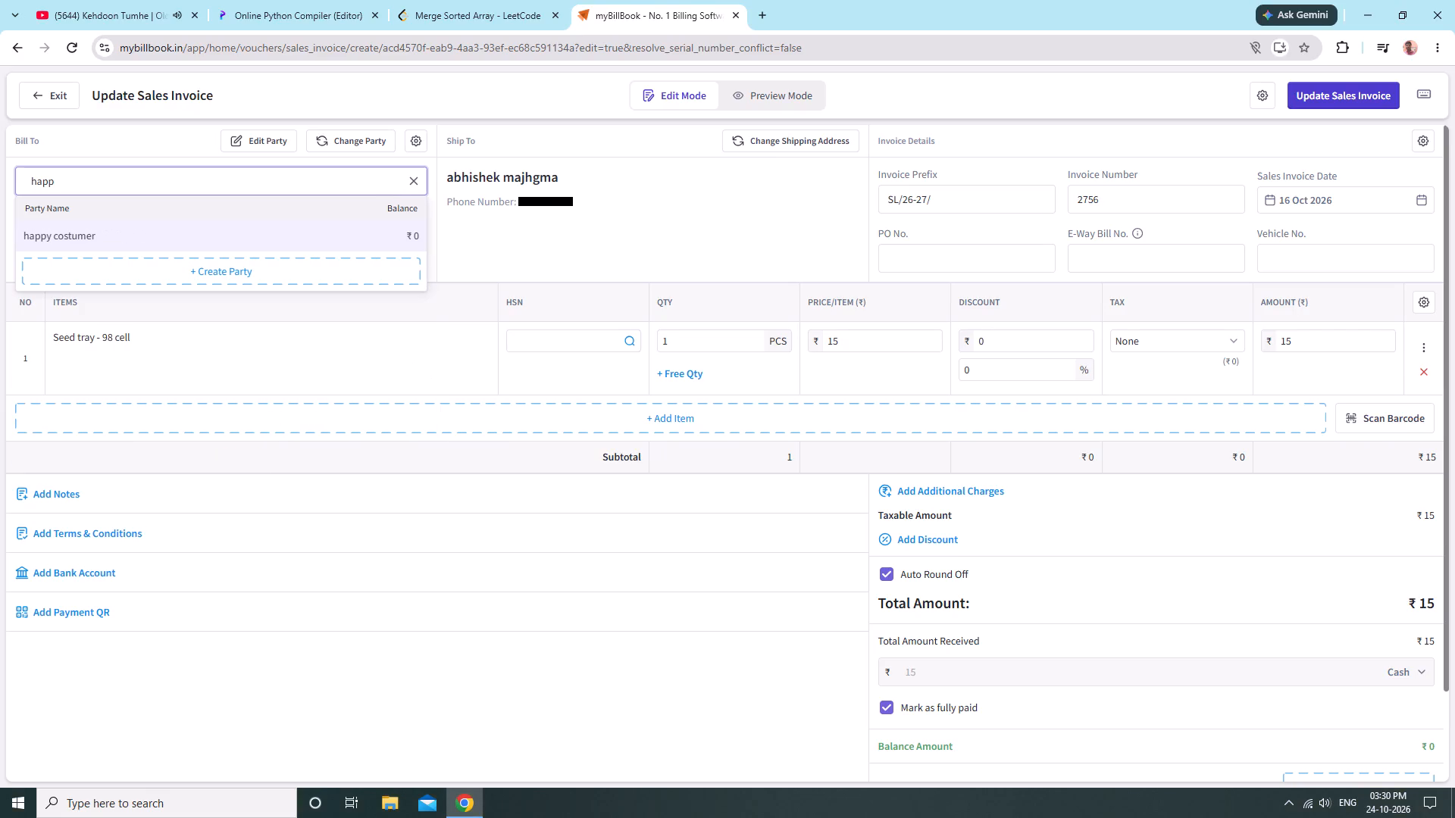
left_click(217, 239)
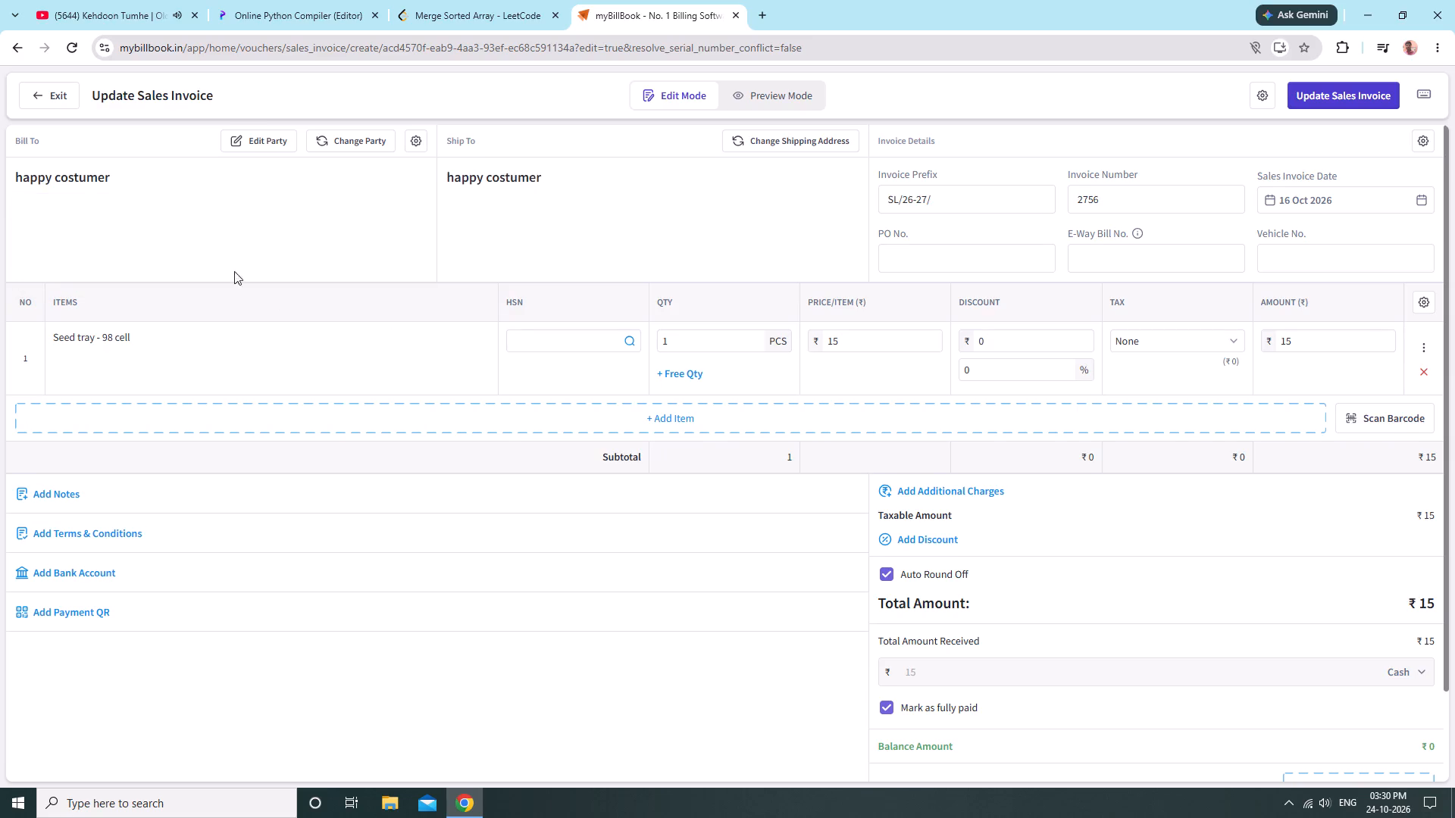
scroll(523, 466, "down", 3)
left_click(1315, 99)
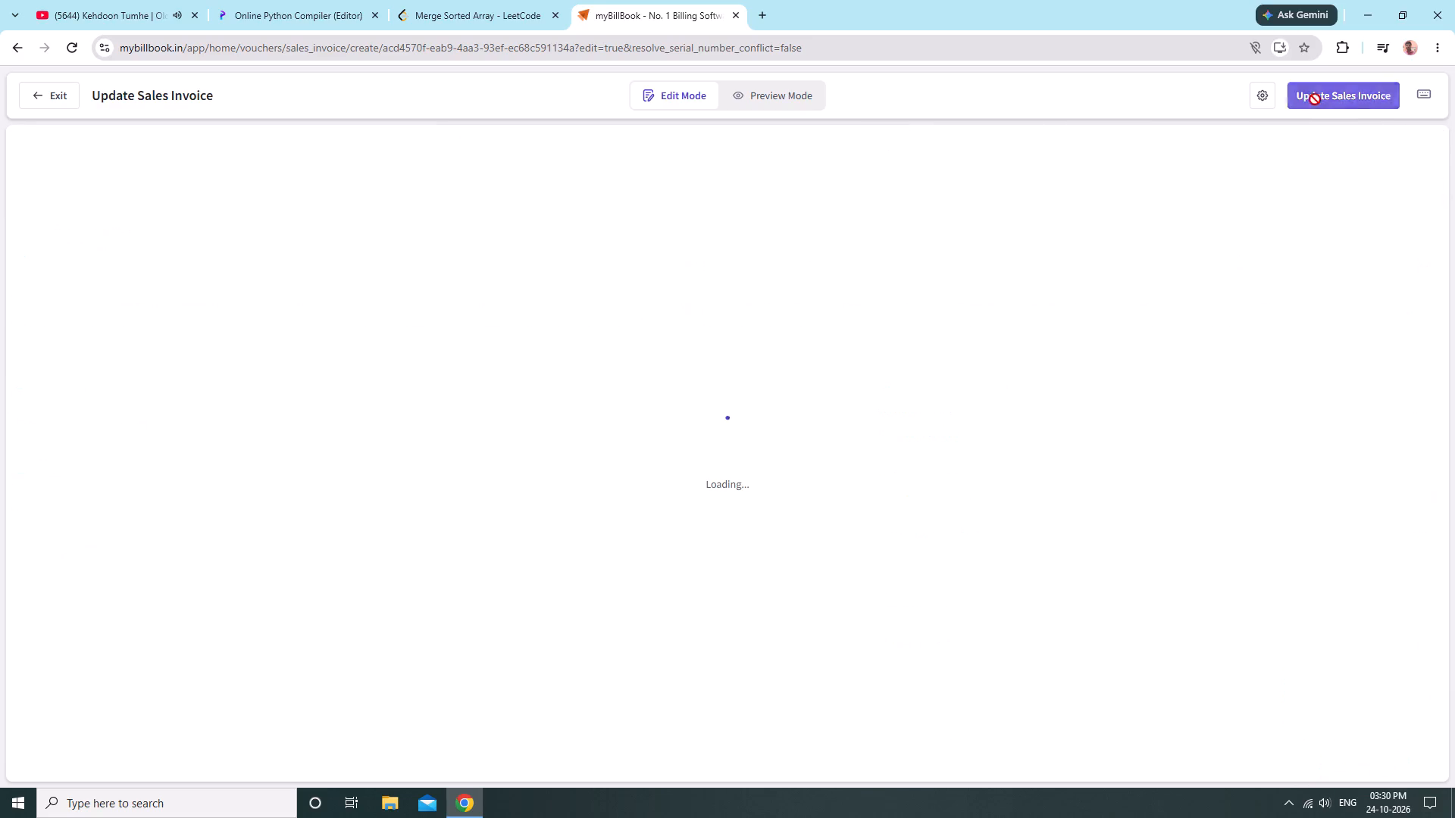
Return to the sales invoices list and filter it to Today.
left_click(70, 277)
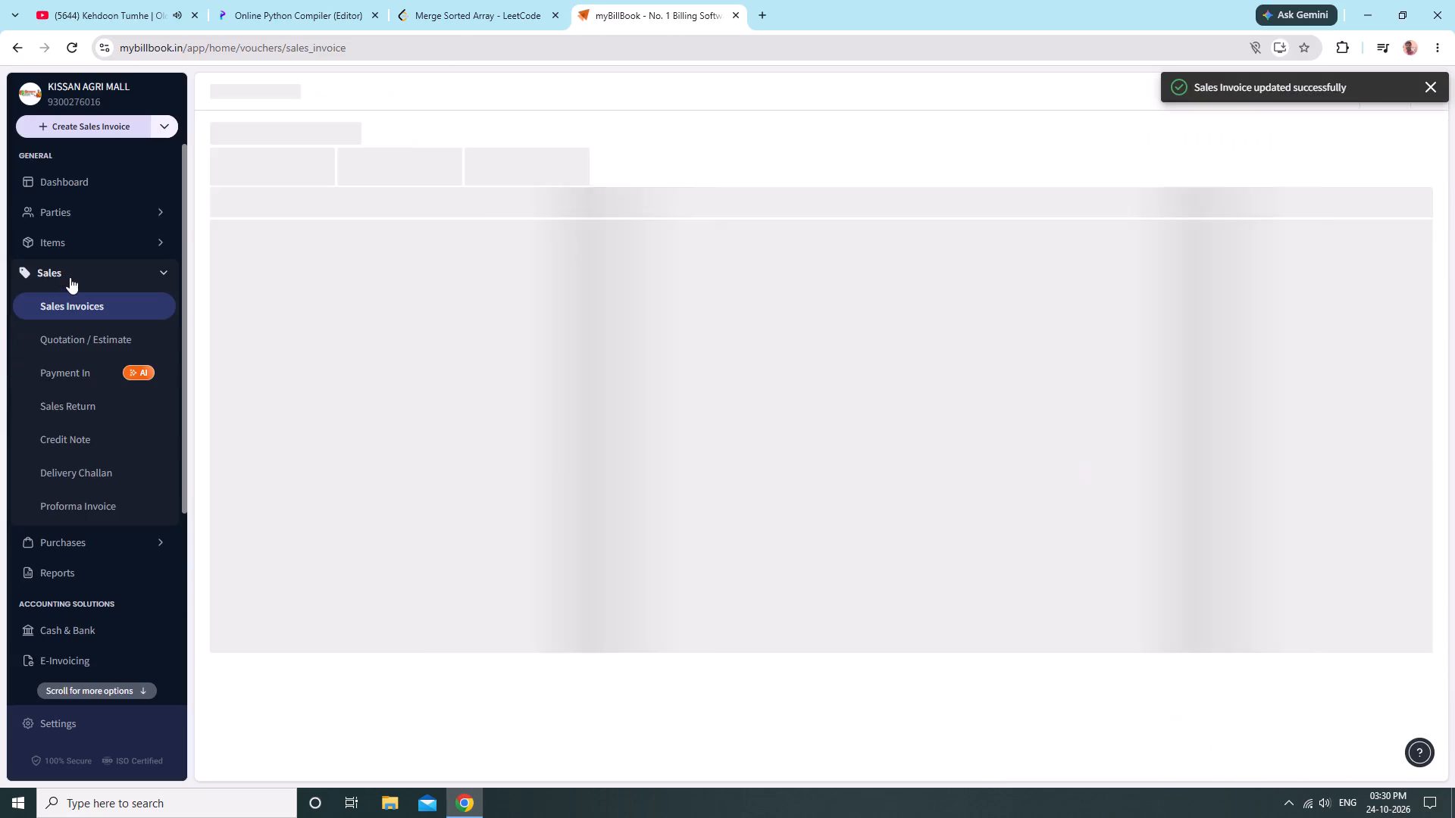
left_click(297, 206)
left_click(298, 238)
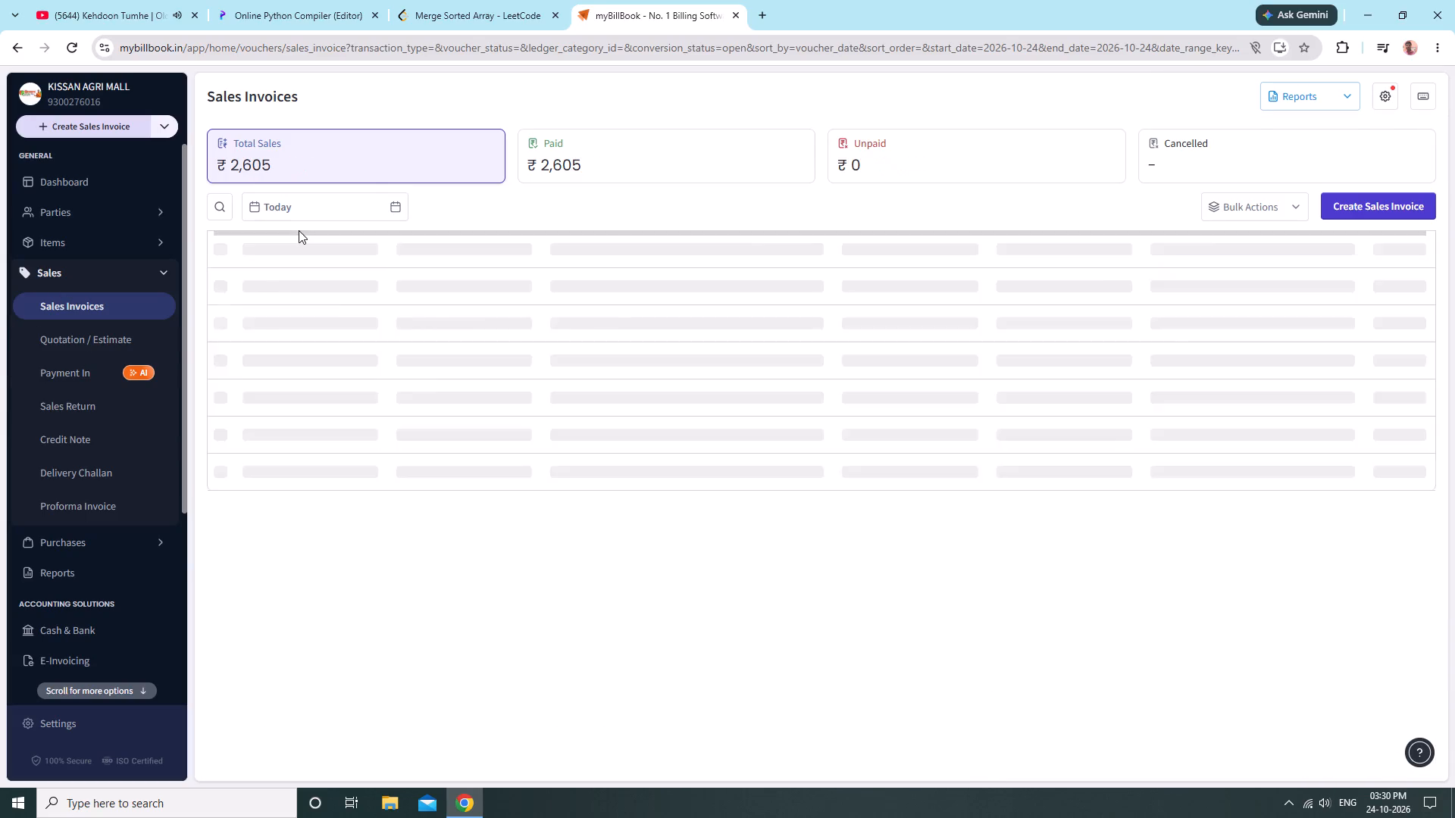
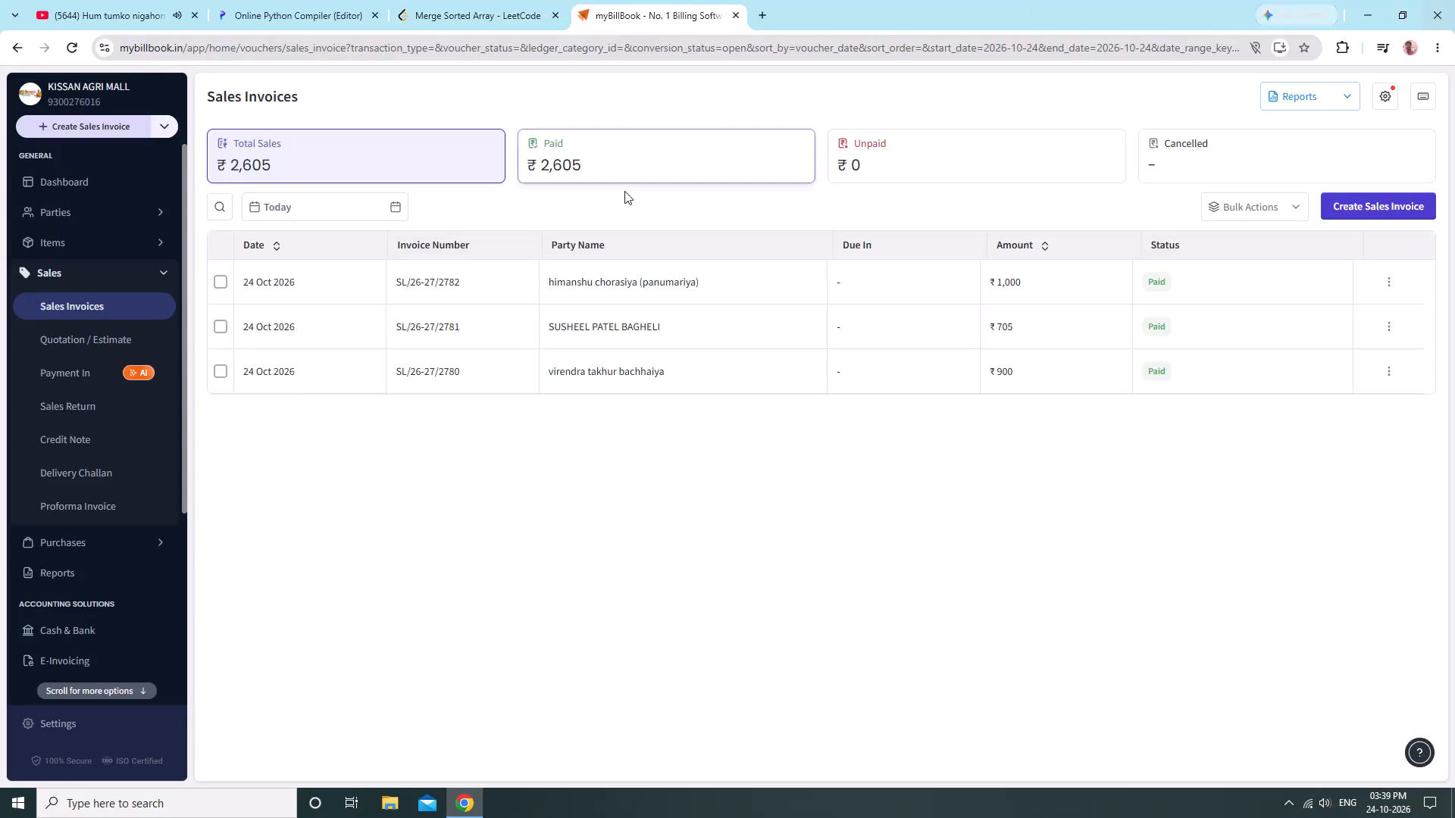
Create a new sales invoice and add 2 PCS of Methi -Natural Green (Mayur) 1 kg to it.
left_click(1355, 206)
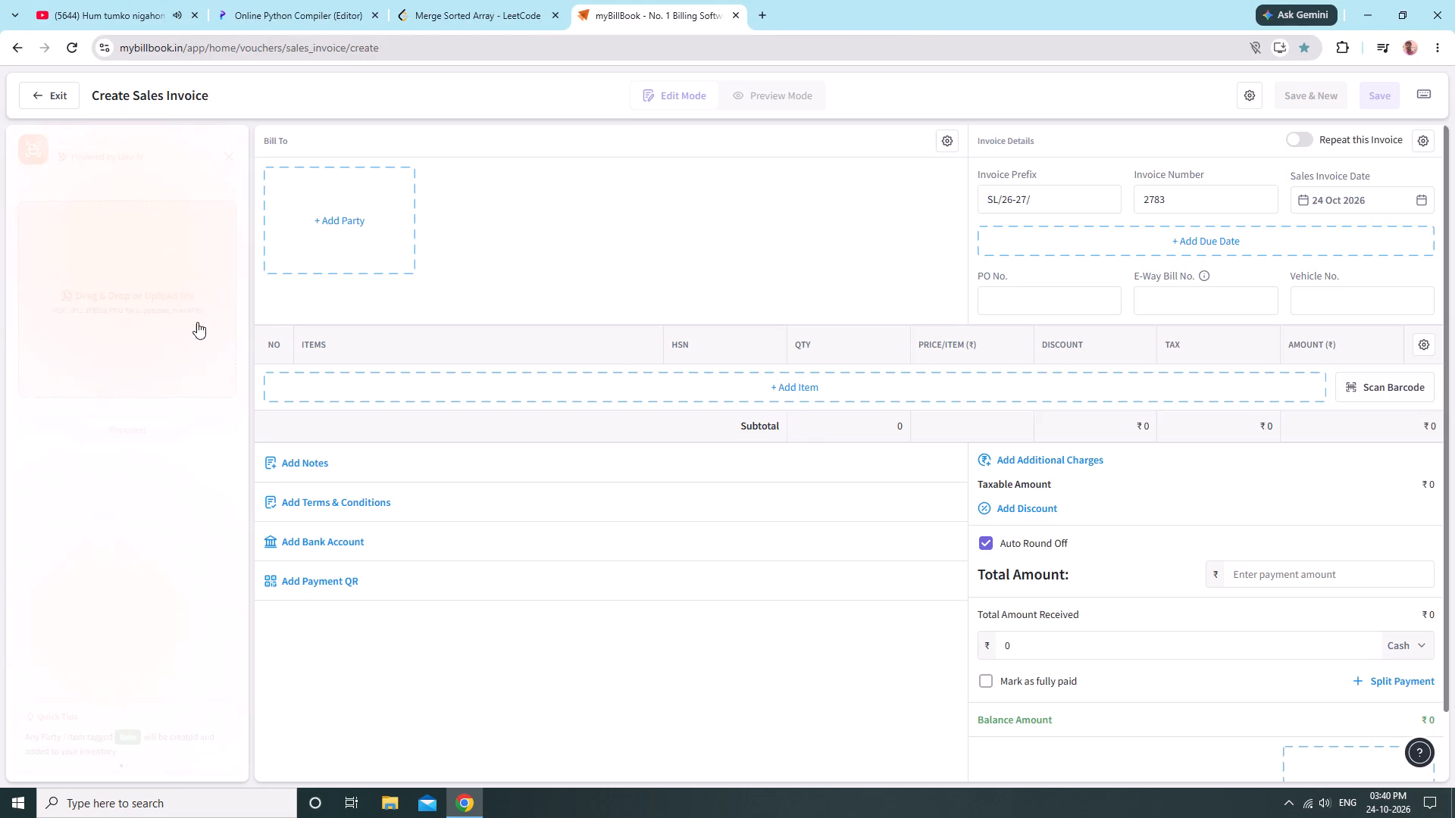
left_click(486, 379)
key("m")
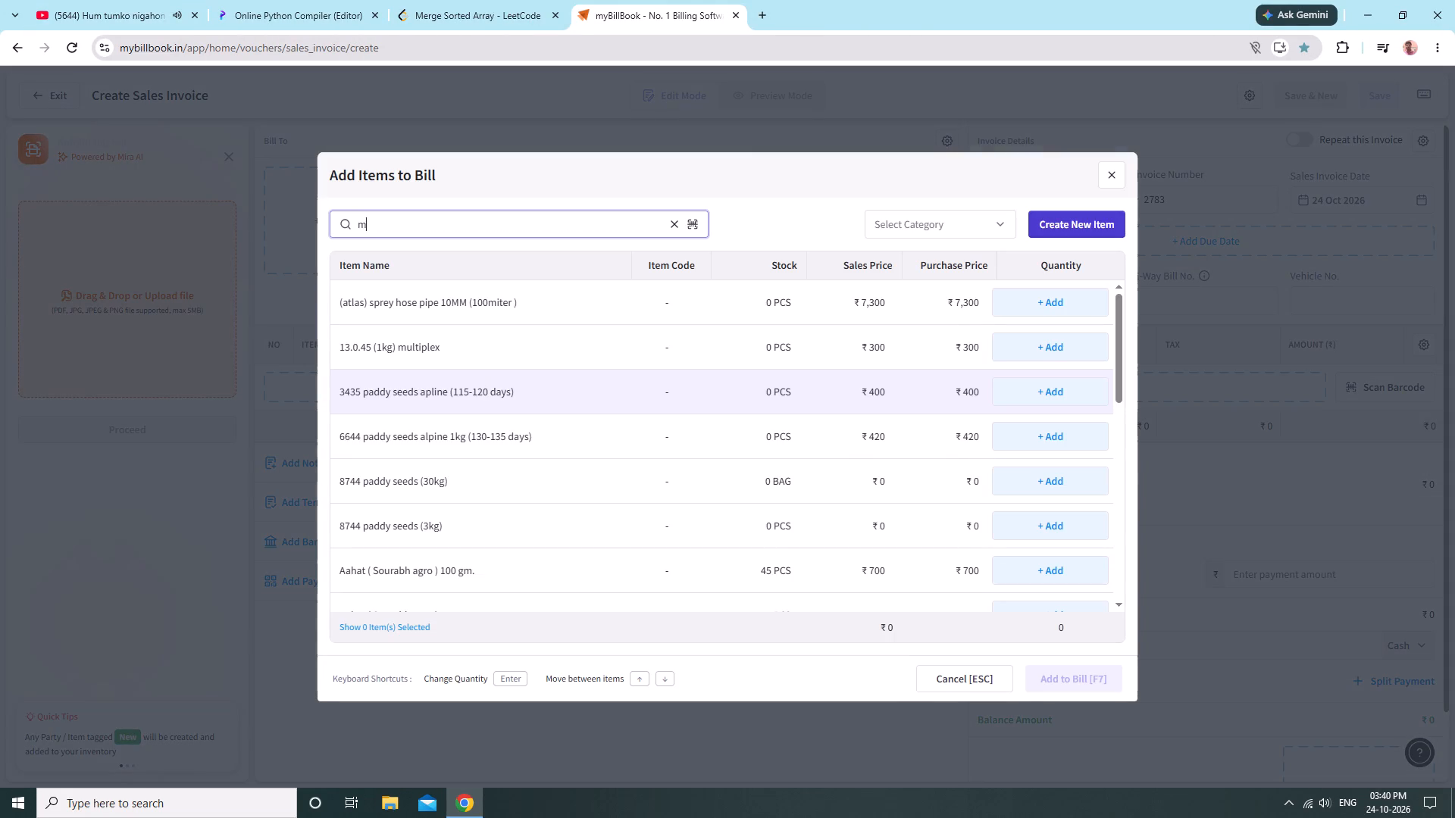
key("e")
key("e")
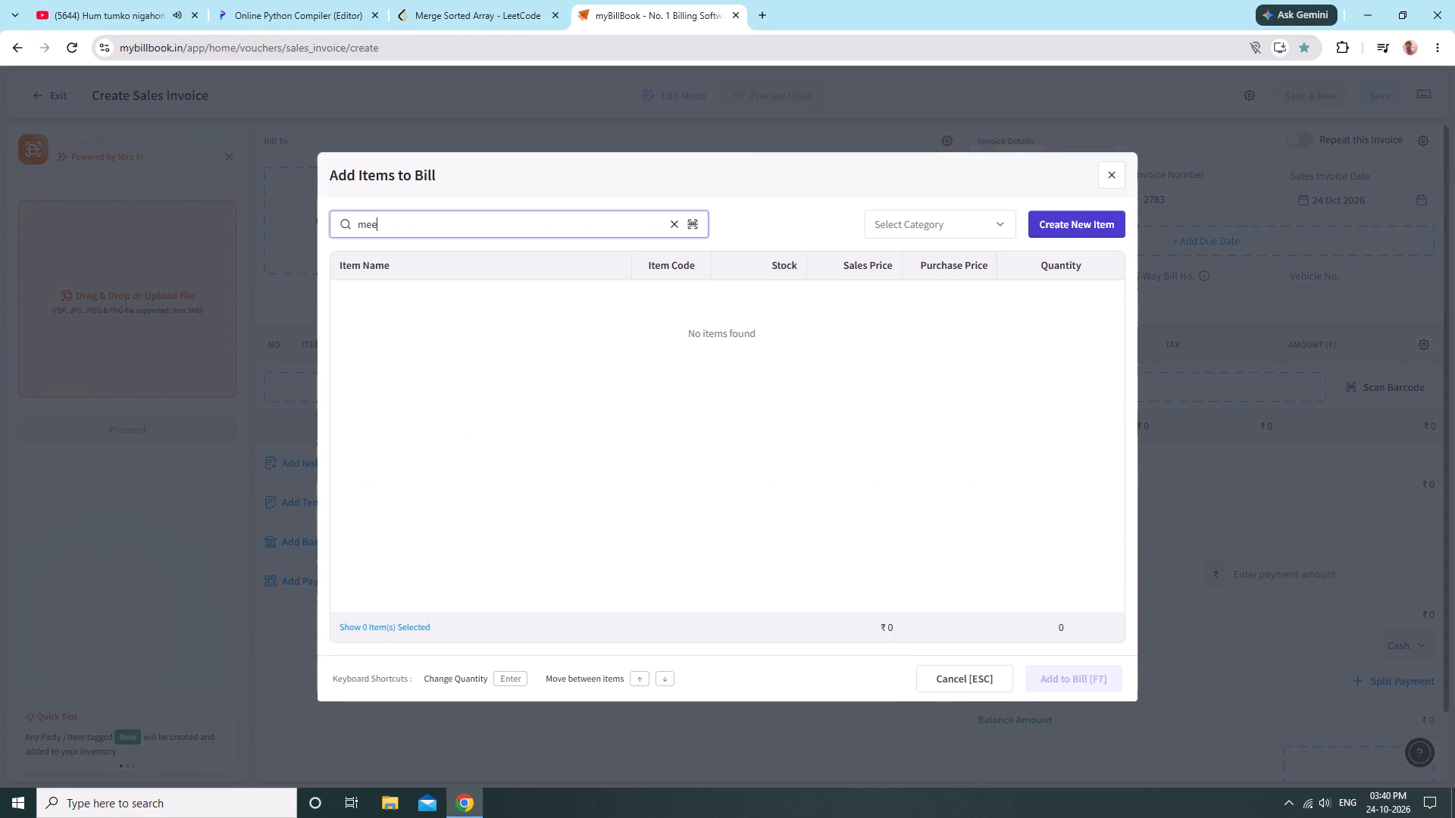
key("BackSpace")
type("th")
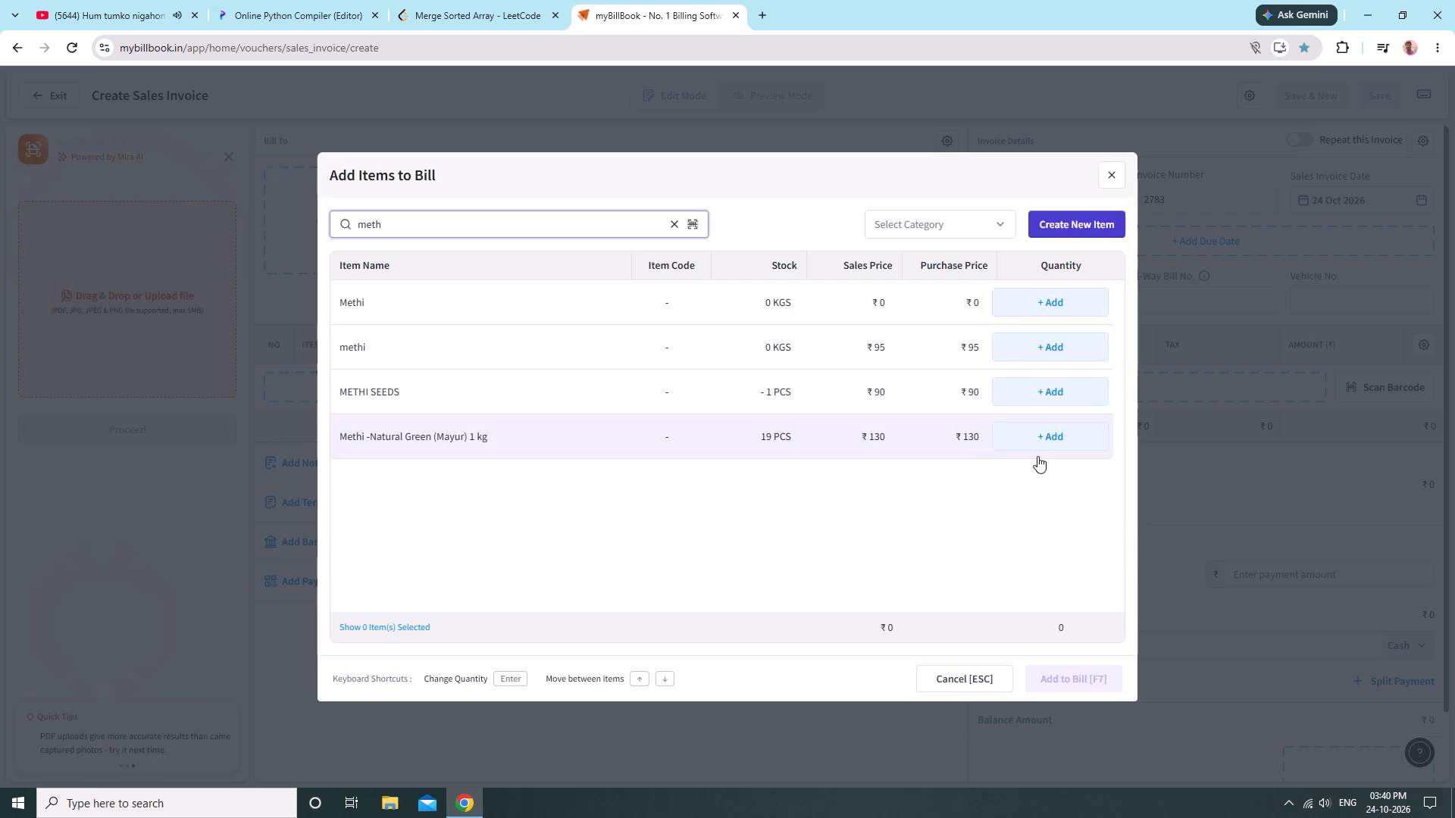
left_click(1072, 406)
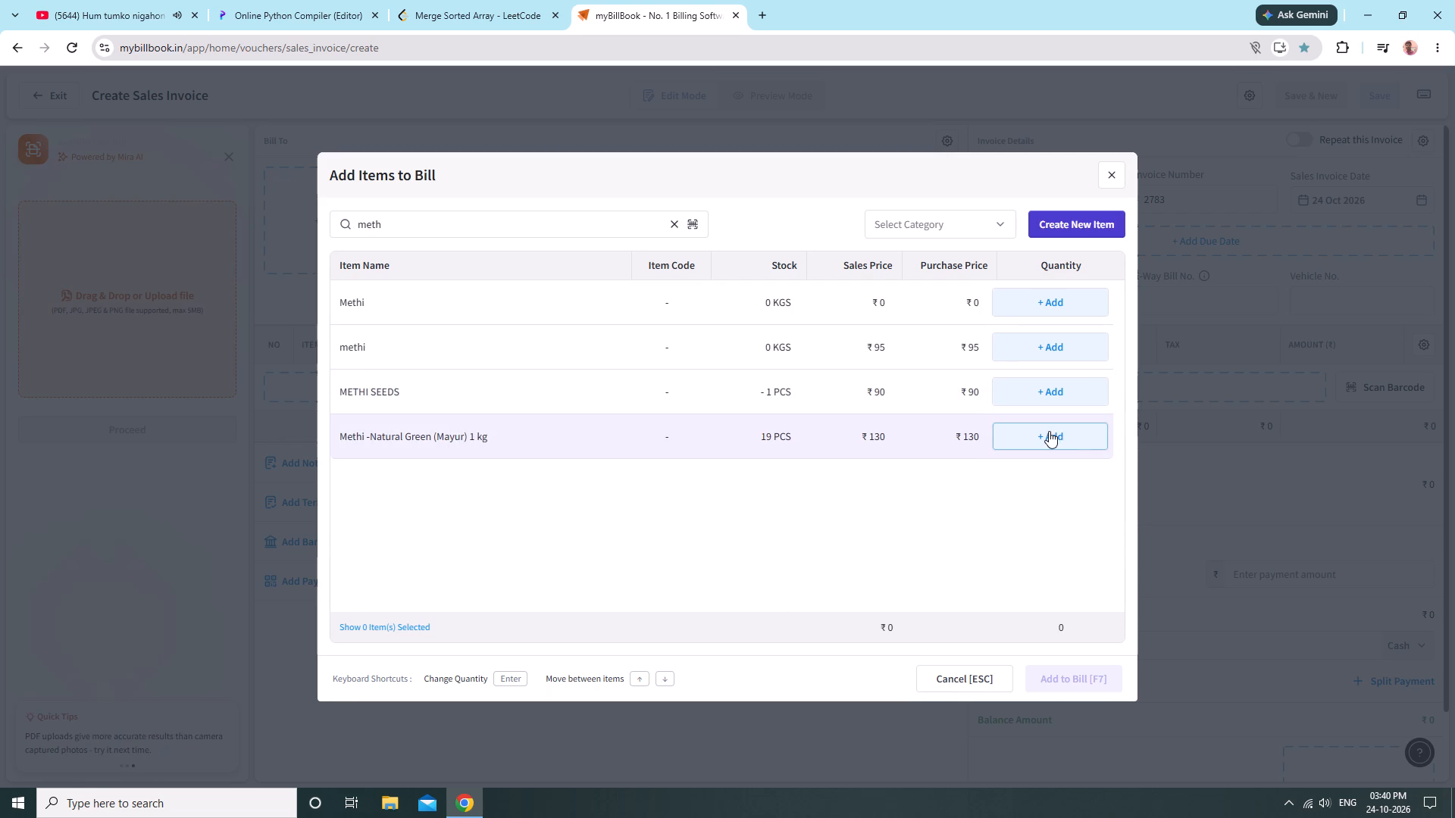
left_click(1059, 434)
left_click(1059, 434)
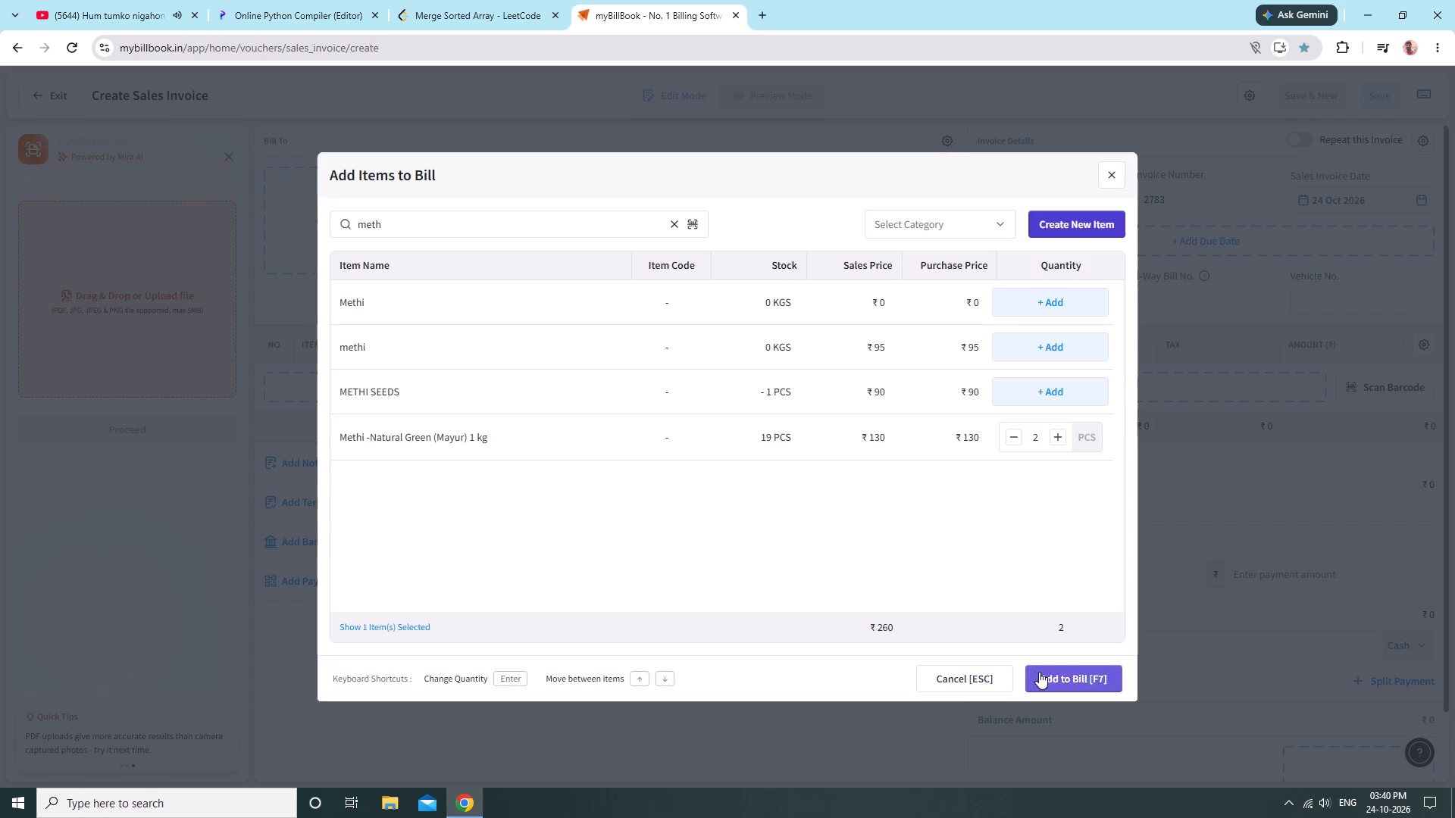
left_click(1039, 672)
left_click(687, 304)
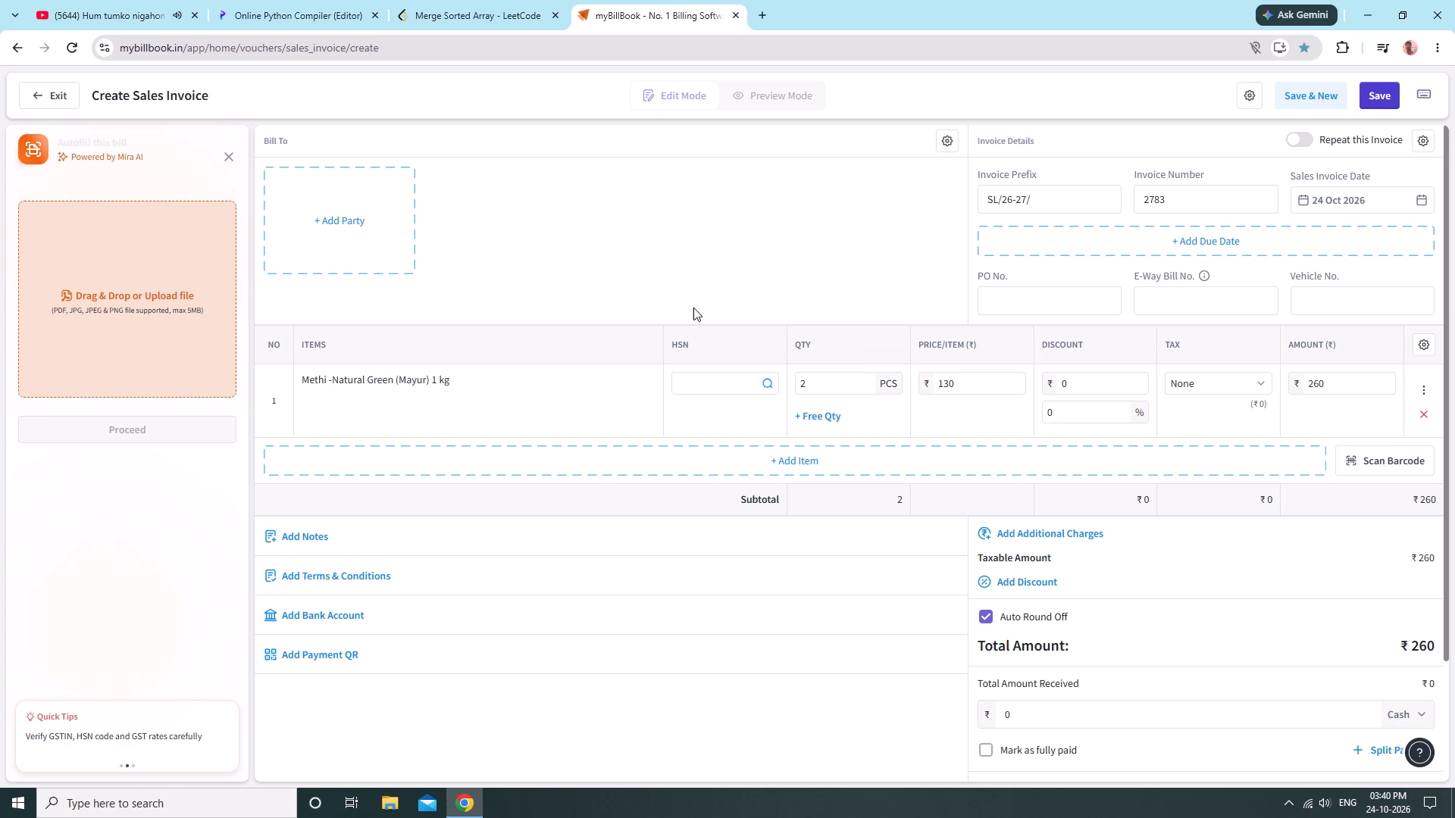
Search the items for "kaveri mu" and add 1 PCS of long super white (muli) kaveri 250gm to the bill.
left_click(471, 454)
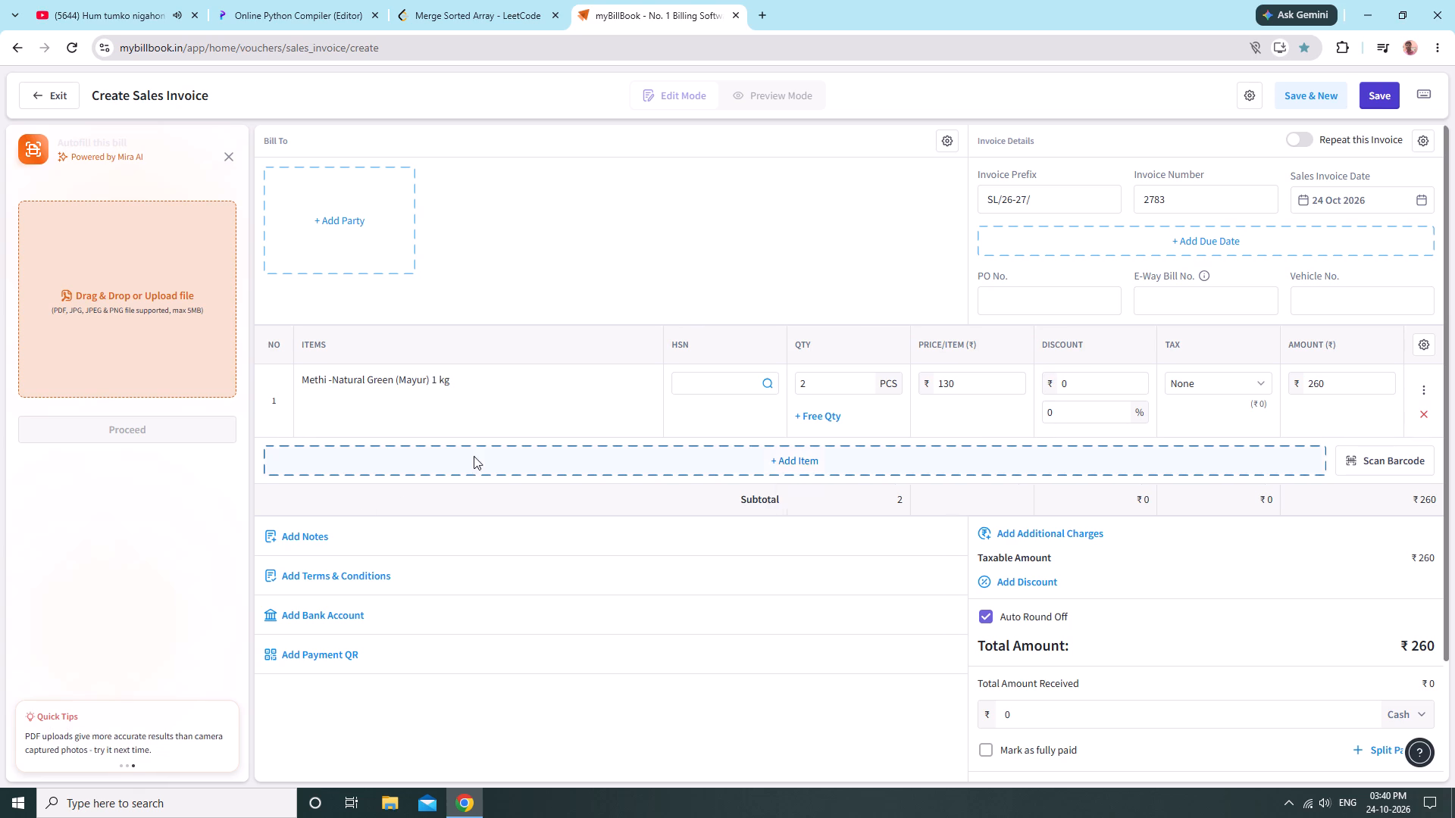
key("m")
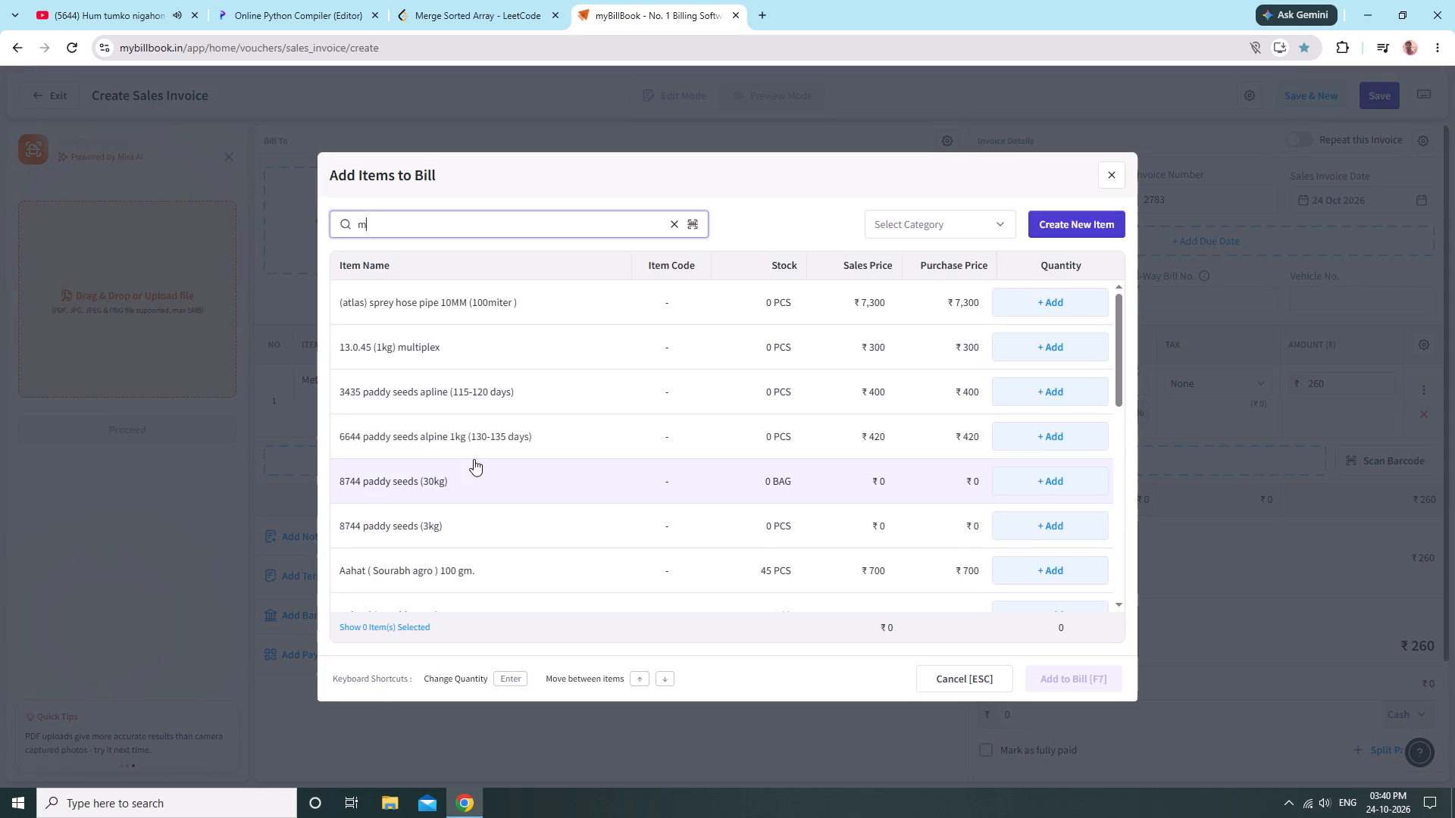
key("BackSpace")
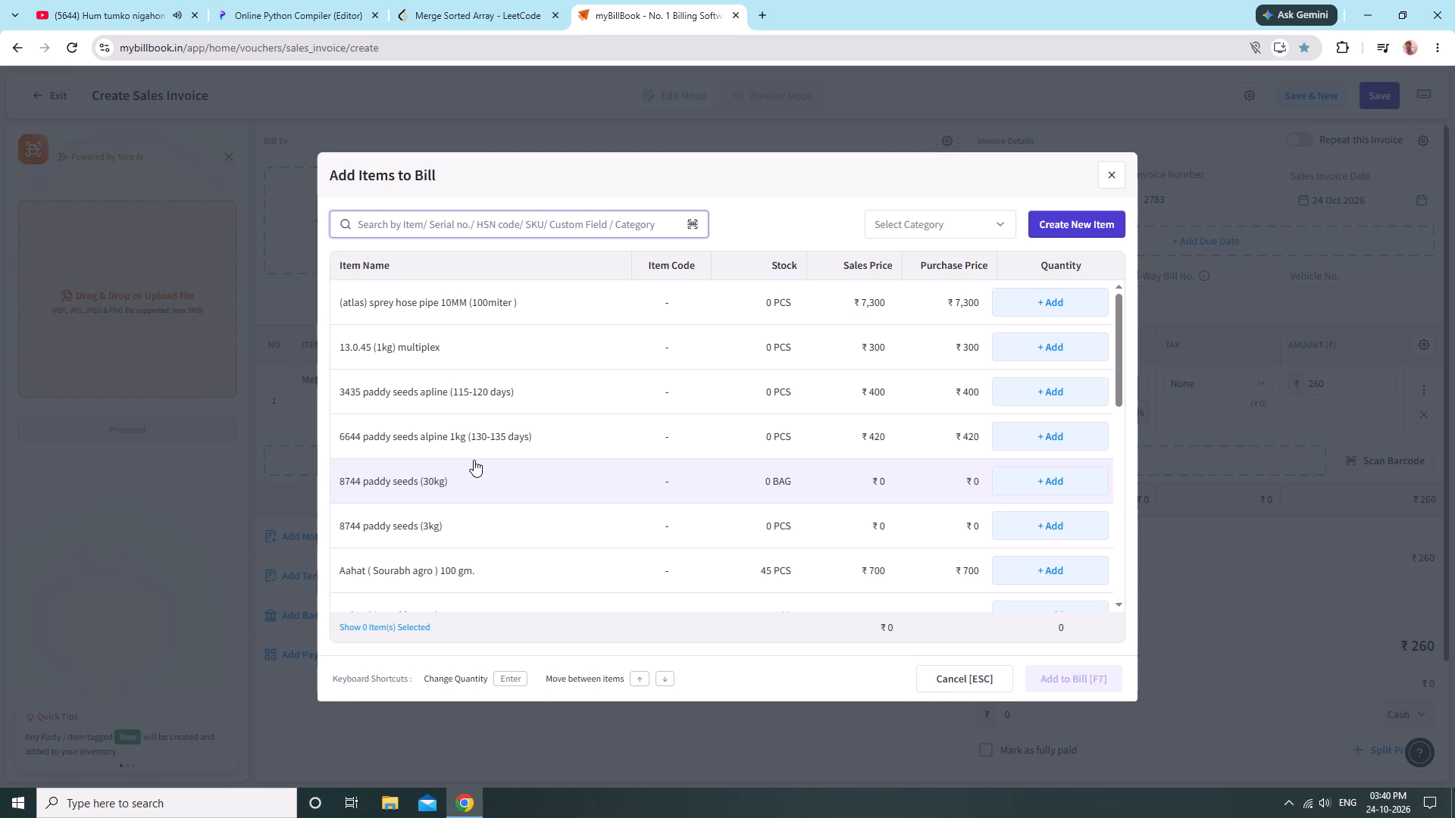
key("k")
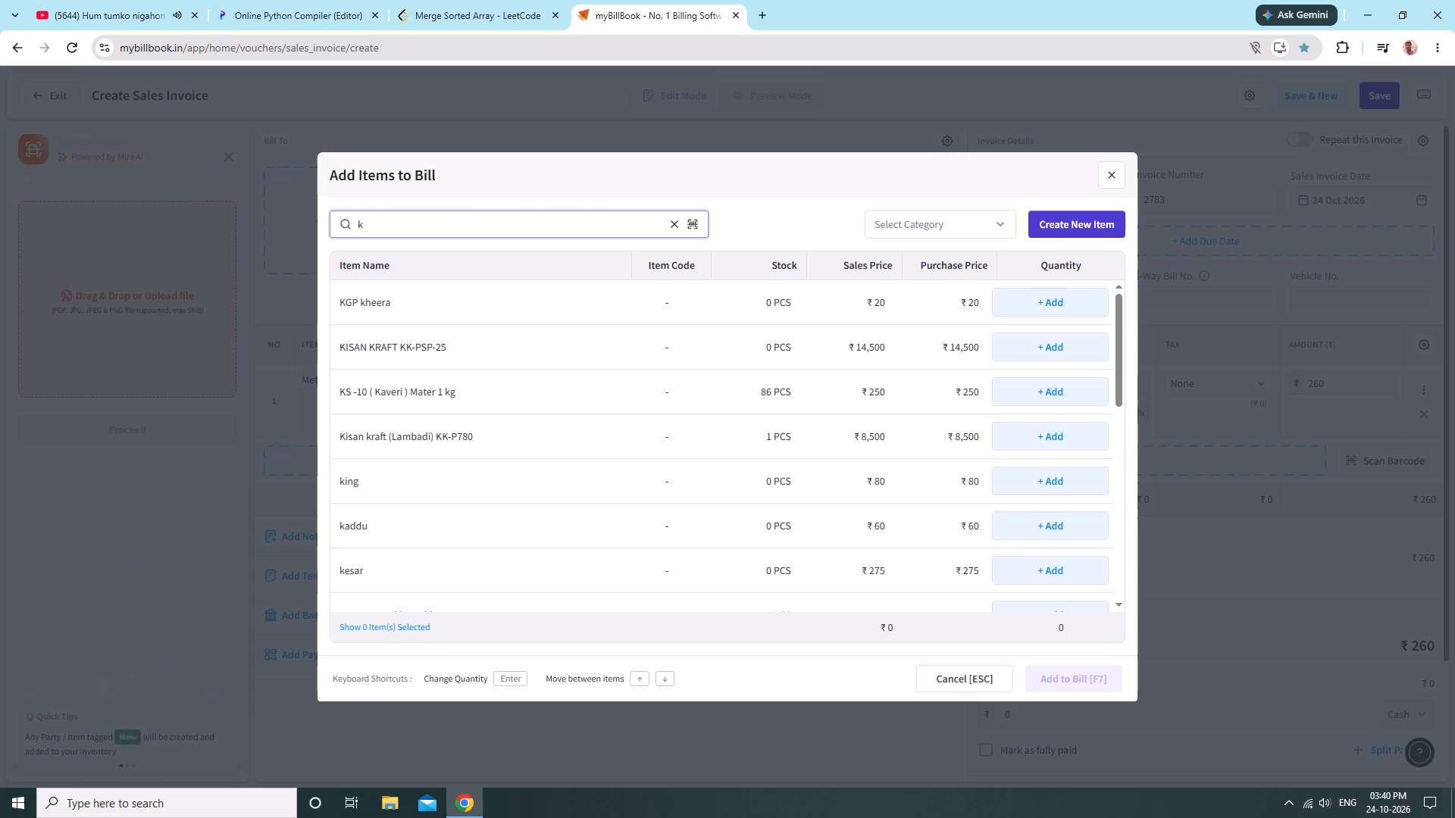
key("a")
key("v")
type("eri")
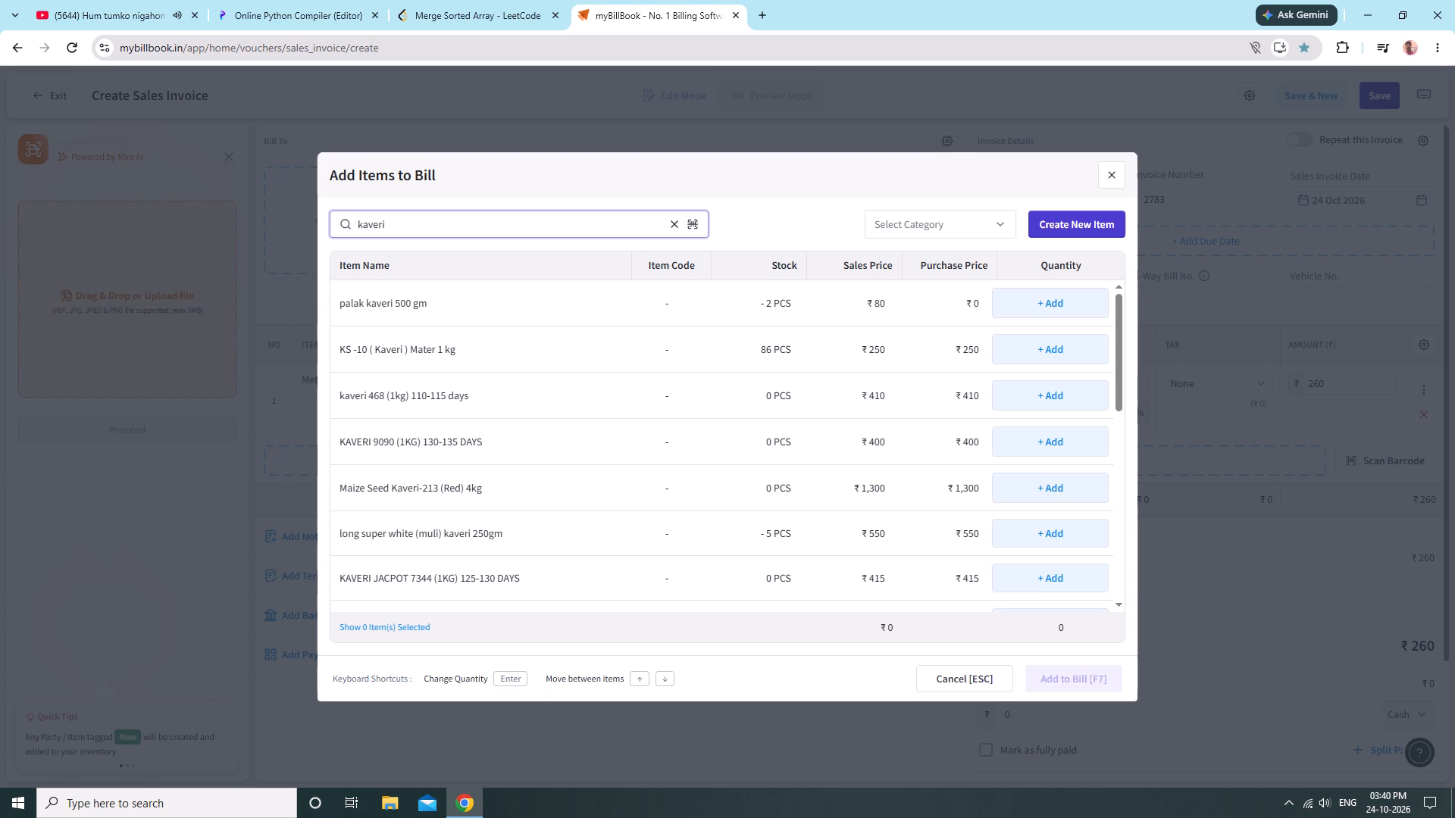
key("space")
type("mu")
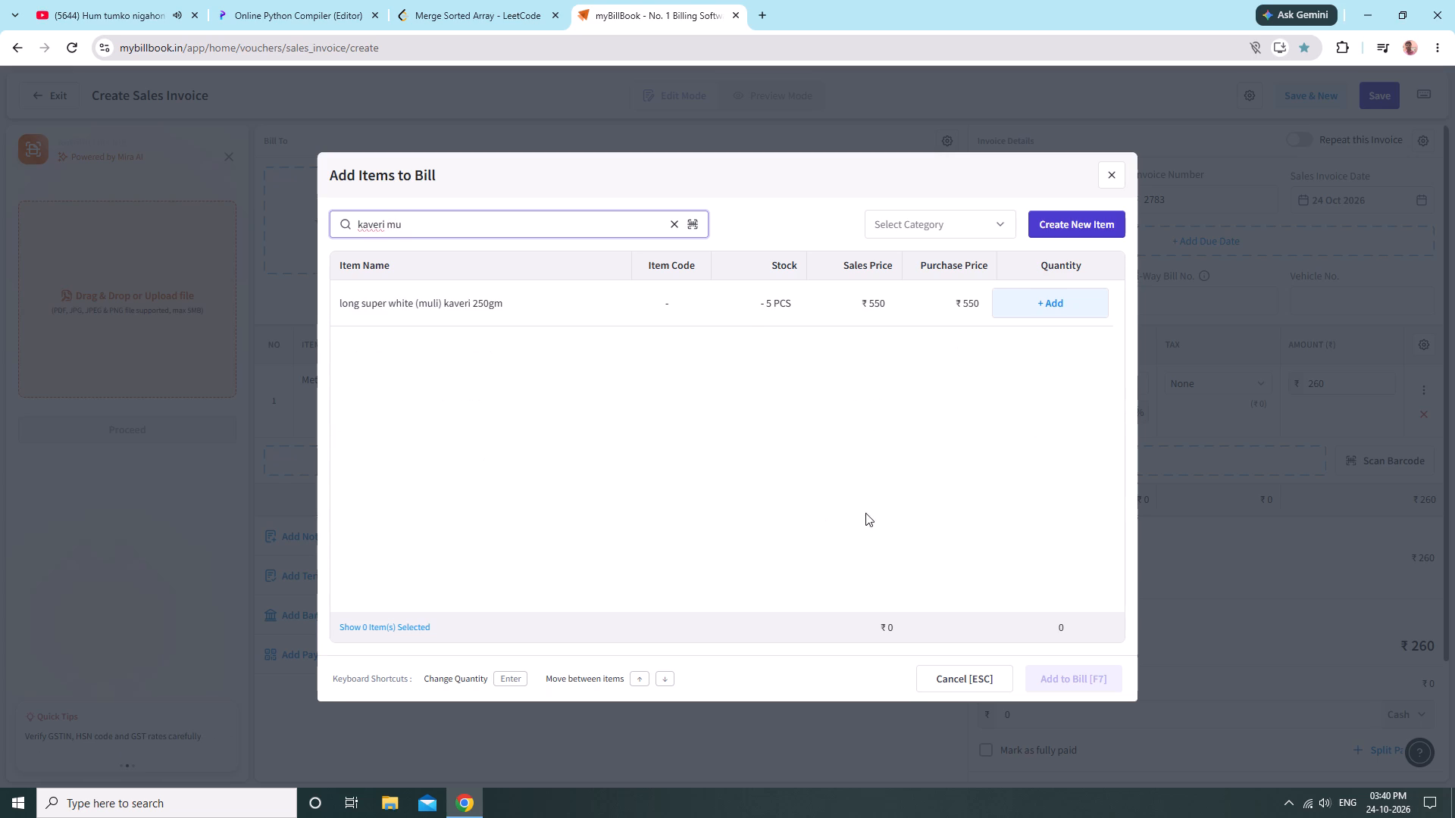
left_click(1069, 307)
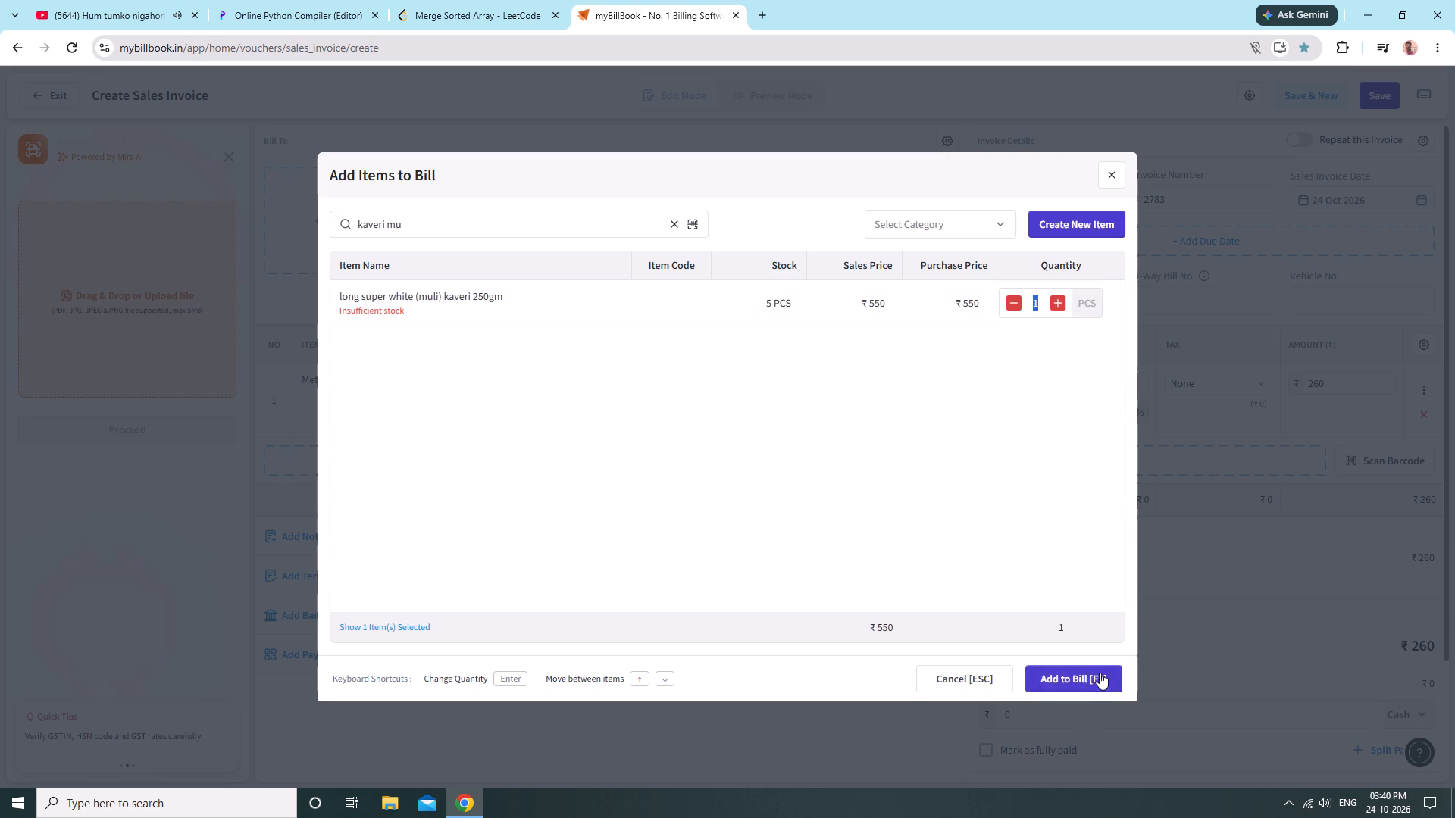
left_click(1100, 671)
Search the items for "dhaniy" and add 1 PCS of dhaniya dharti shashvi 500gm to the bill.
left_click(537, 532)
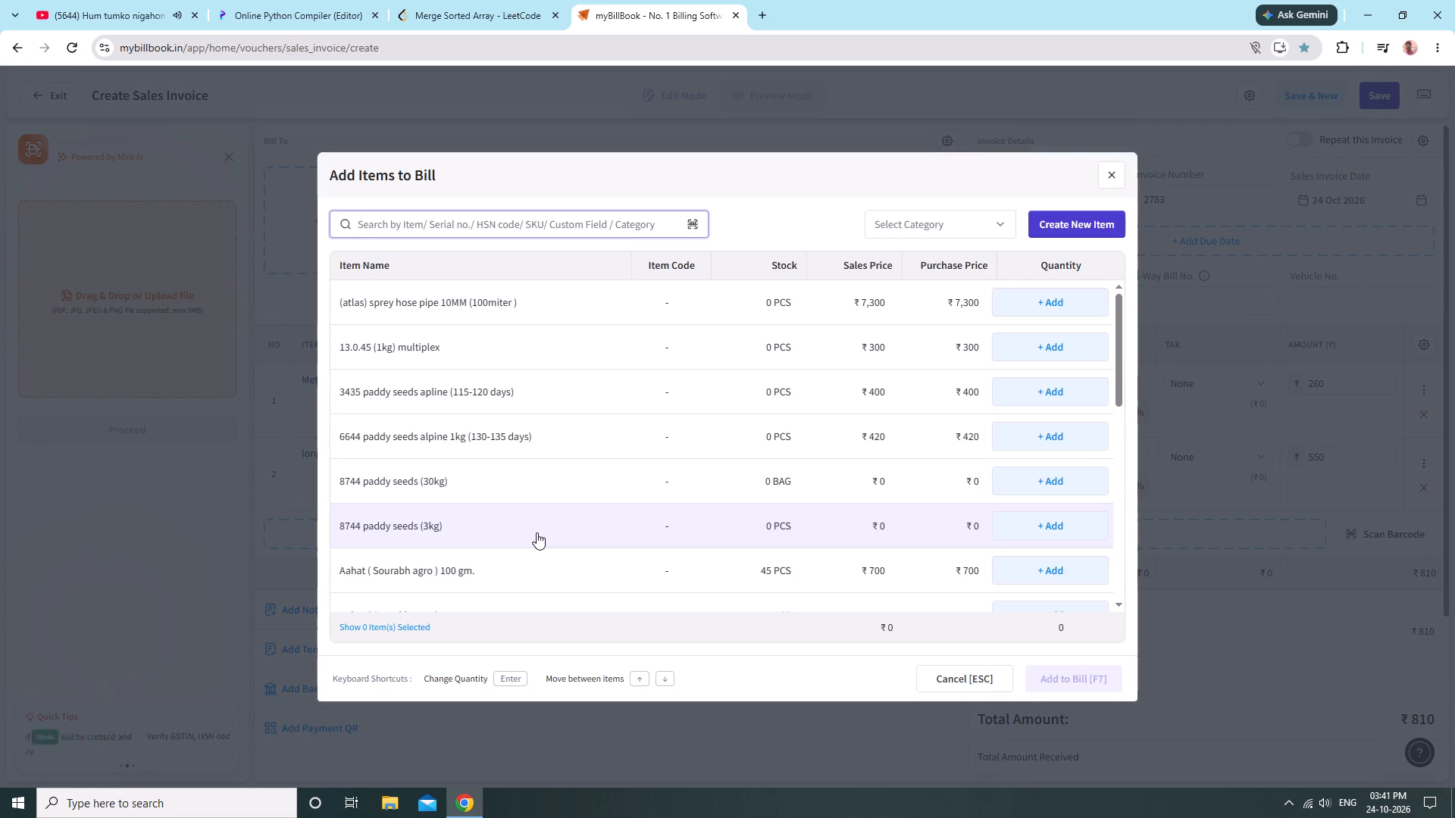
type("dhaniy")
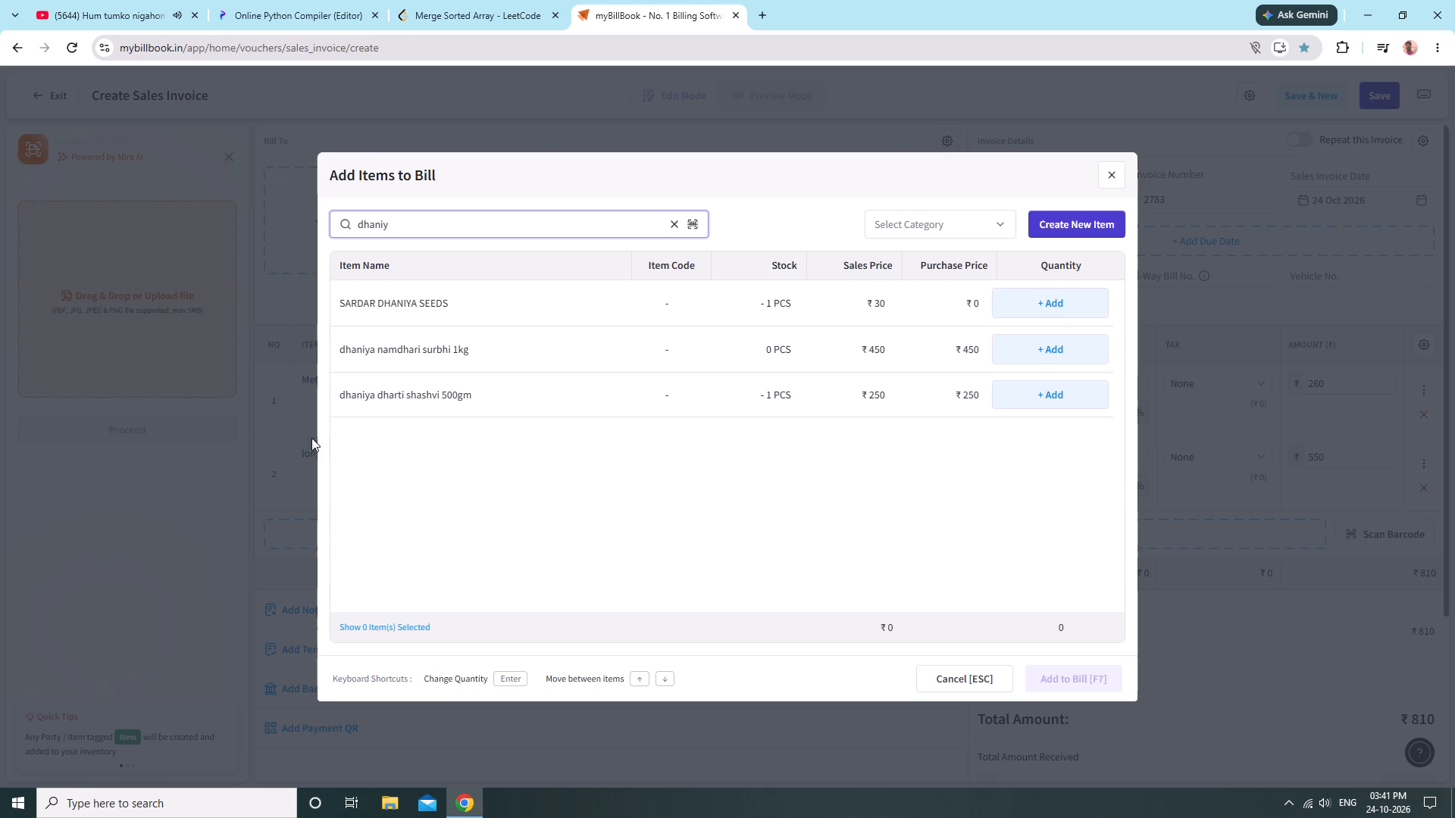
left_click(1009, 391)
left_click(1067, 675)
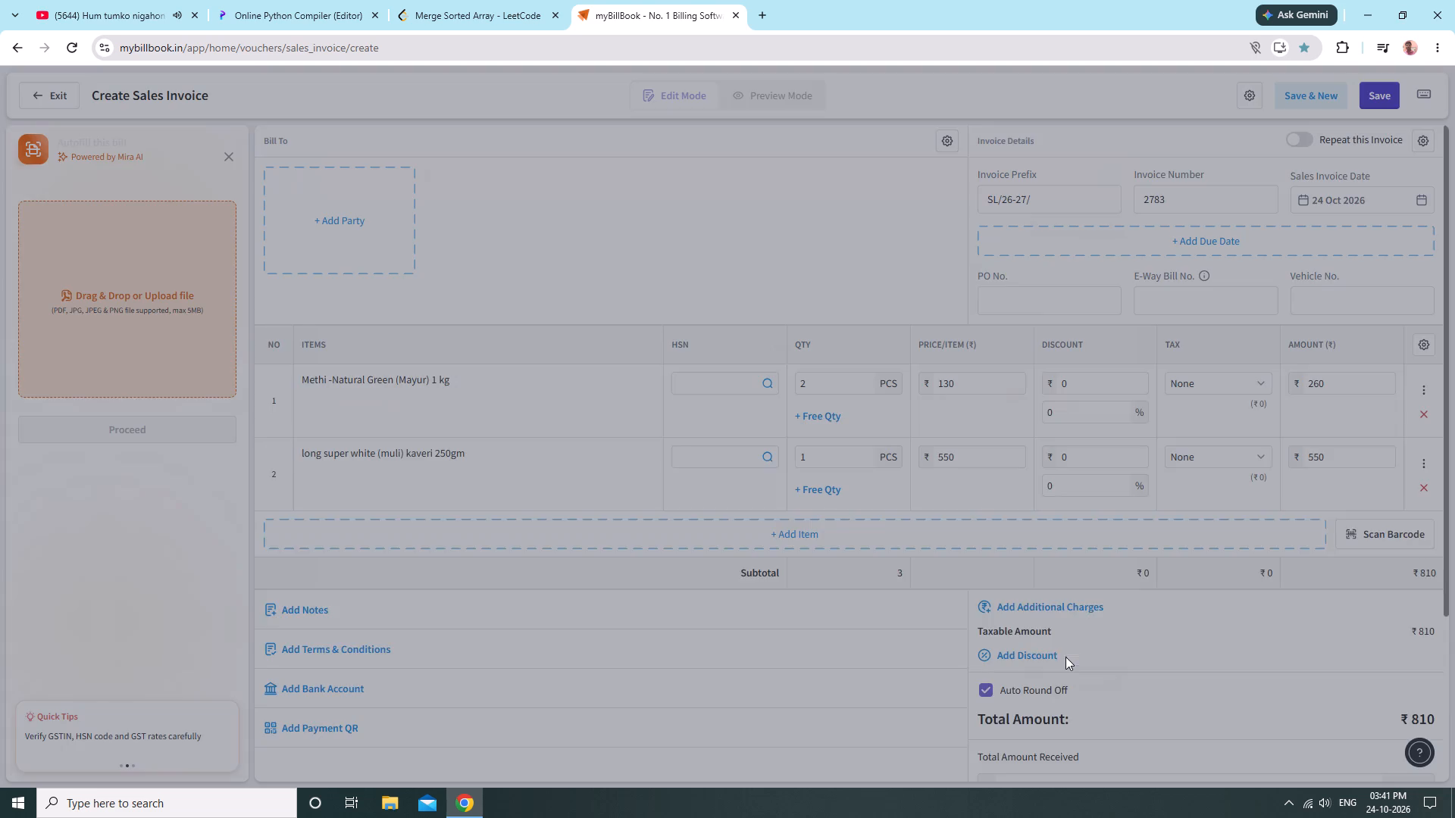
left_click(690, 309)
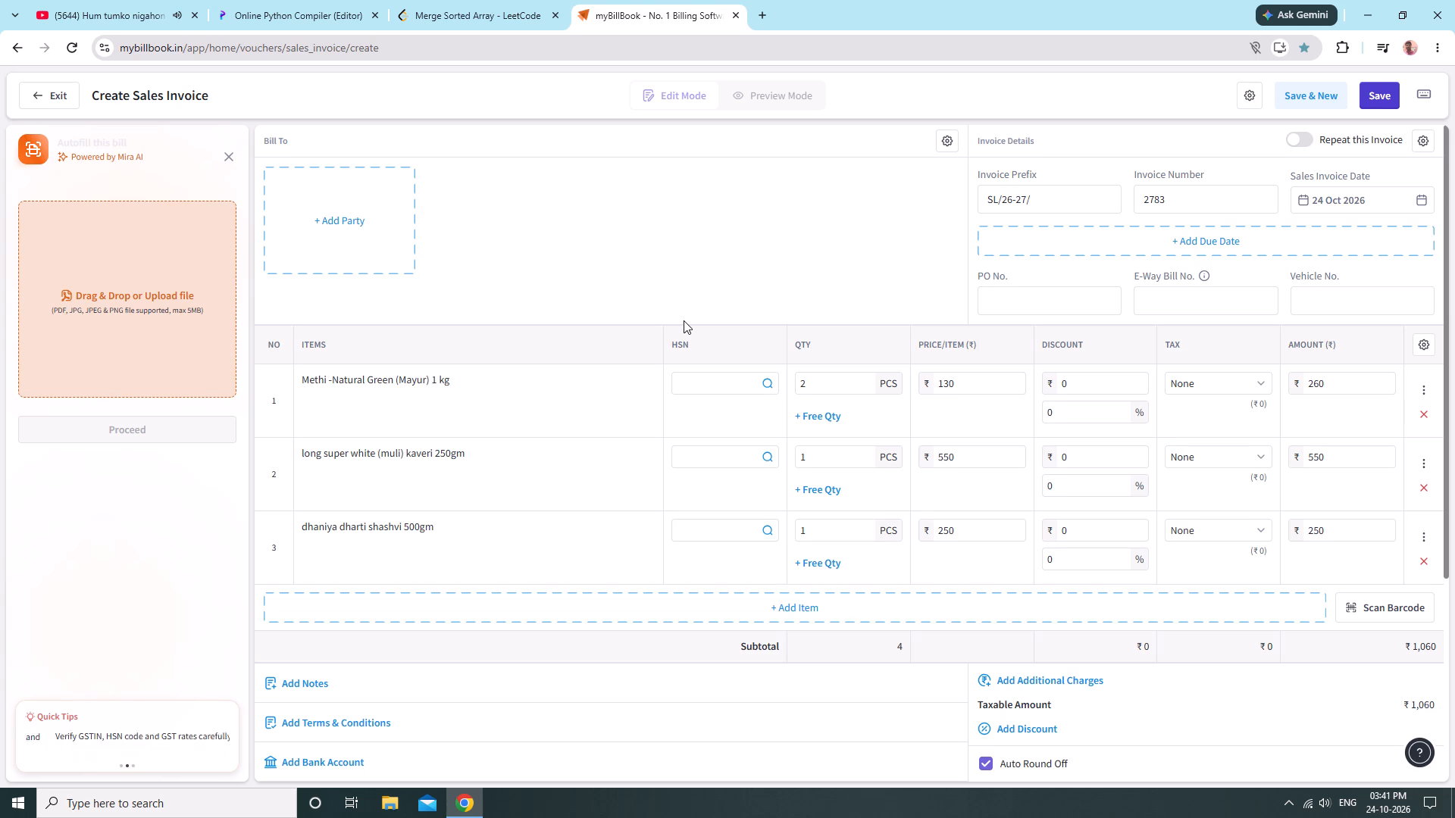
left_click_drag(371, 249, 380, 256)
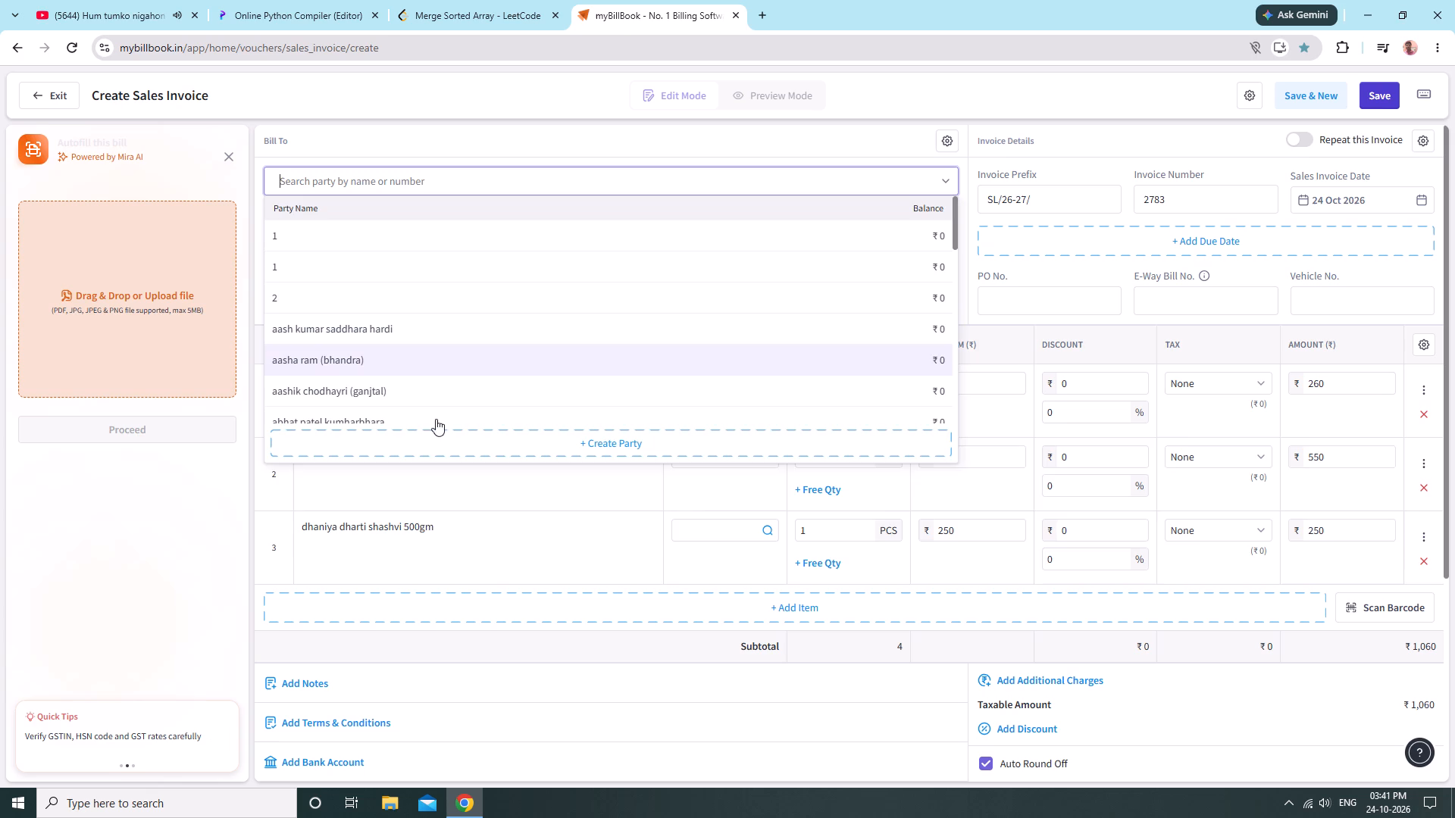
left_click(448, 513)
Set the quantity of Methi -Natural Green (Mayur) 1 kg to 3 PCS.
left_click(845, 385)
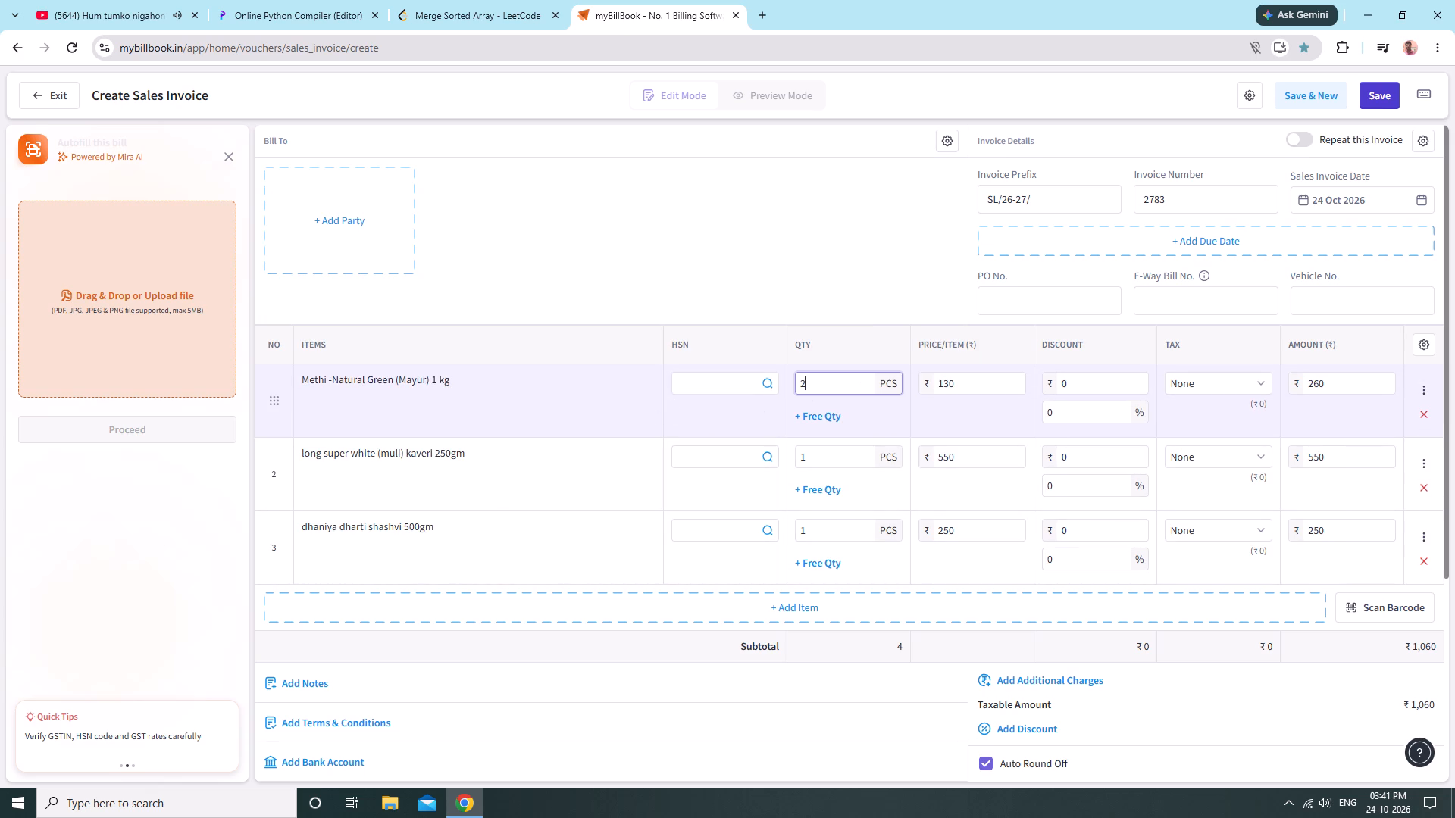
key("BackSpace")
key("3")
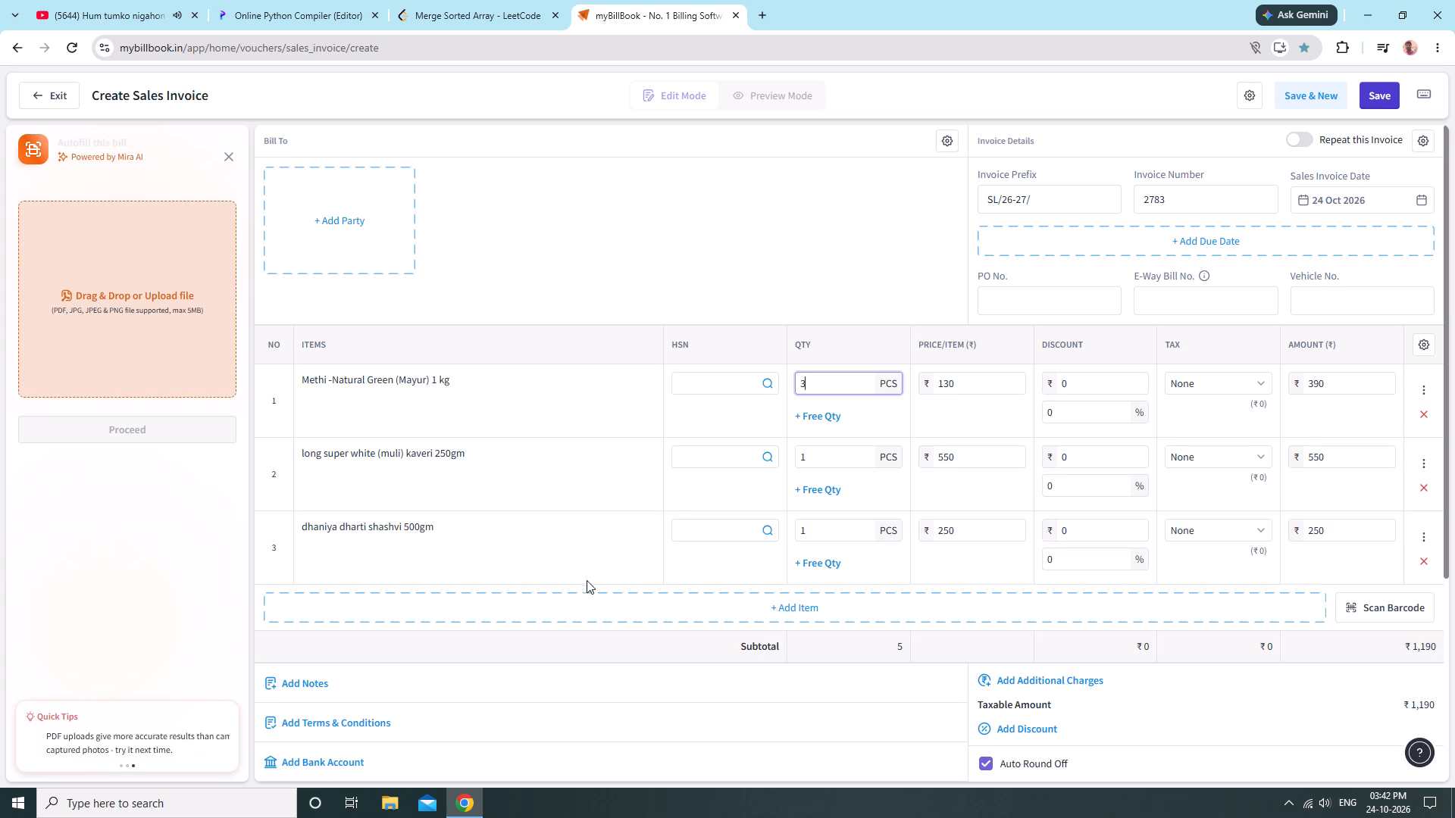
Search the items for "carro" and add 1 PCS of greeb india carrot to the bill.
left_click(580, 610)
type("carro")
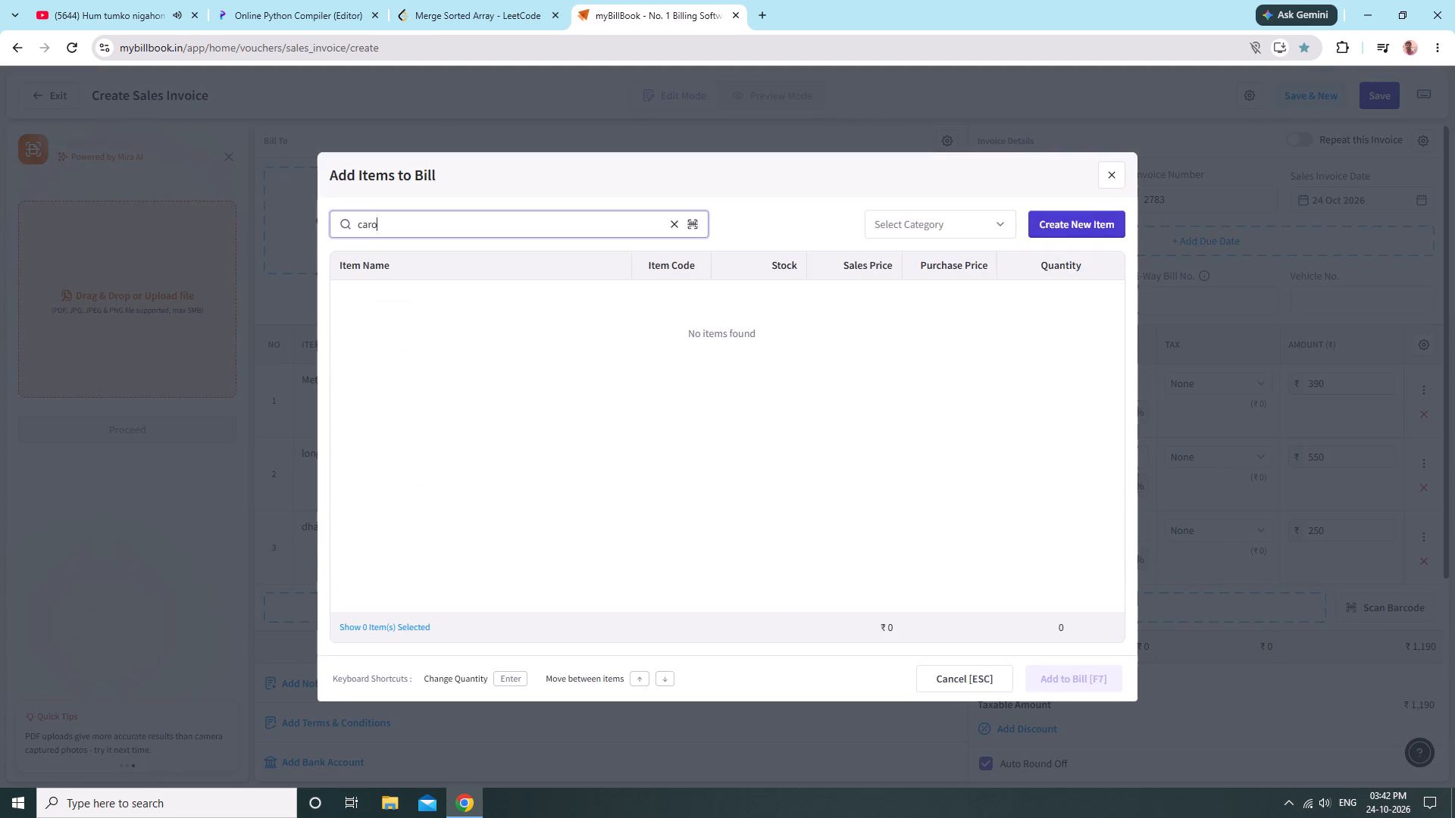
key("BackSpace")
type("ro")
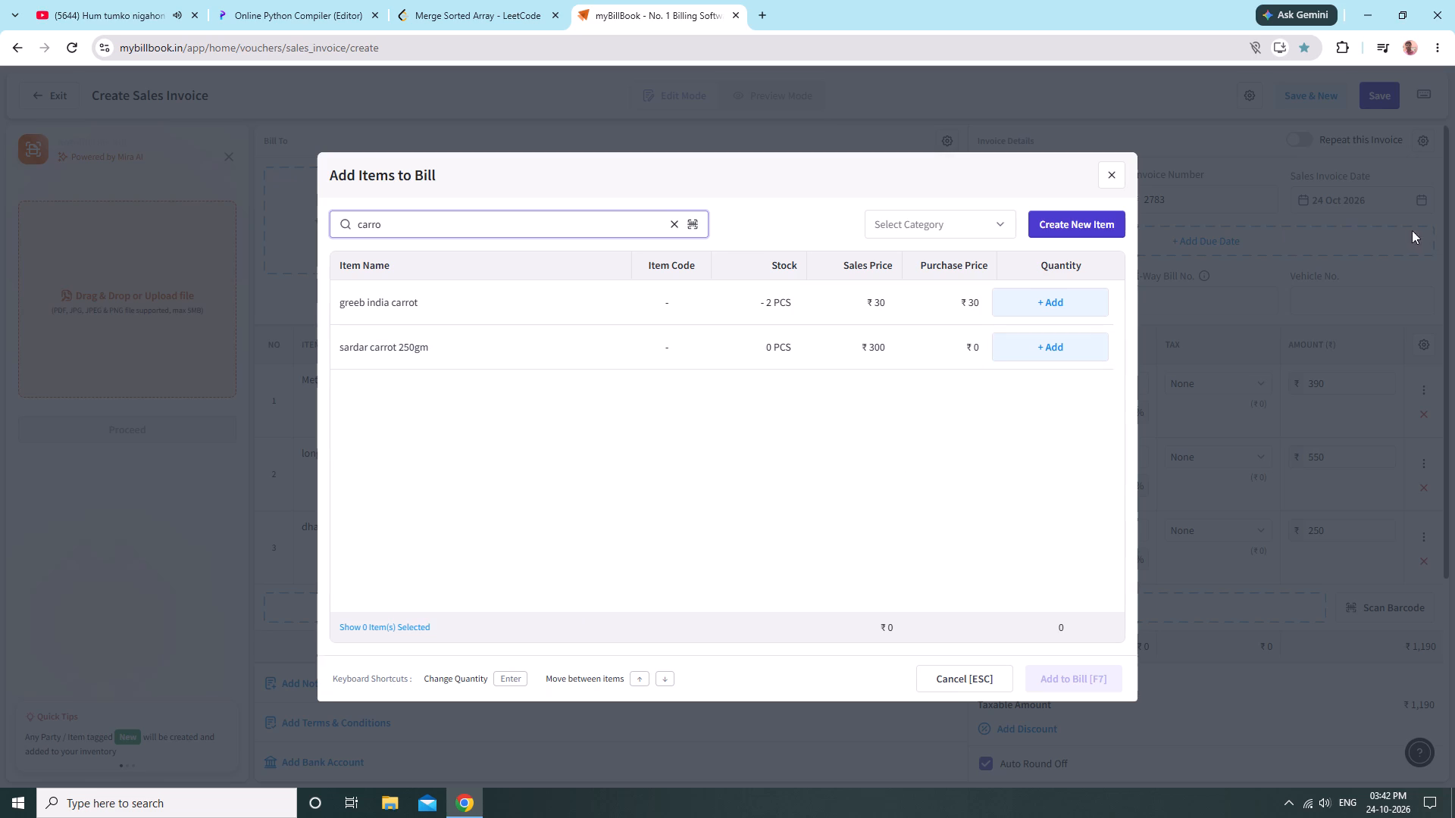
left_click(1047, 304)
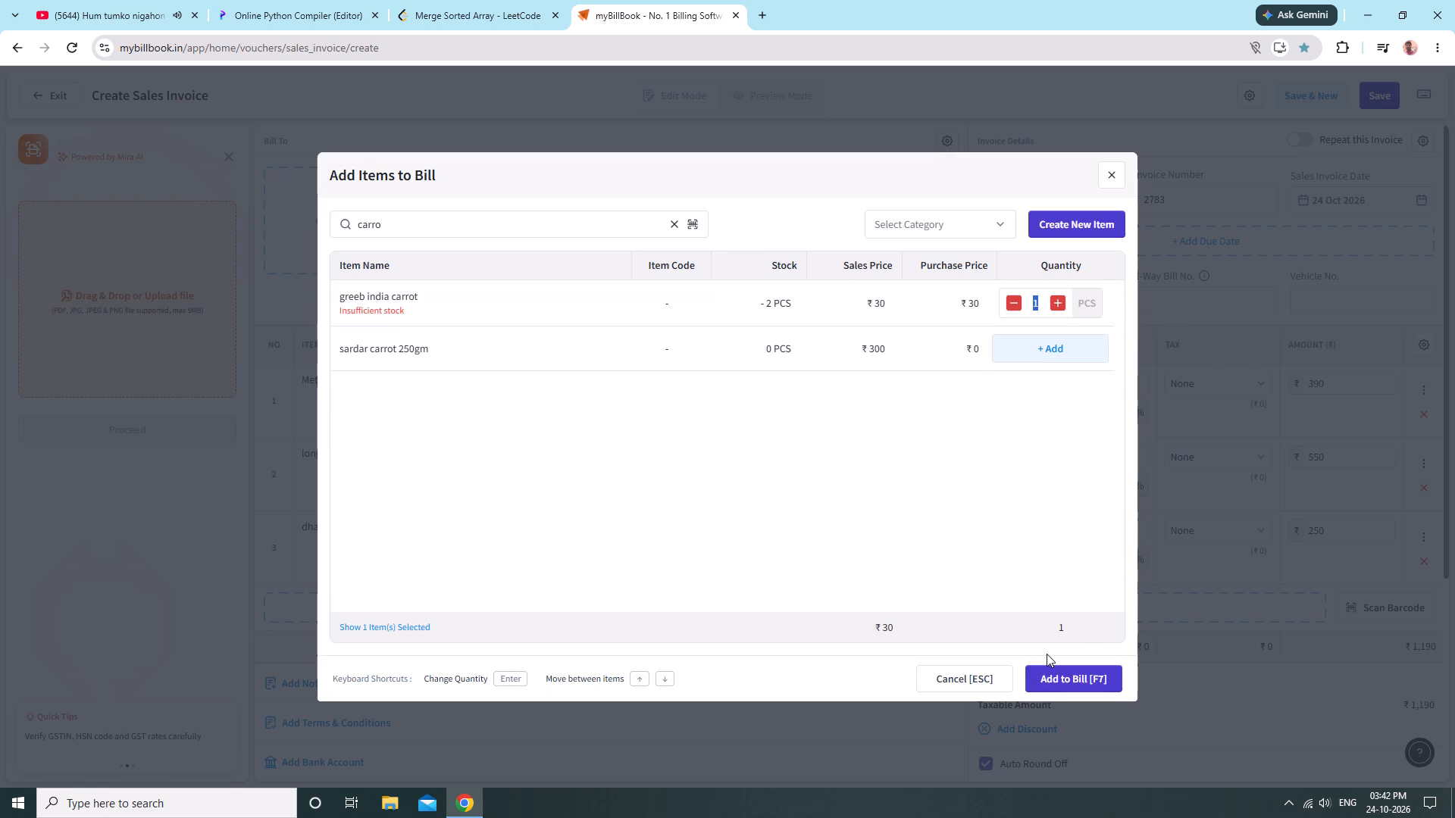
left_click(1062, 682)
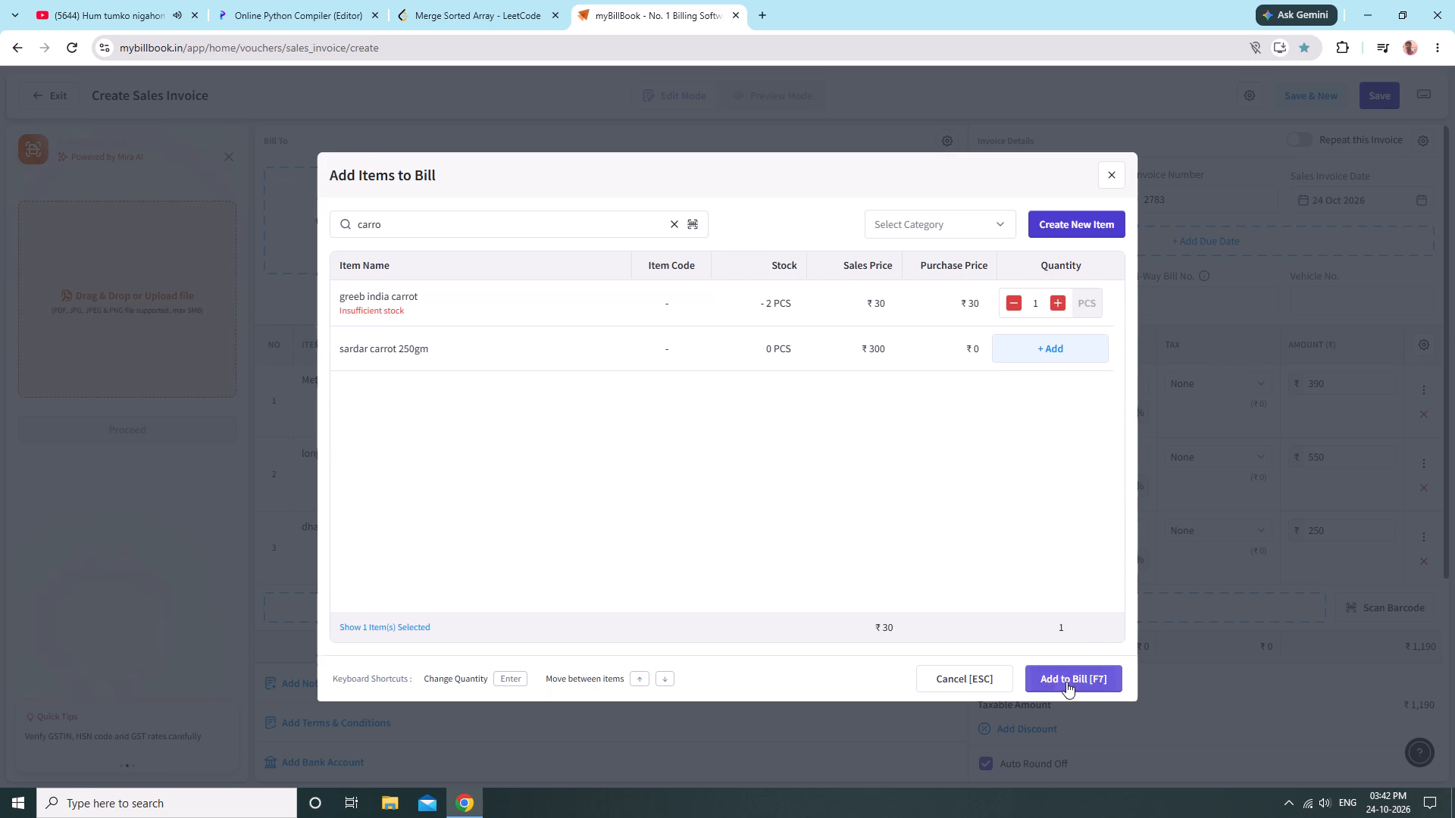
left_click(727, 194)
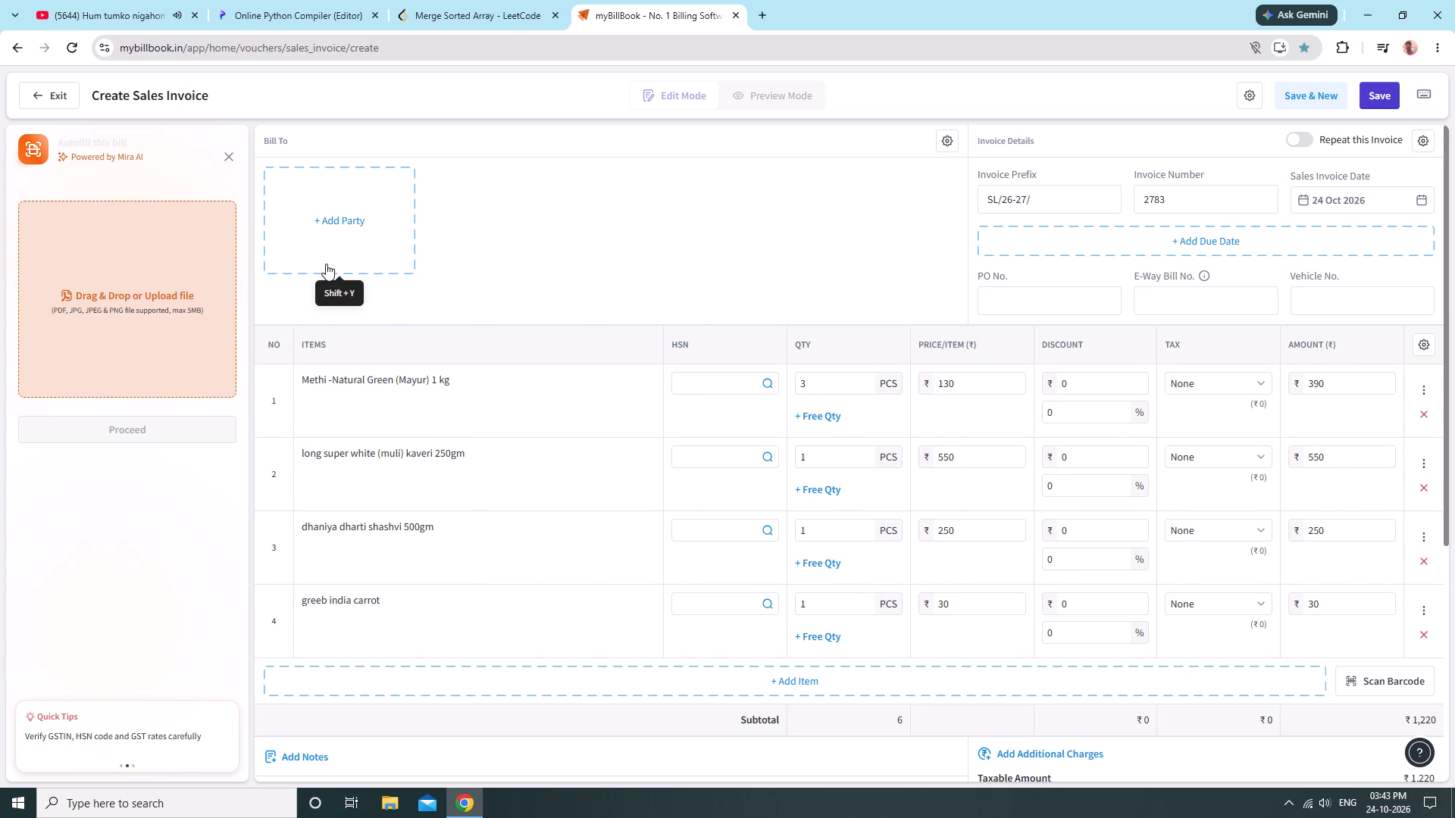
left_click(293, 239)
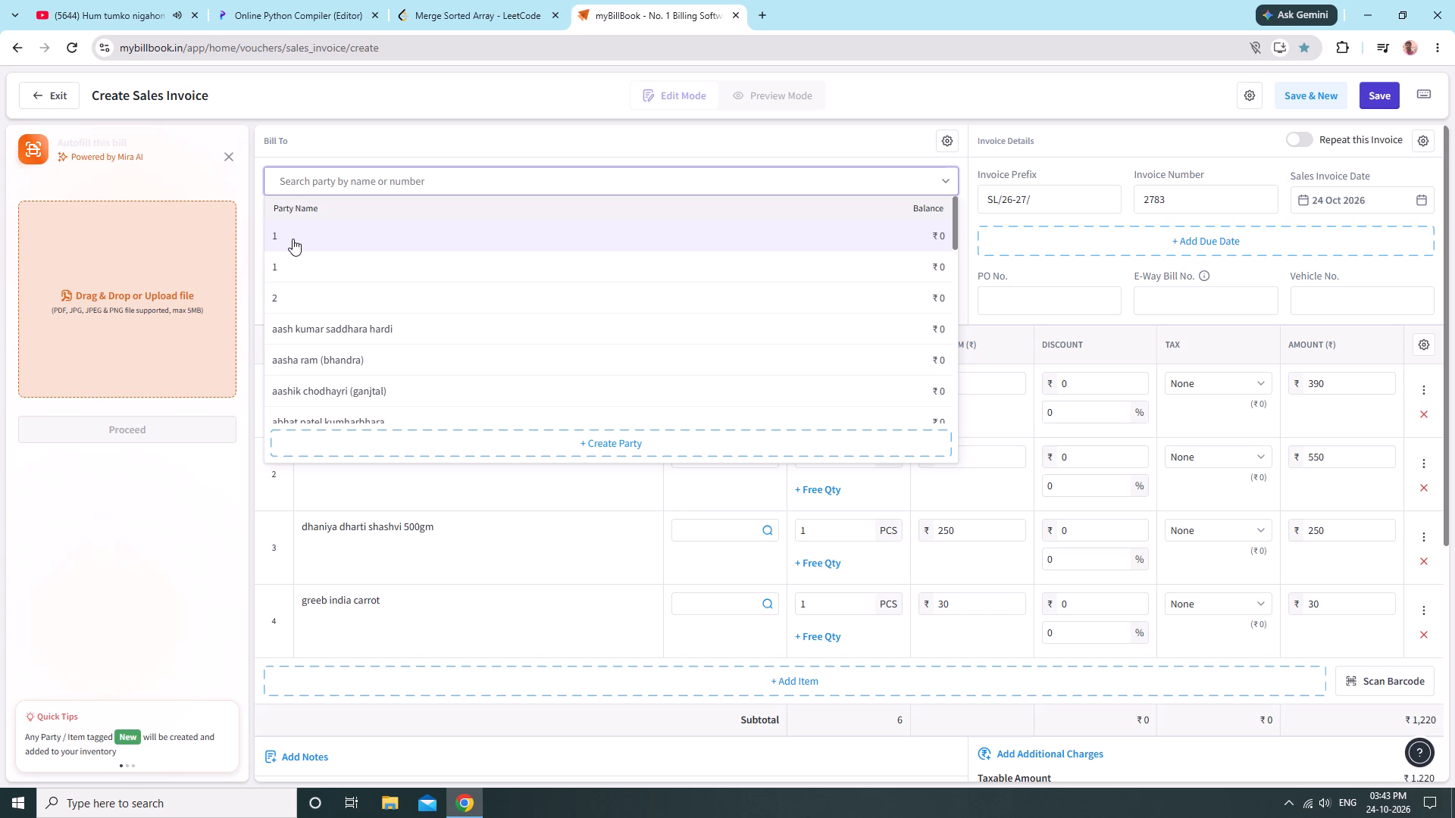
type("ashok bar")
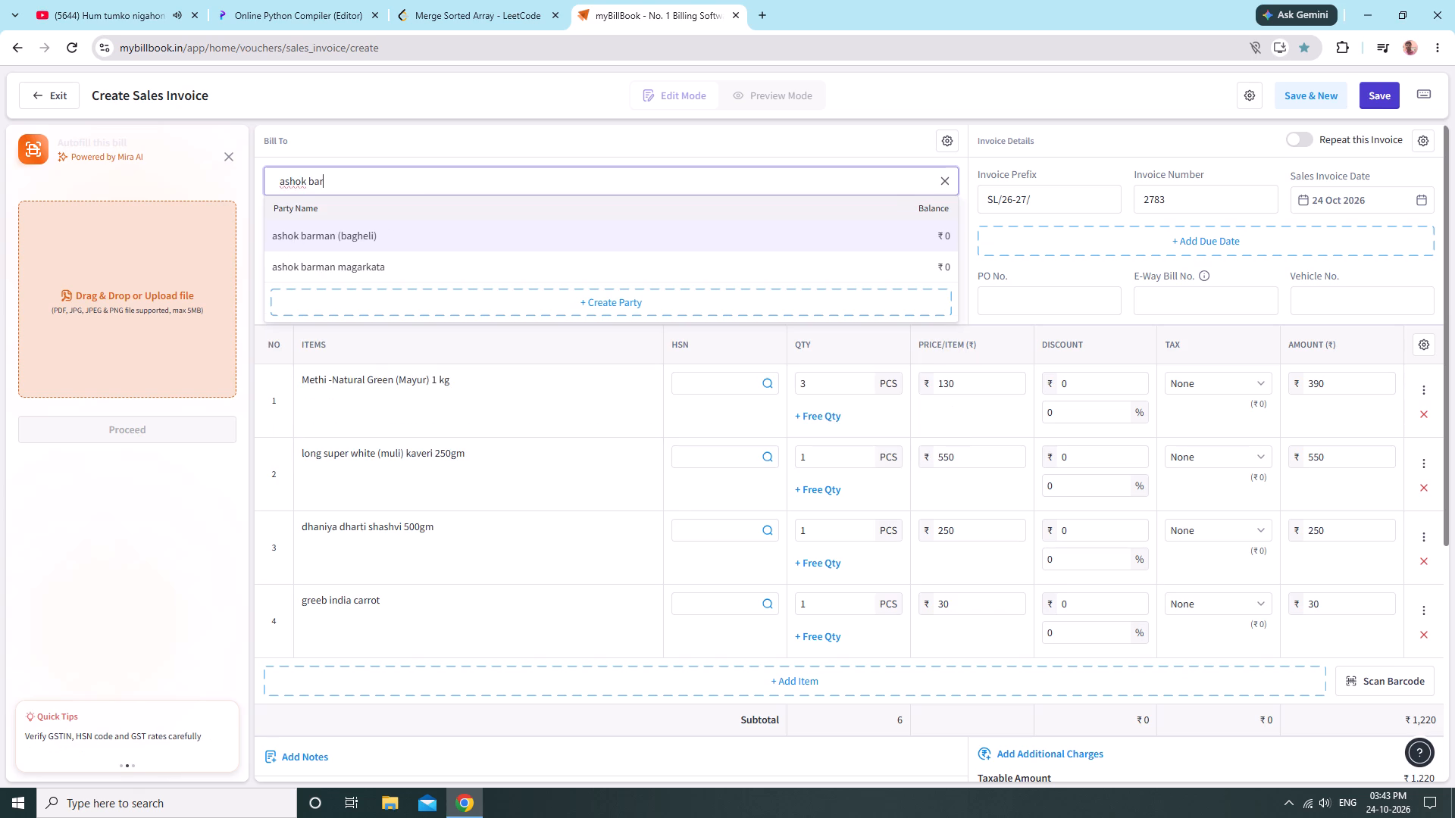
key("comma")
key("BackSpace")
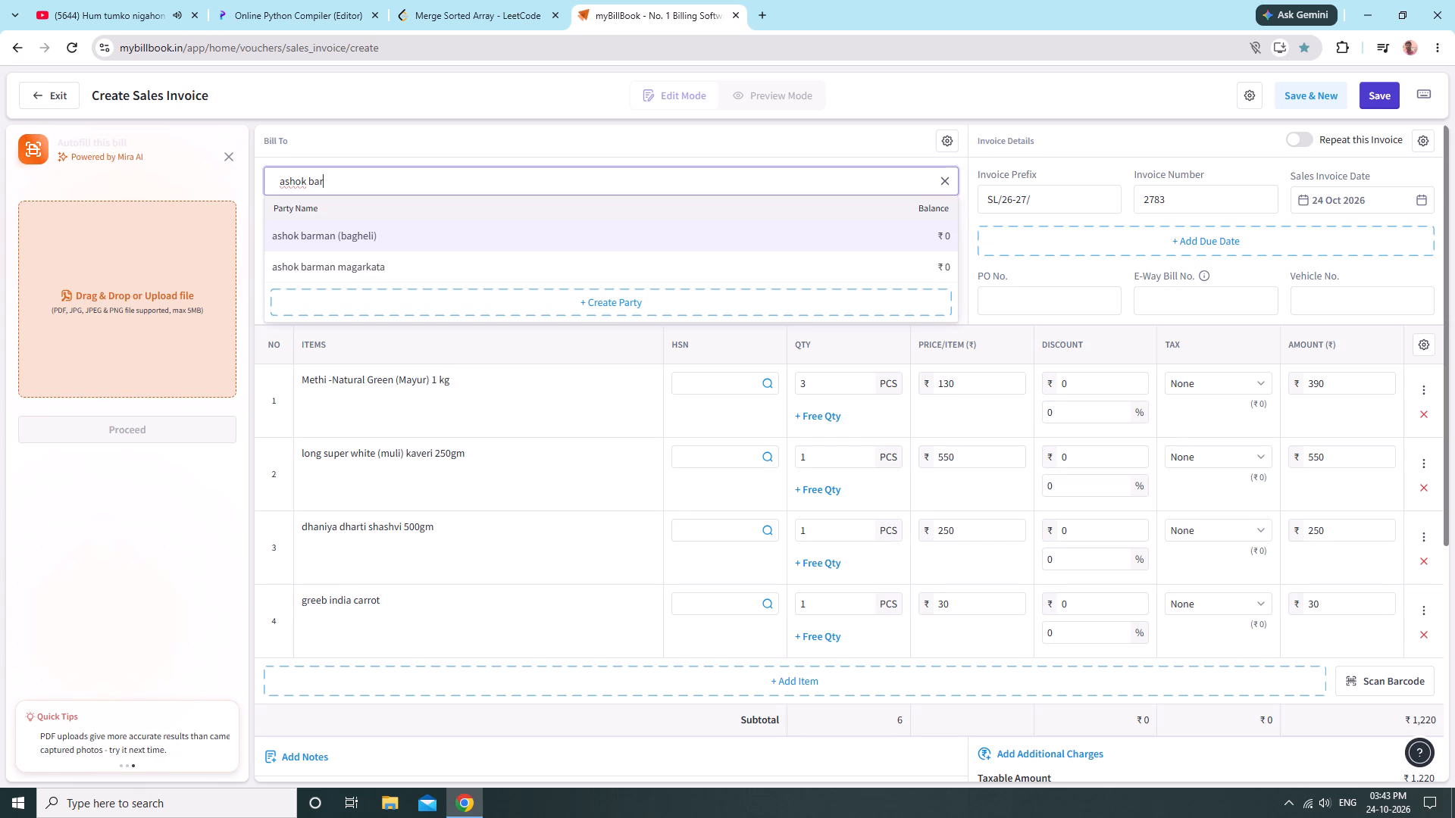
left_click(334, 258)
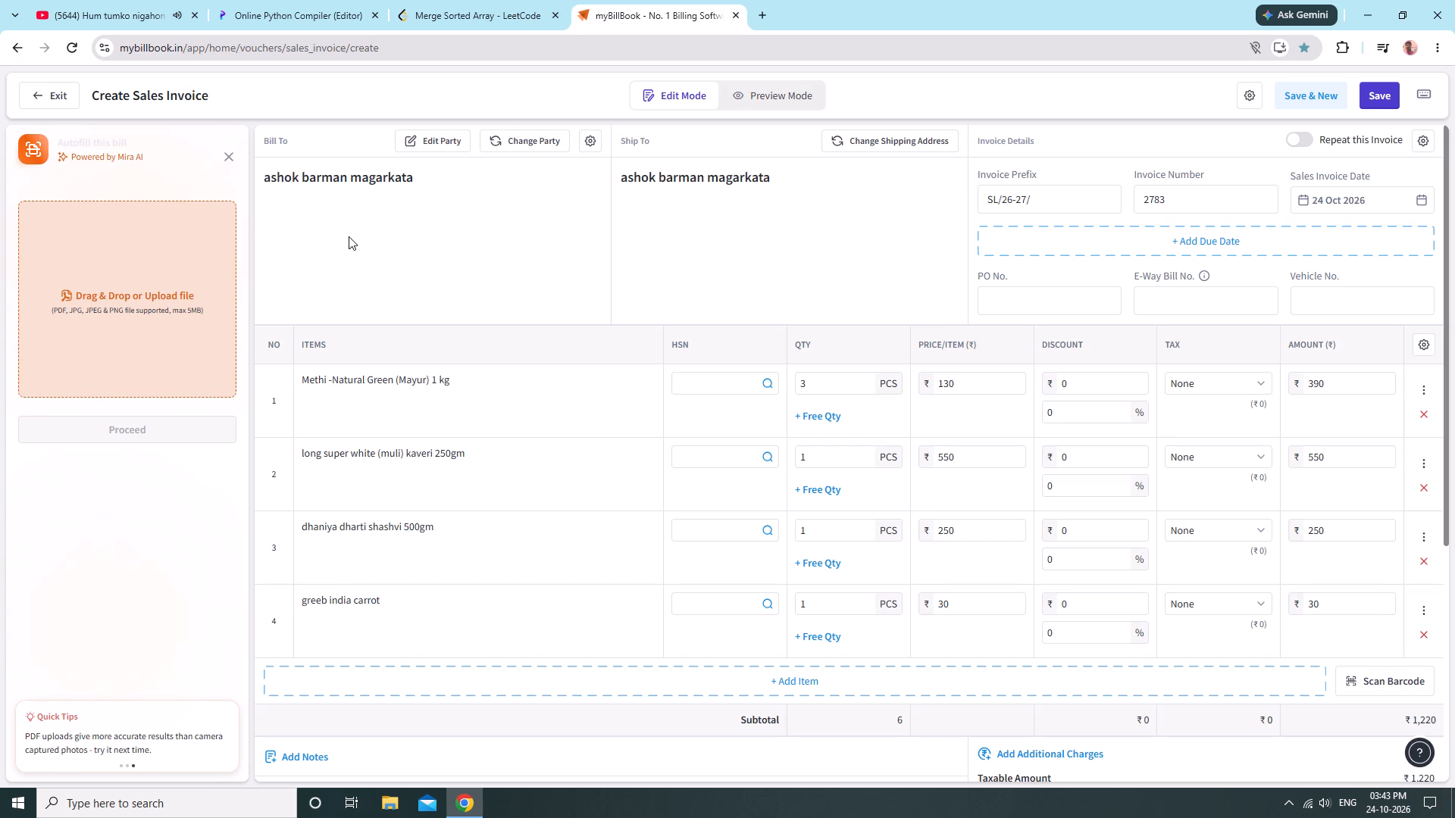
Edit the selected party's details and enter the customer's mobile number.
left_click(521, 133)
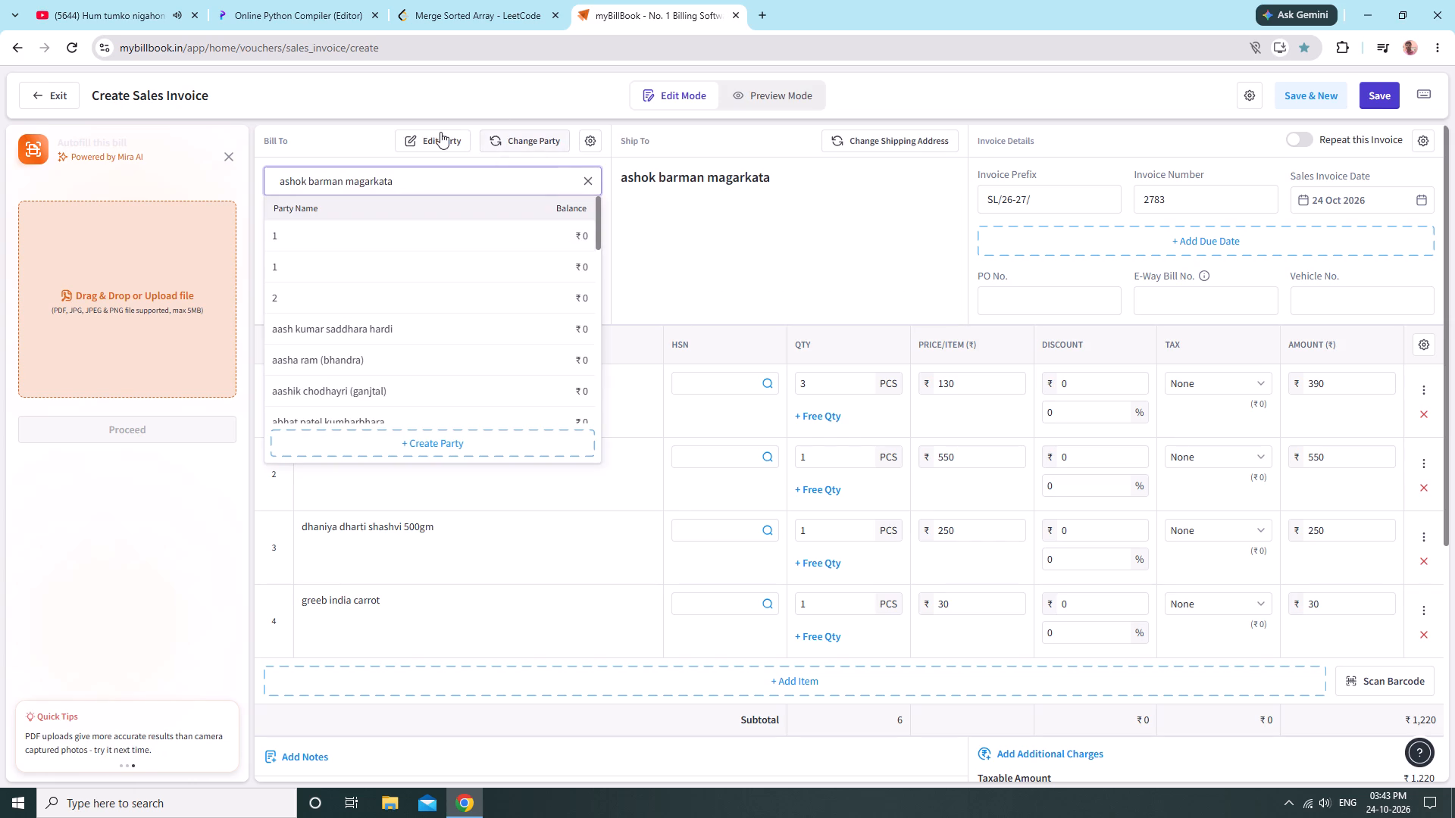
left_click(440, 133)
left_click(878, 348)
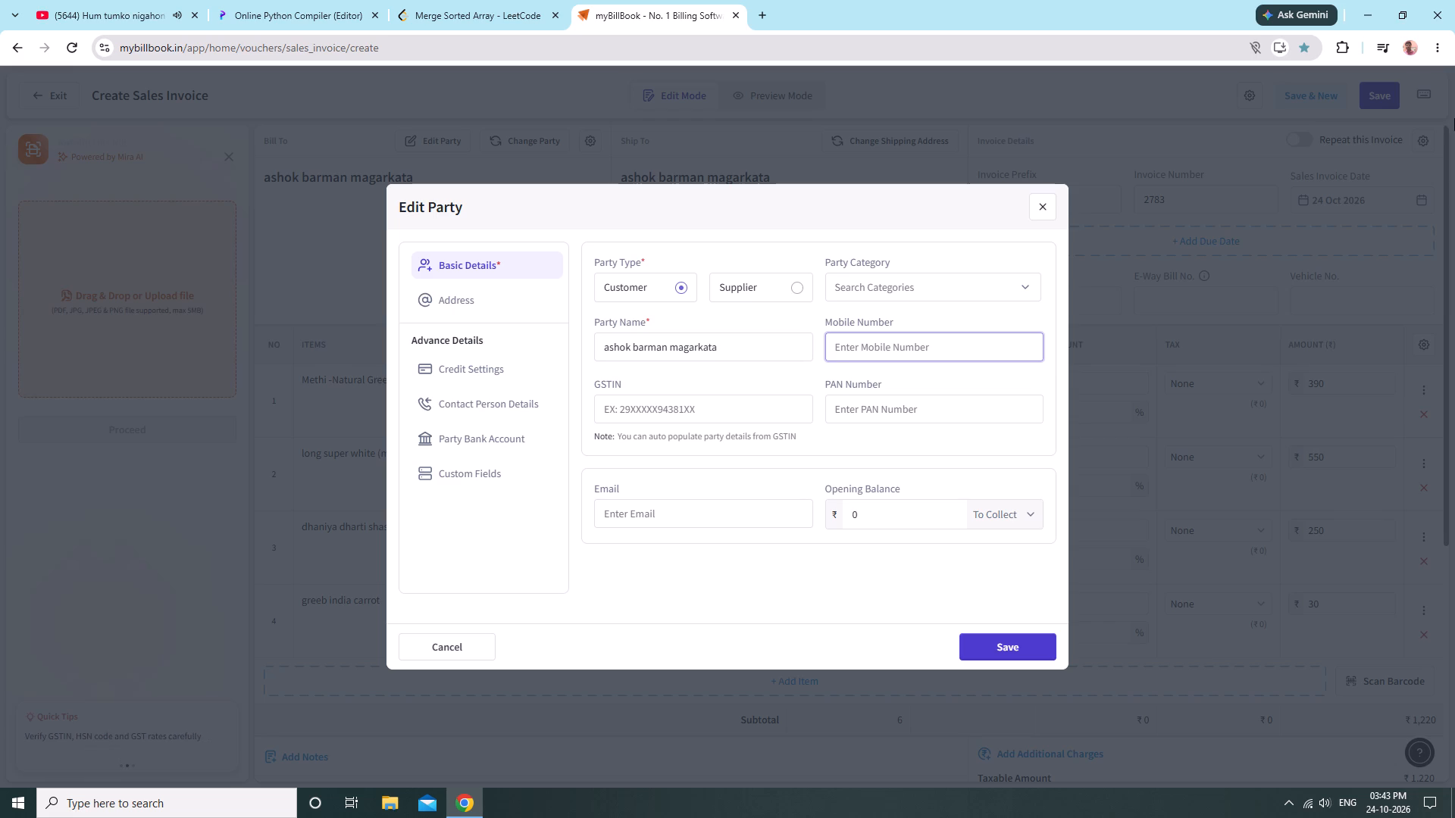
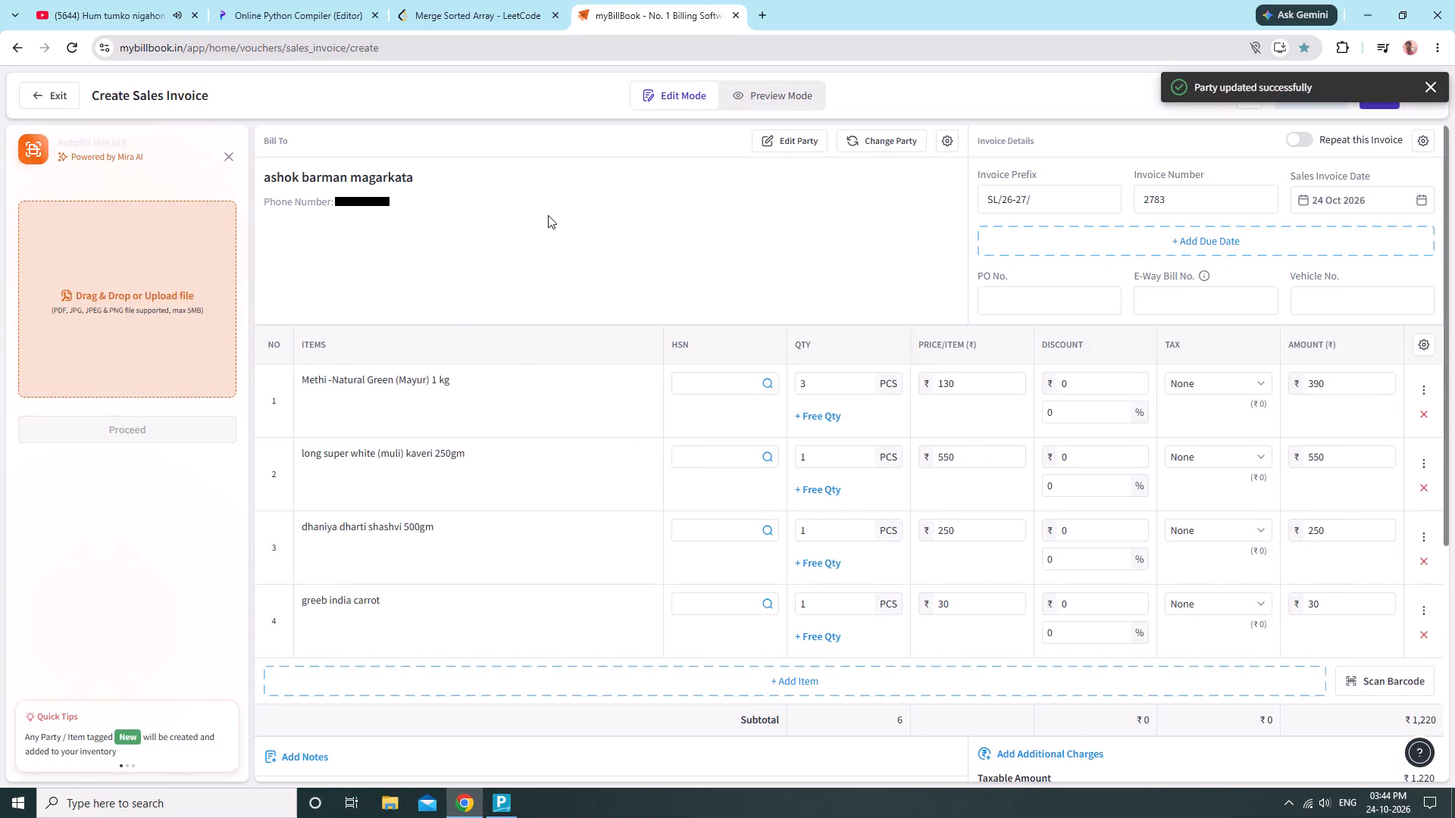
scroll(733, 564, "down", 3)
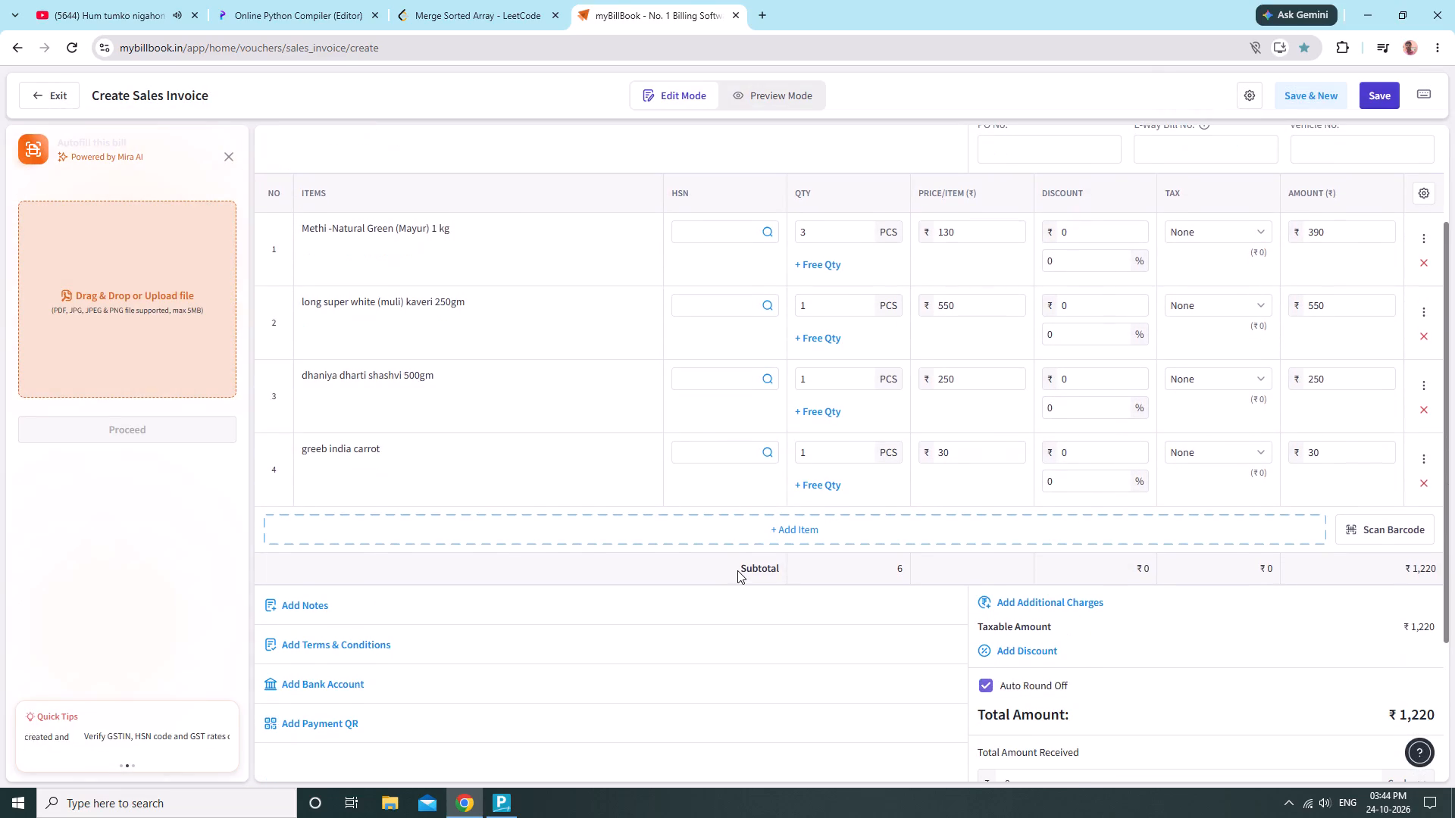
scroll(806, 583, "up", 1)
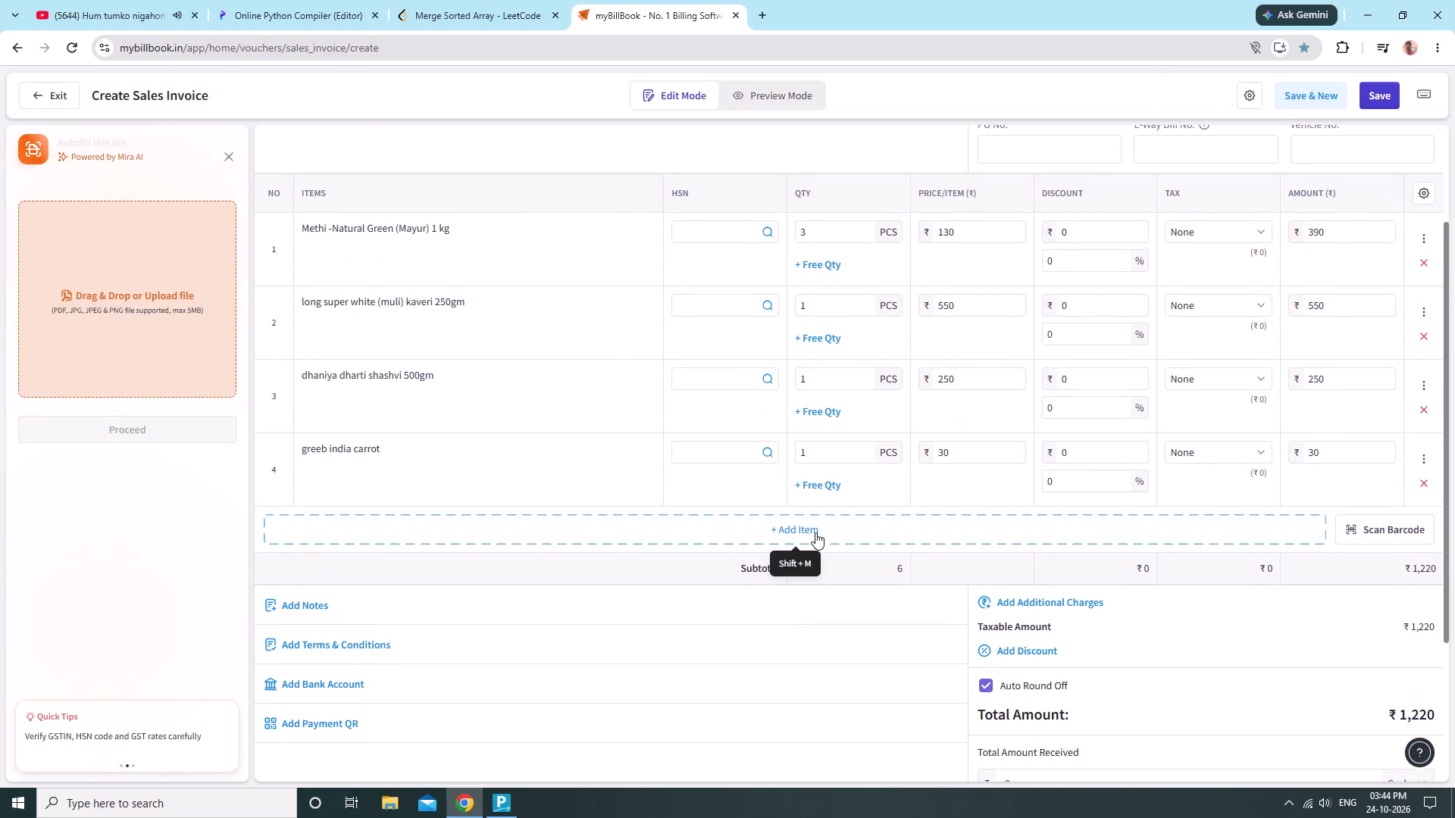
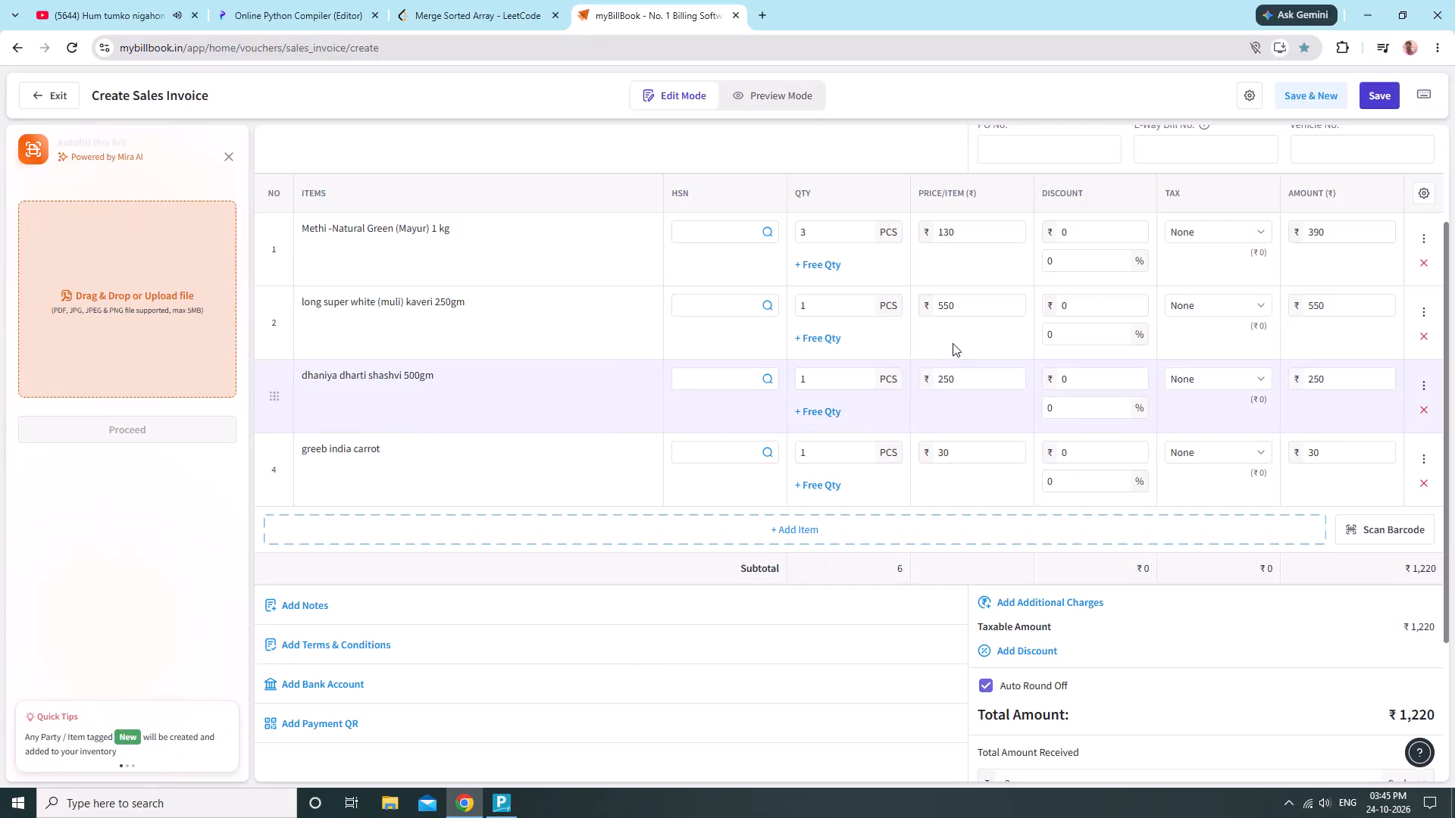
Set the price per item of long super white (muli) kaveri 250gm to ₹500.
left_click(974, 310)
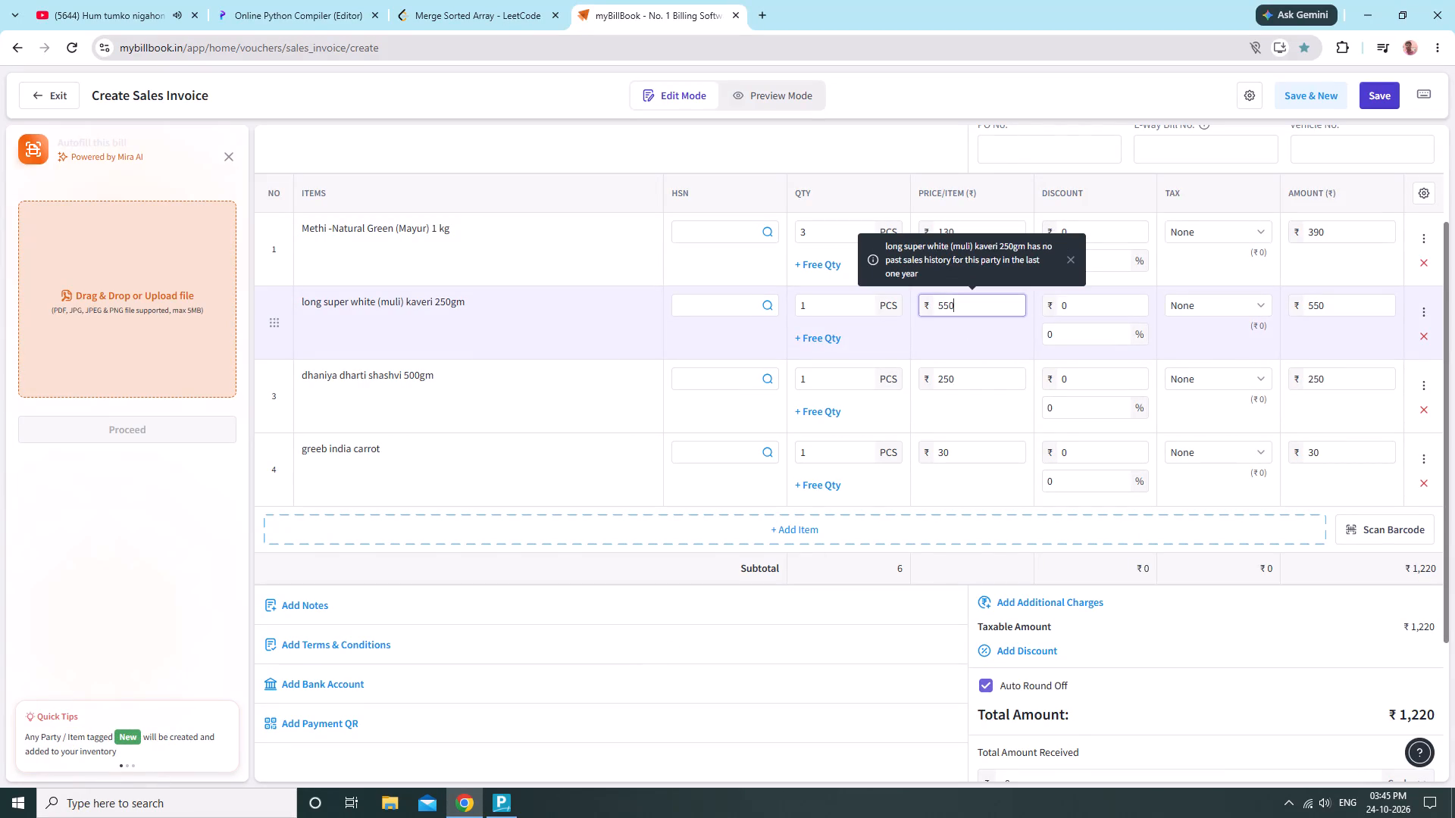
key("BackSpace")
key("BackSpace")
type("00")
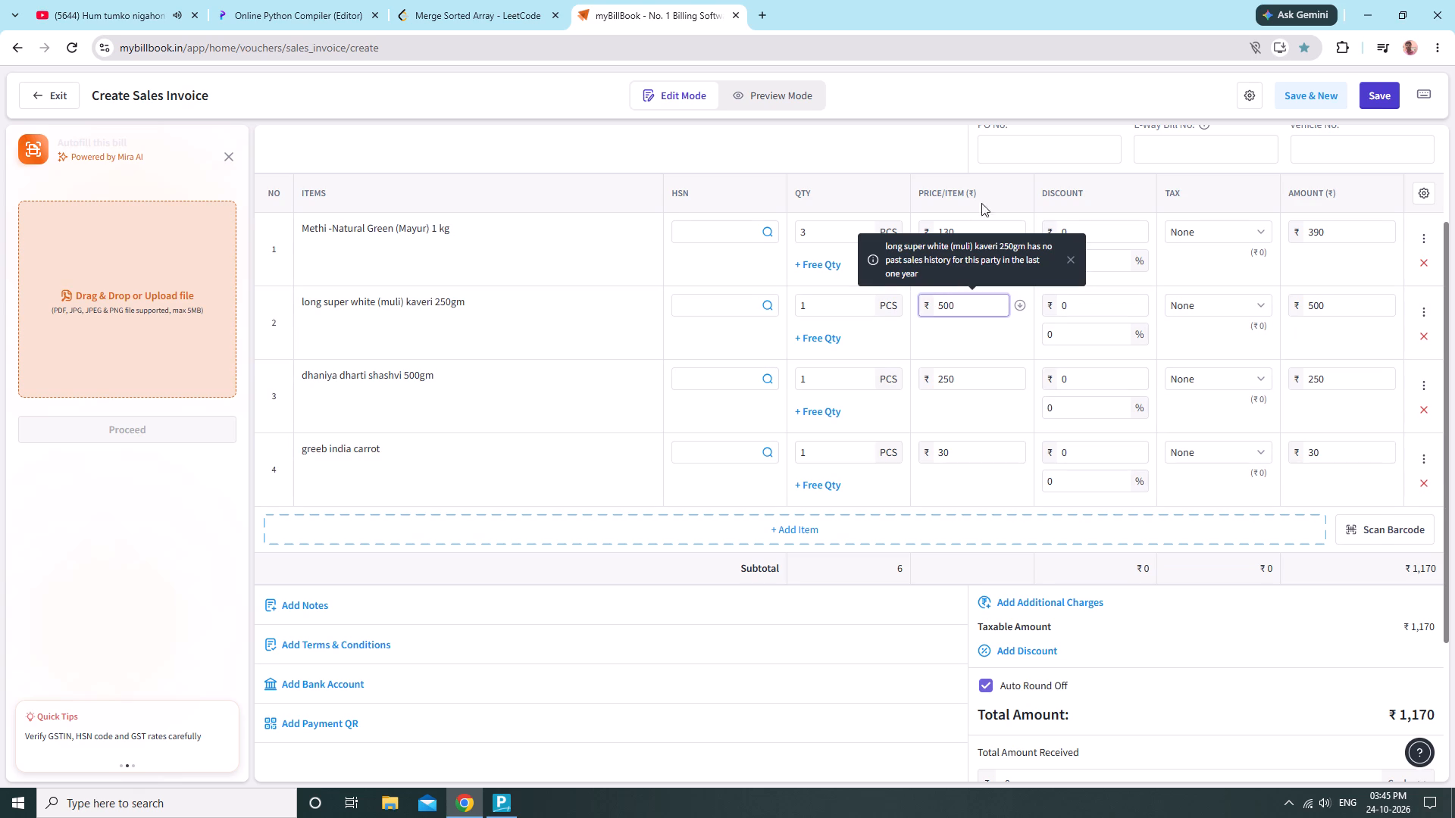
Set the price per item of Methi -Natural Green (Mayur) 1 kg to ₹120.
left_click(965, 217)
left_click(968, 226)
key("BackSpace")
key("BackSpace")
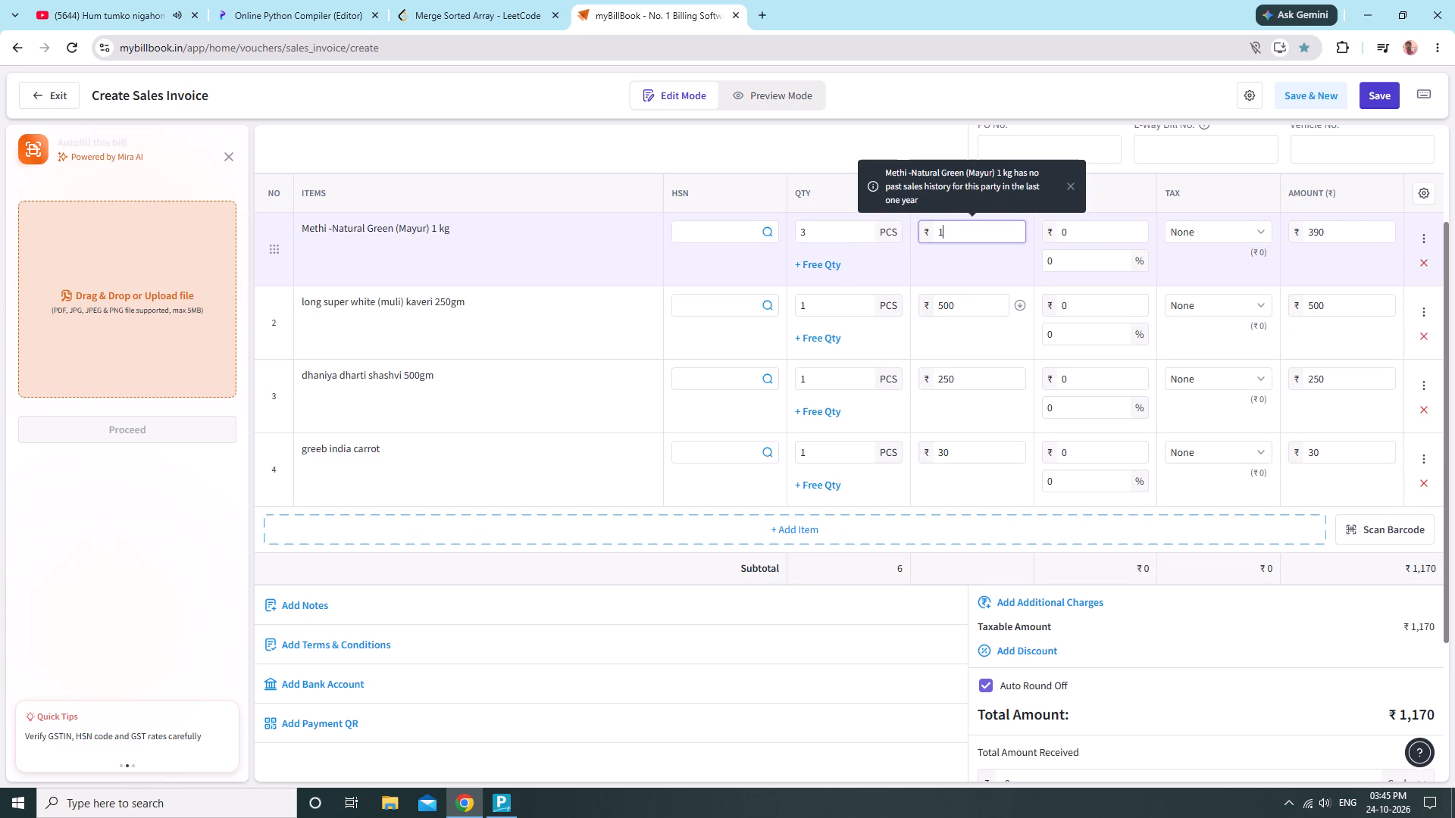
type("20")
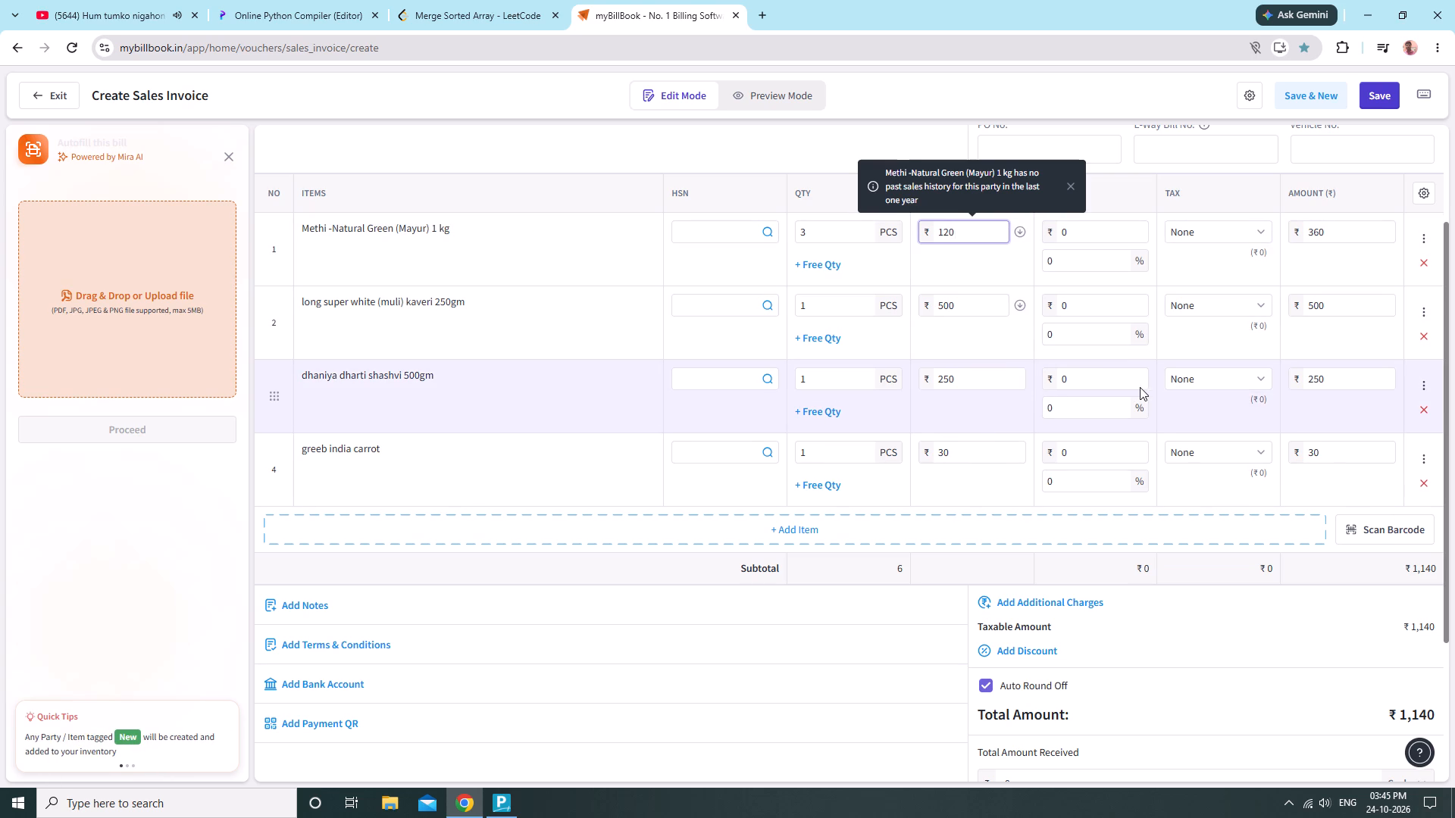
scroll(1047, 600, "down", 2)
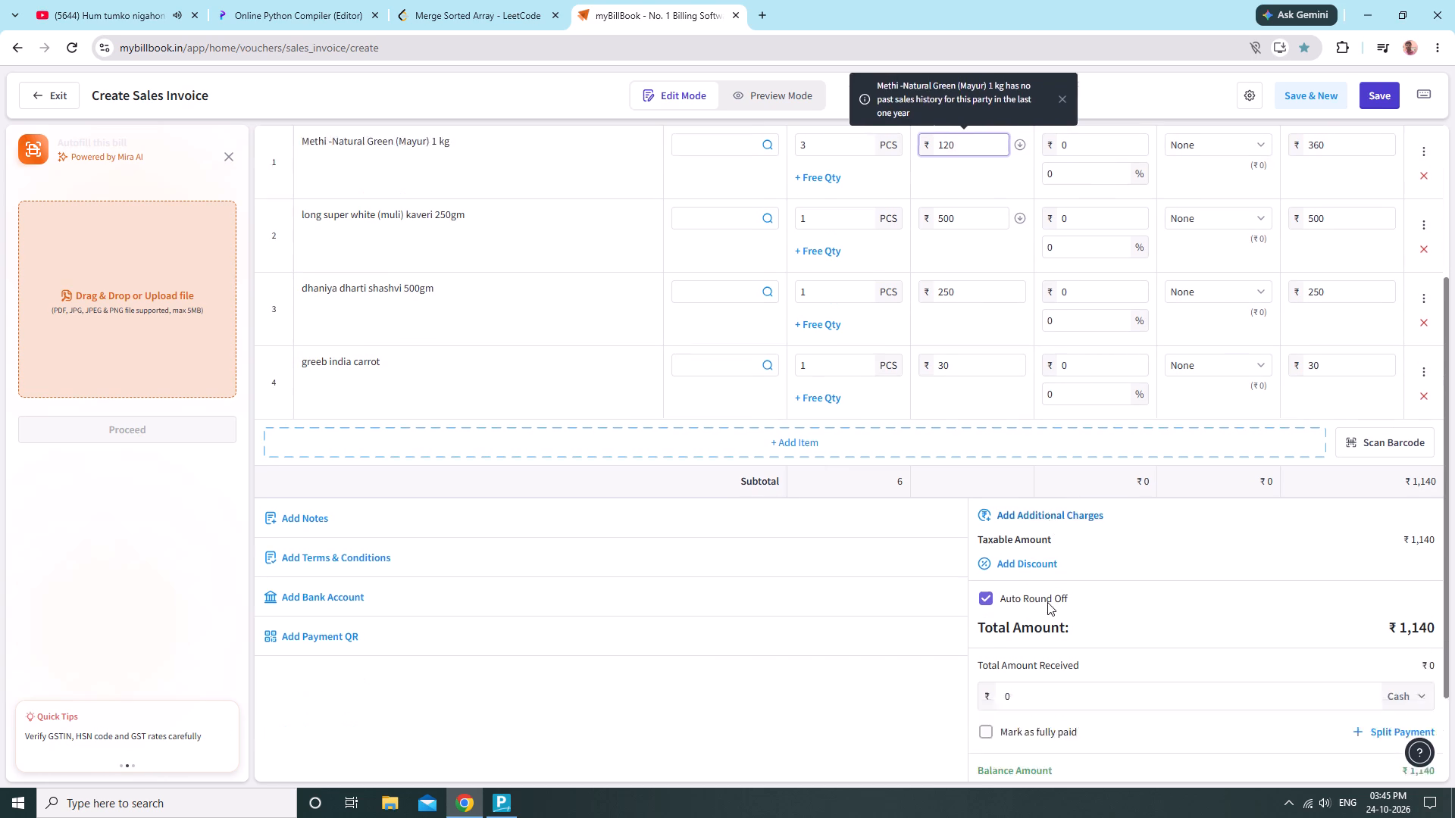
scroll(915, 625, "up", 2)
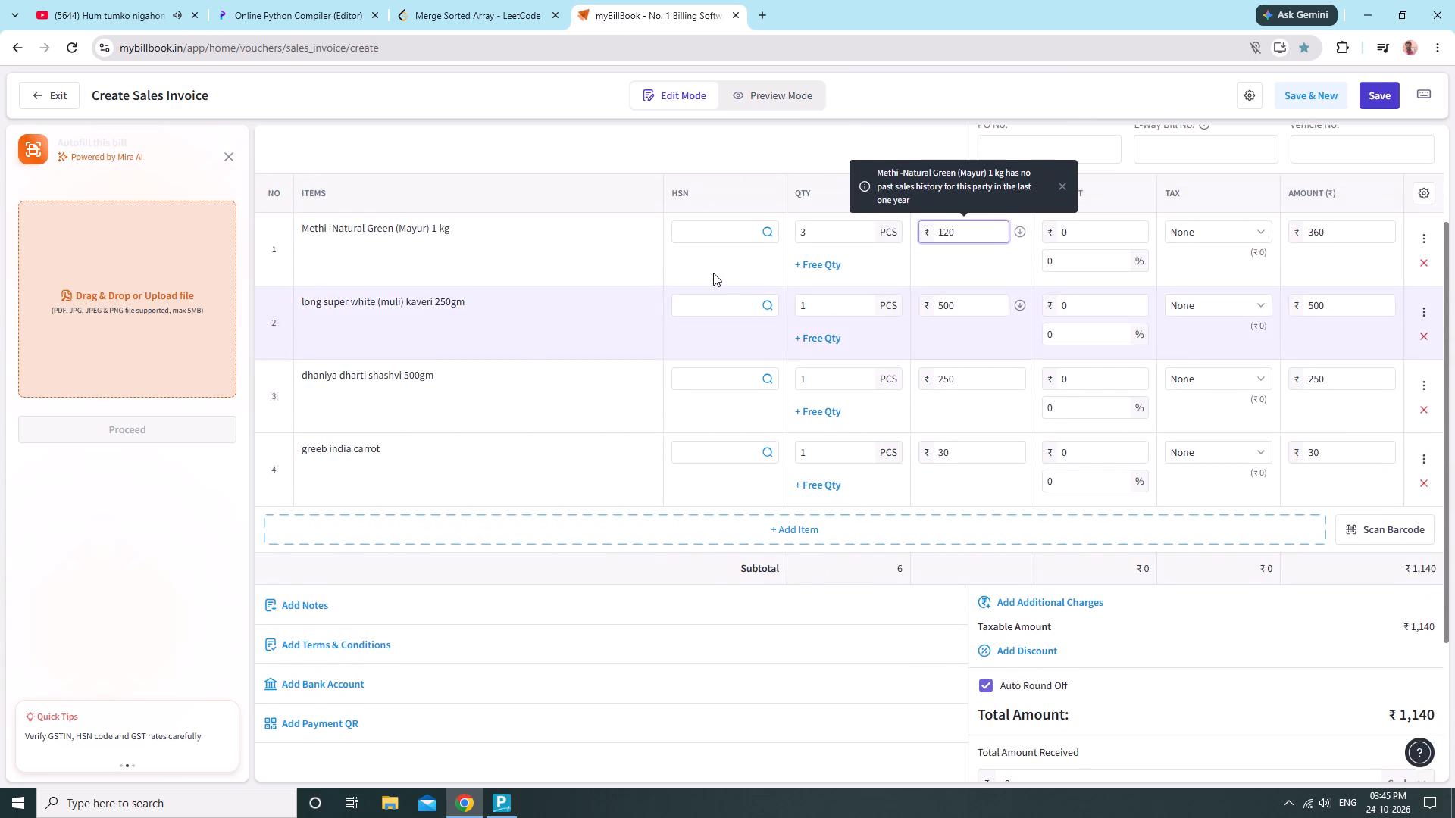
left_click(709, 140)
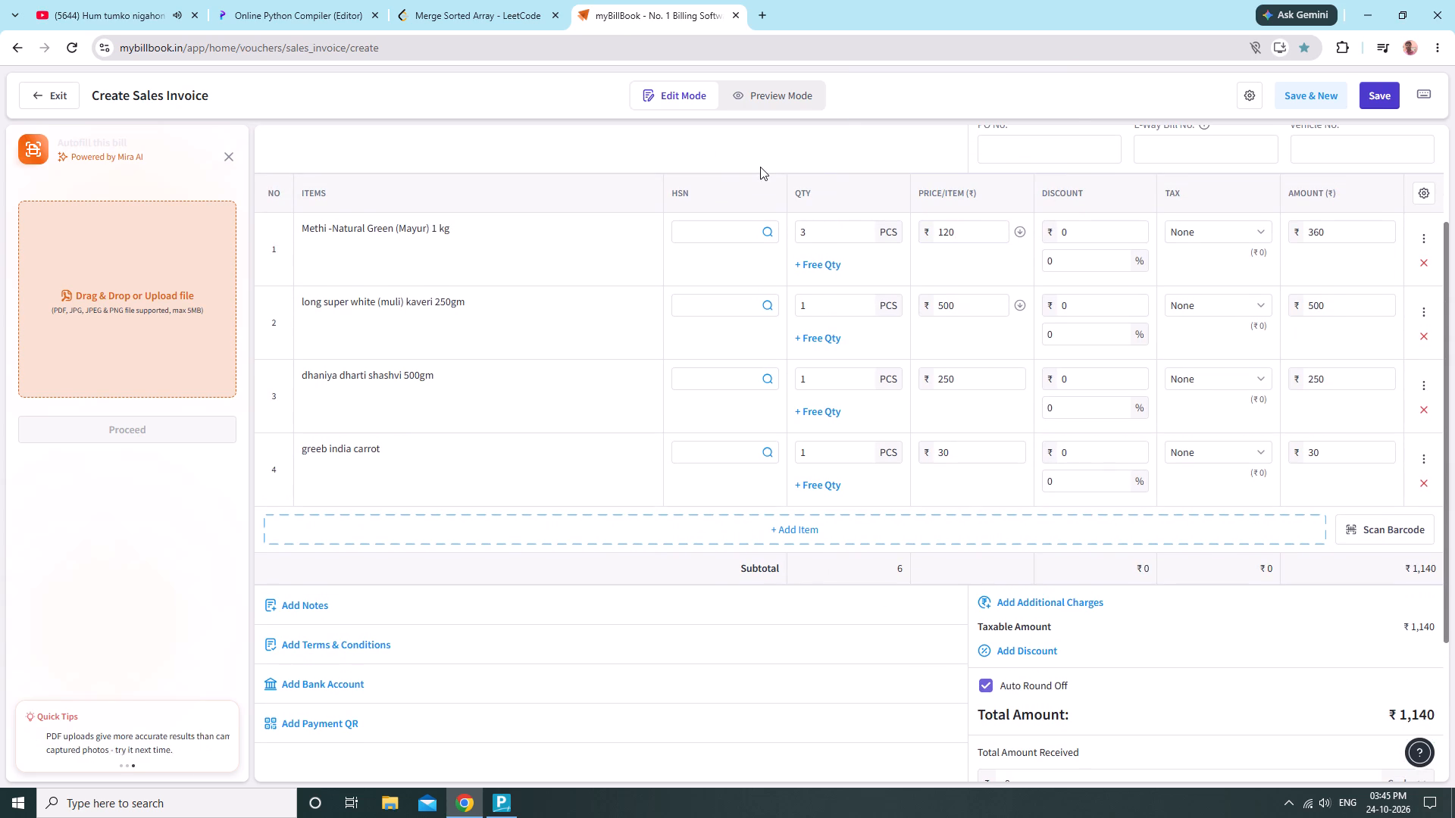
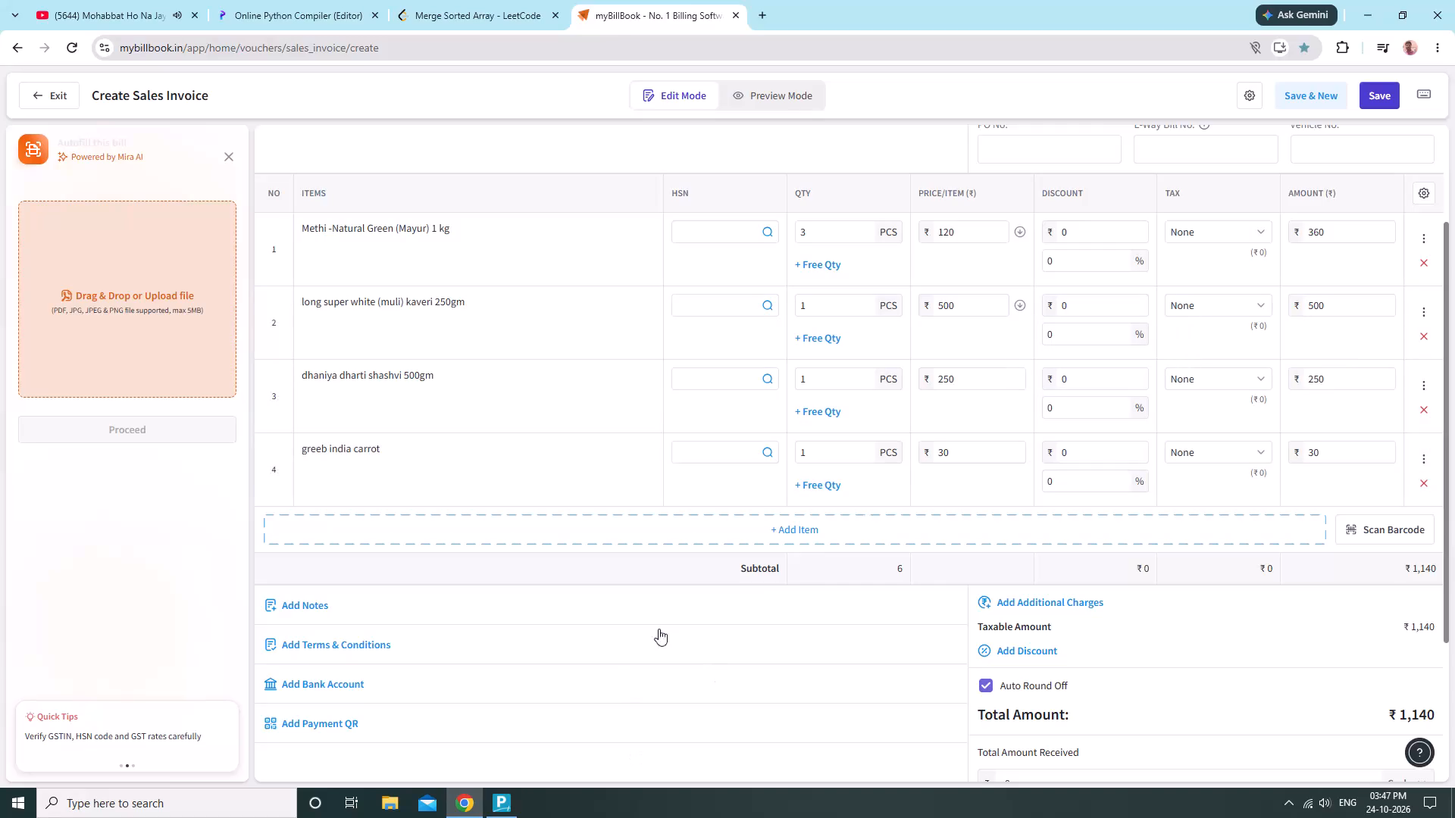
Search the items for "baig" and add one KGP baigan black long to the invoice.
left_click(758, 536)
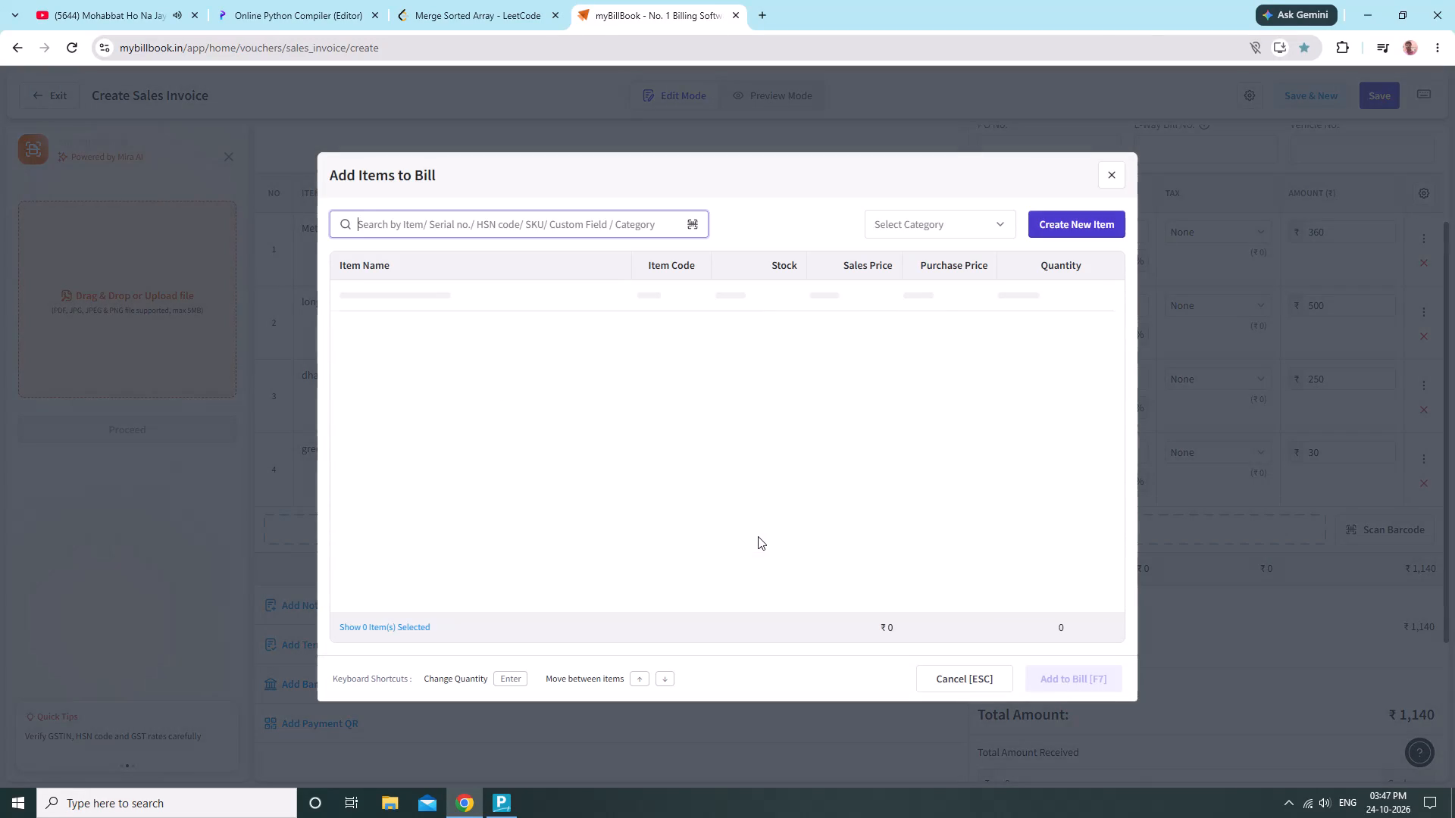
type("baig")
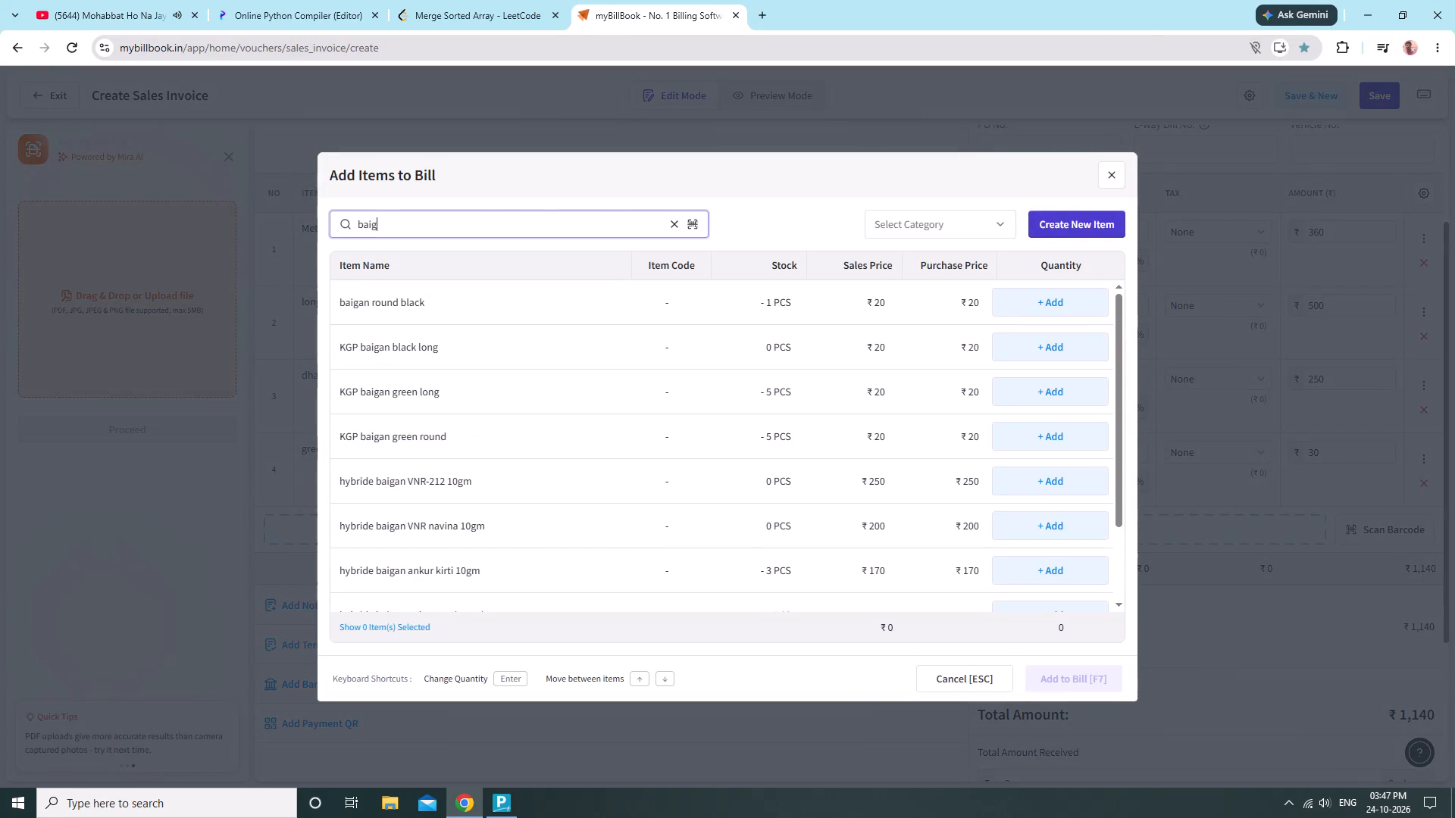
left_click(1002, 358)
left_click(1083, 669)
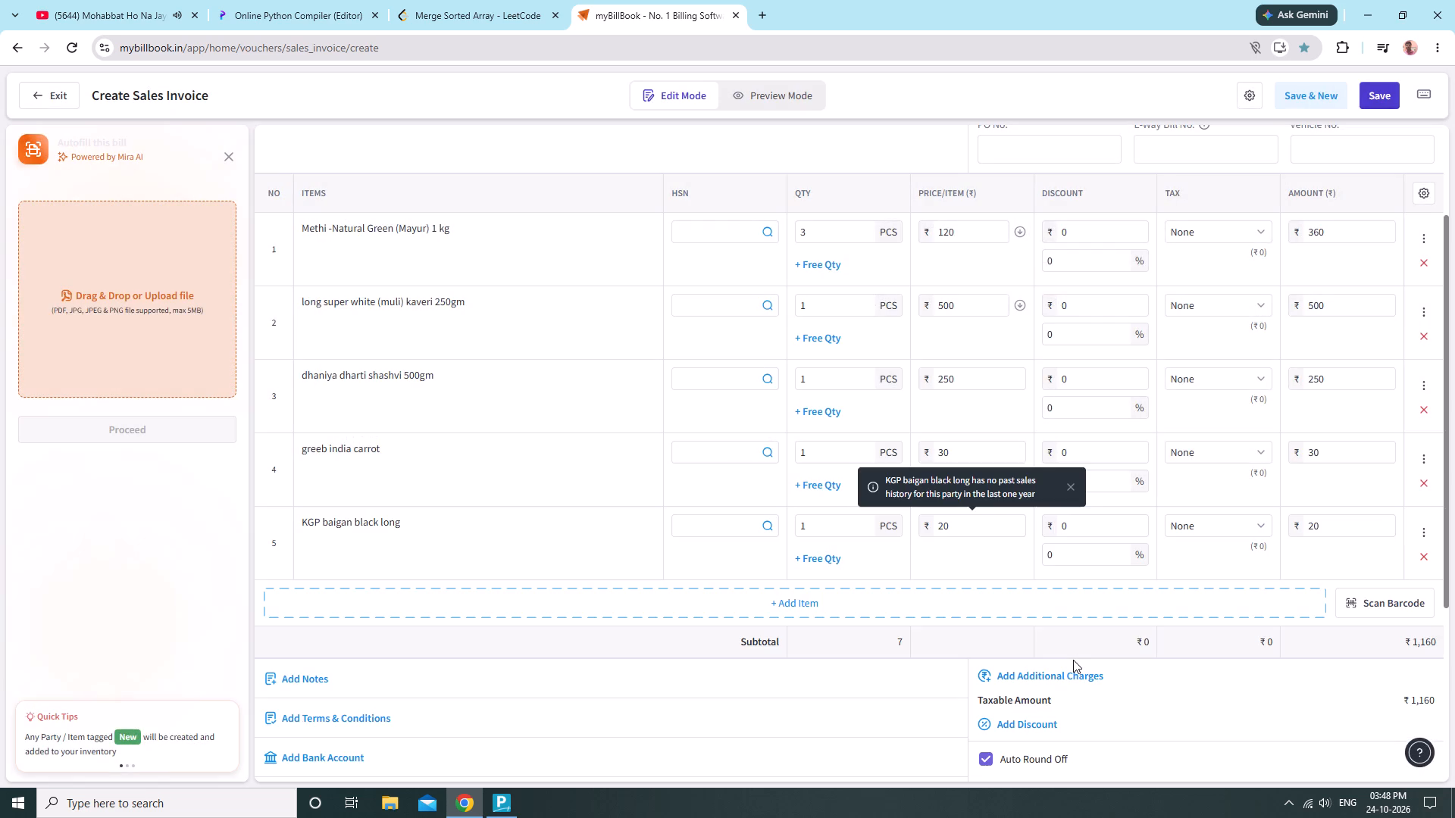
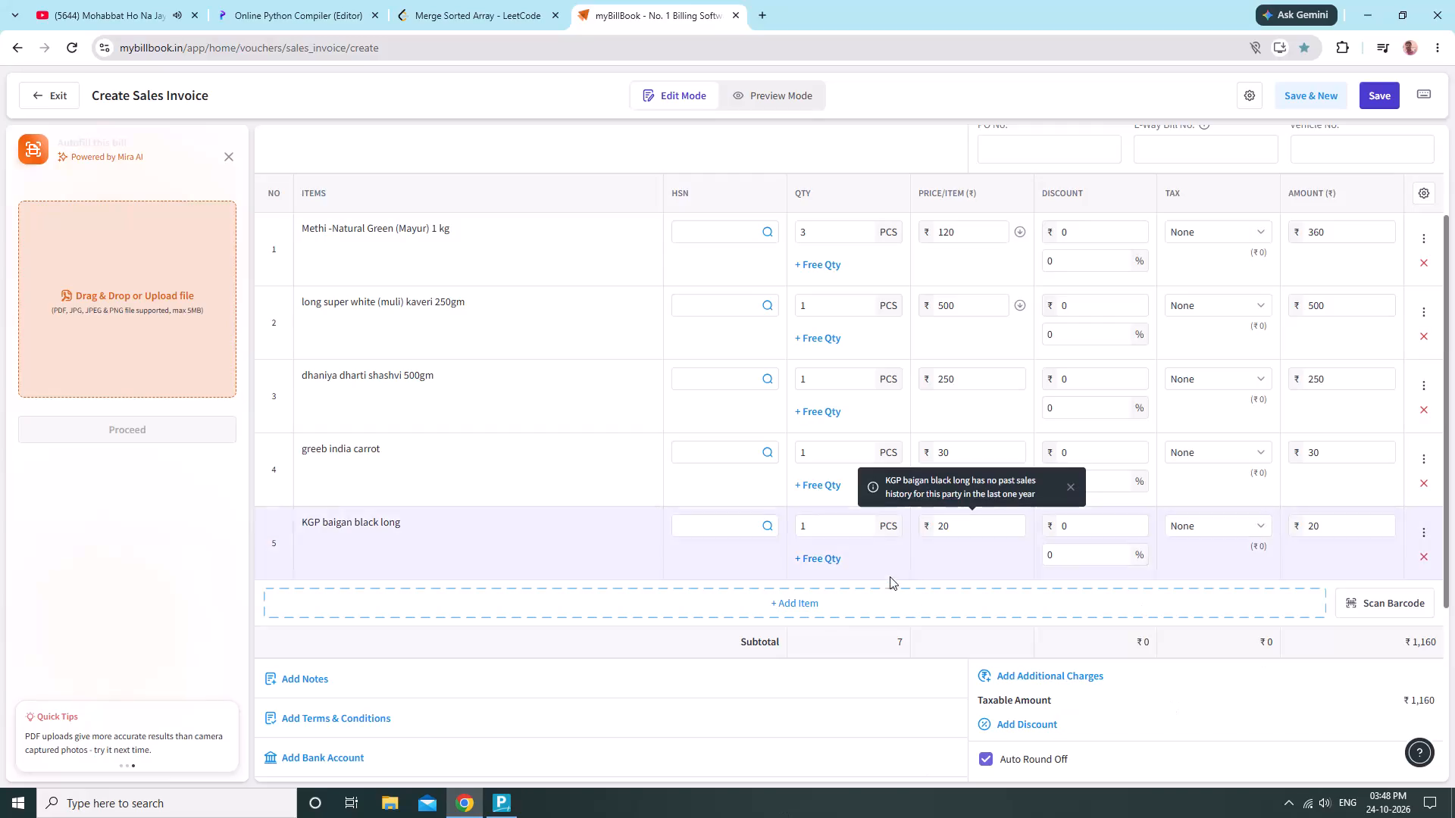
Search the items for "sem" and add one SEMI SEEDS to the invoice.
left_click(851, 601)
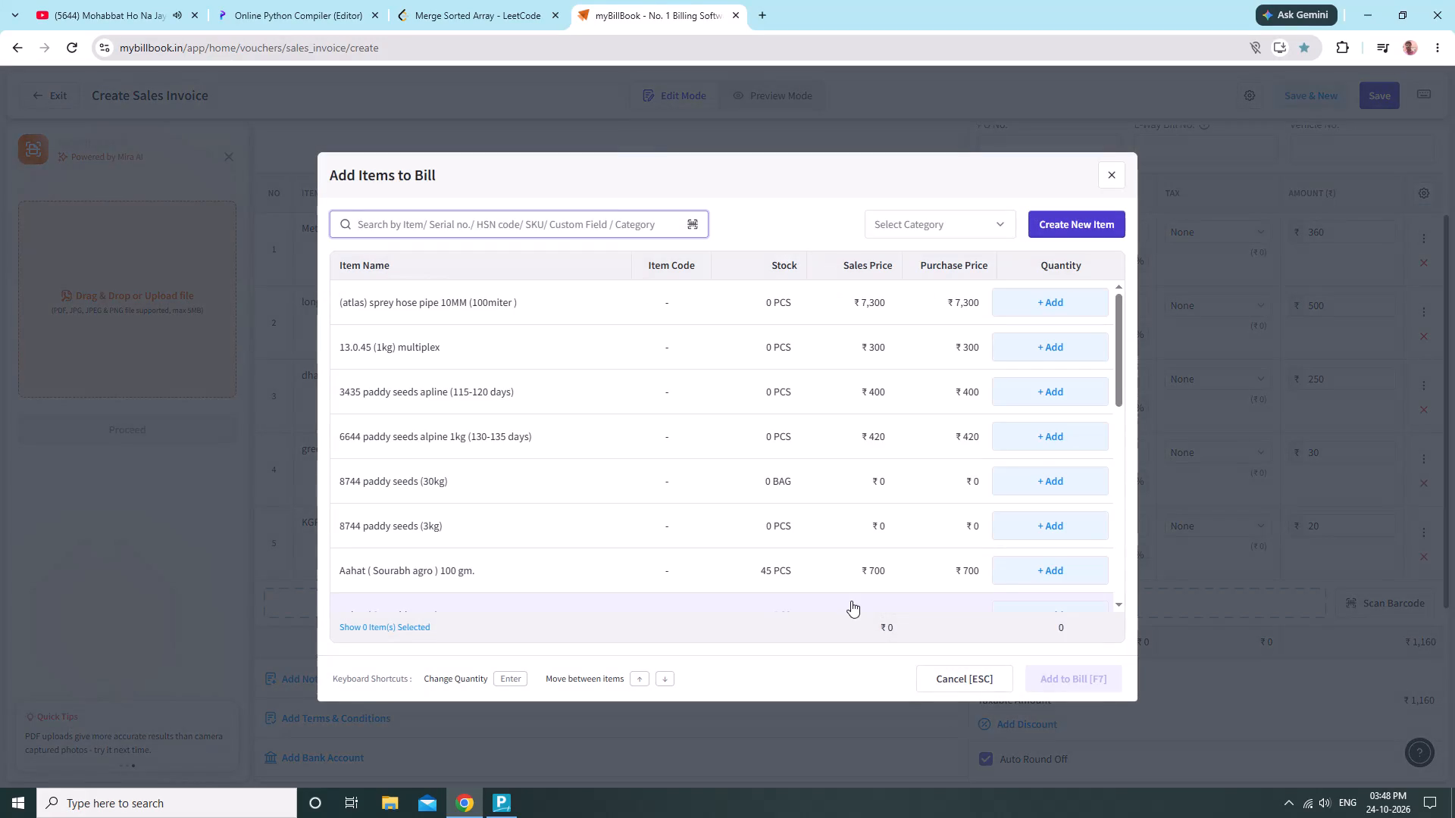
type("sem")
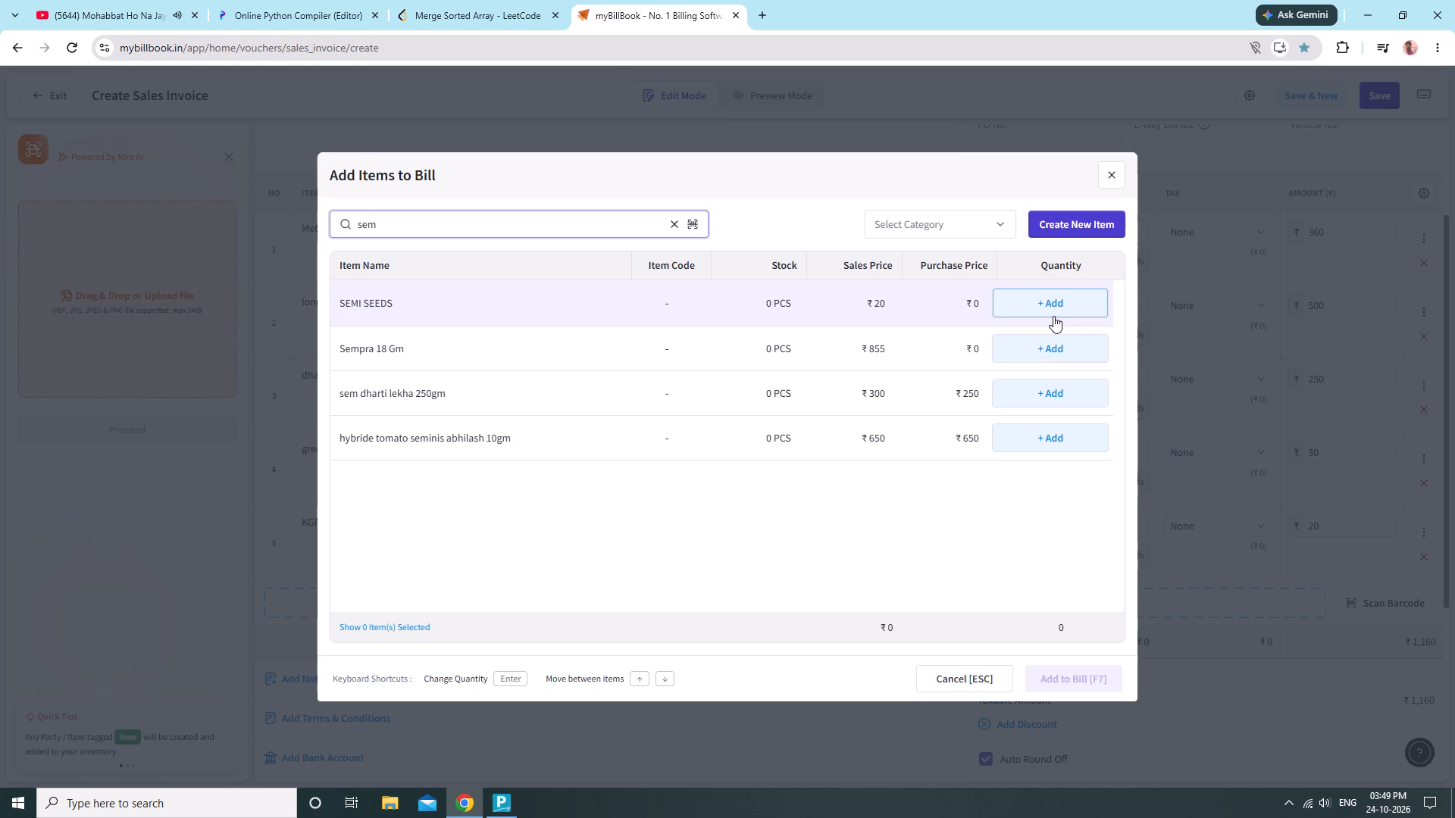
left_click(1046, 316)
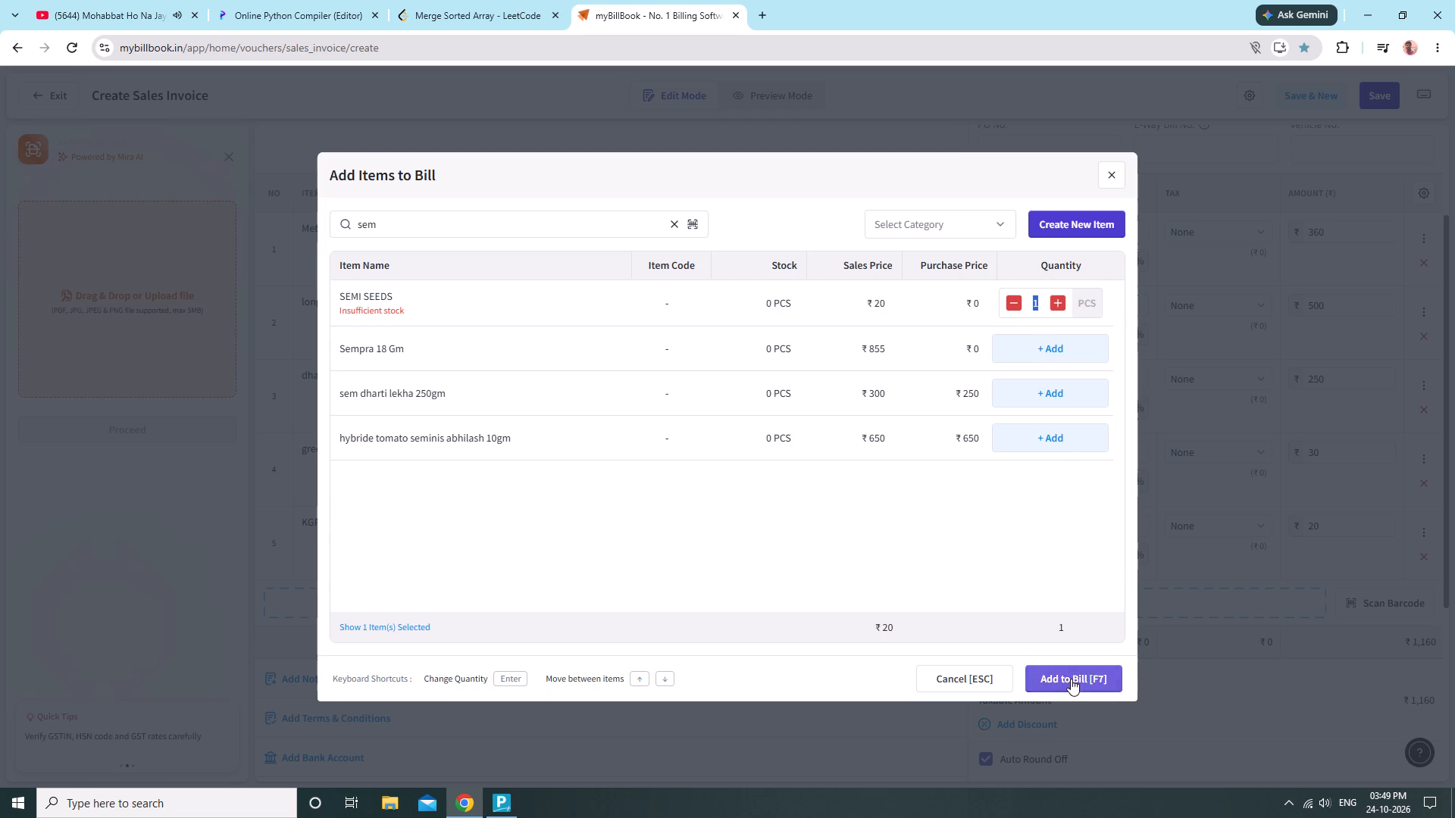
left_click(1071, 679)
scroll(1059, 579, "down", 2)
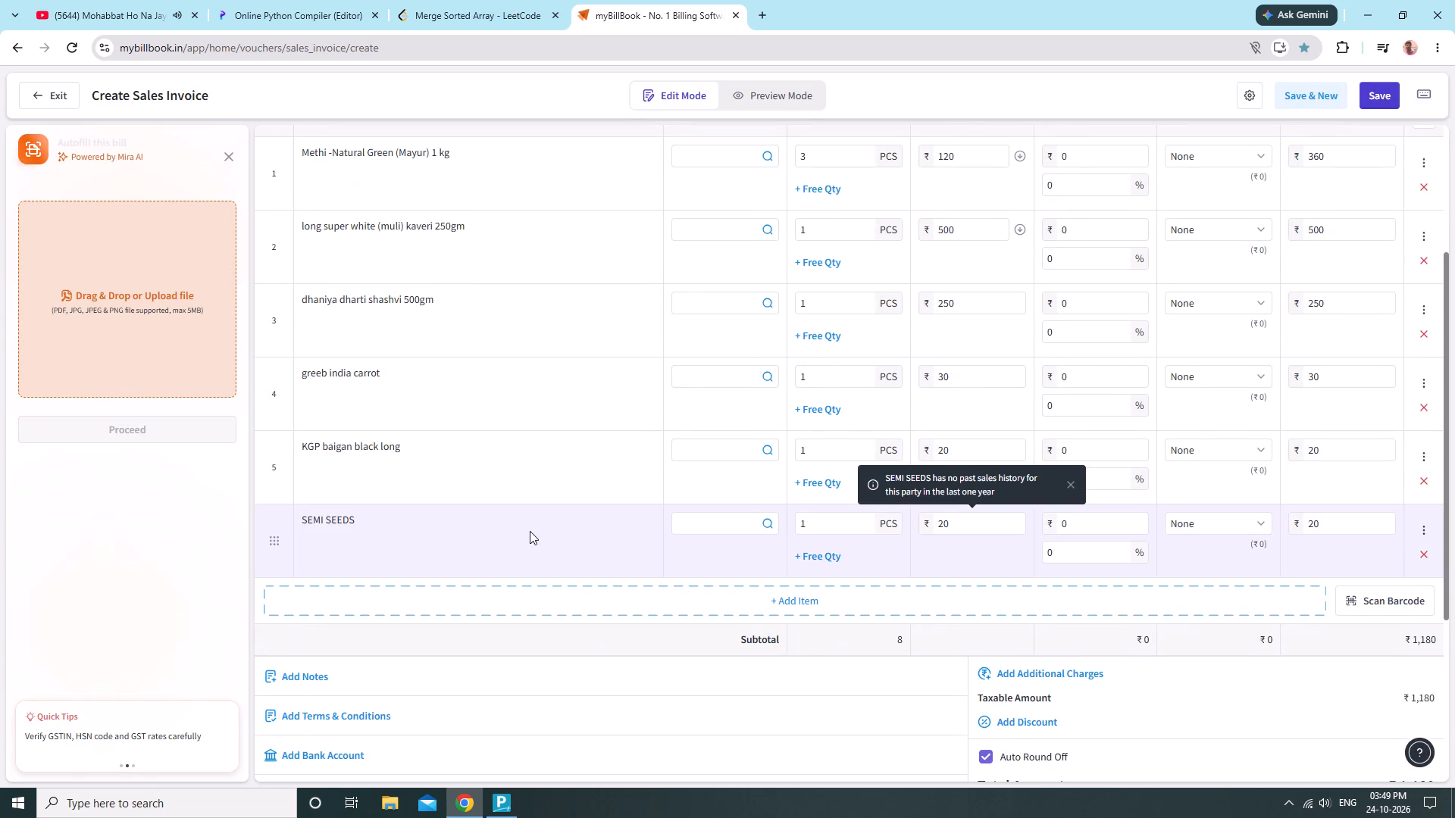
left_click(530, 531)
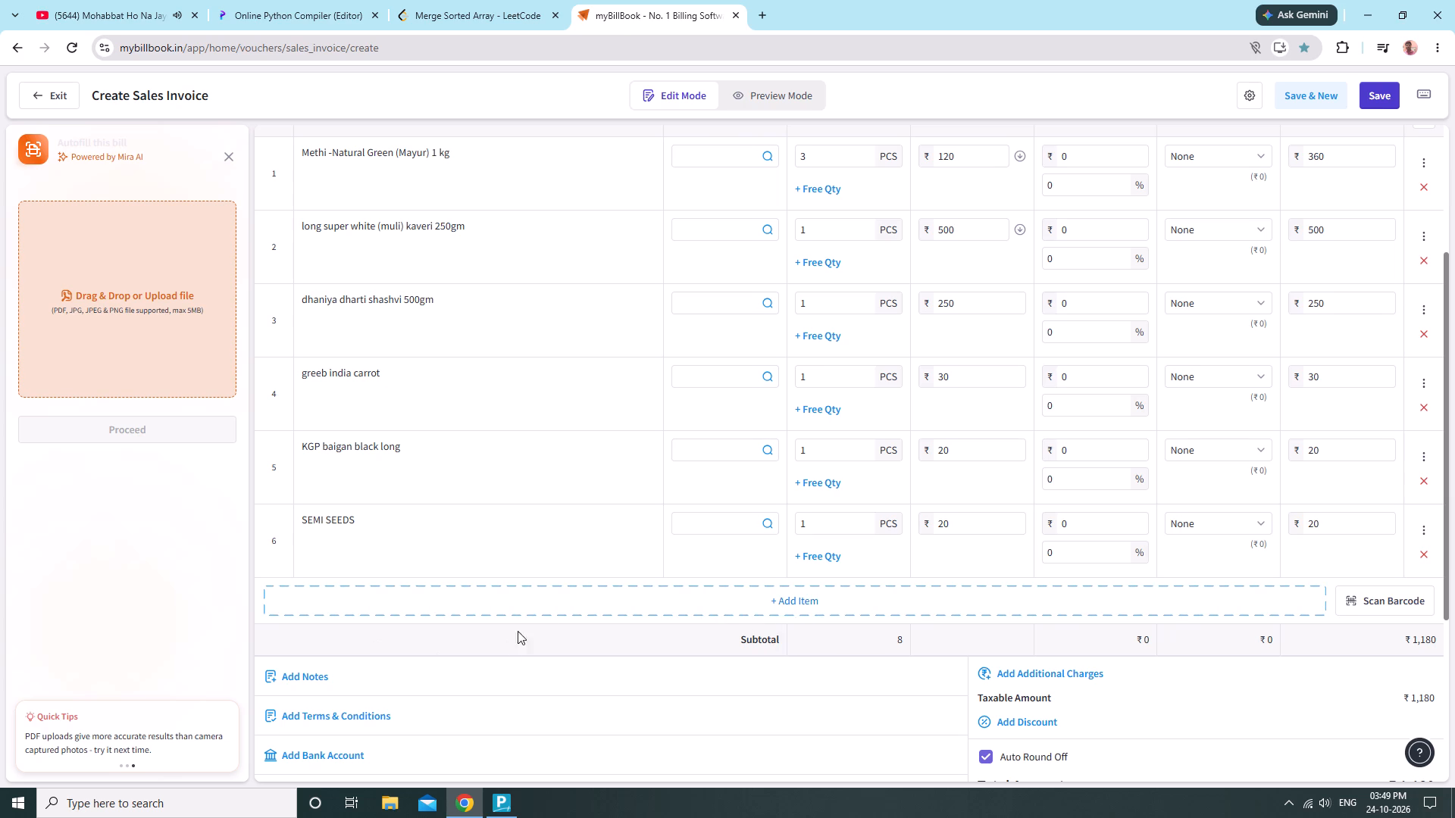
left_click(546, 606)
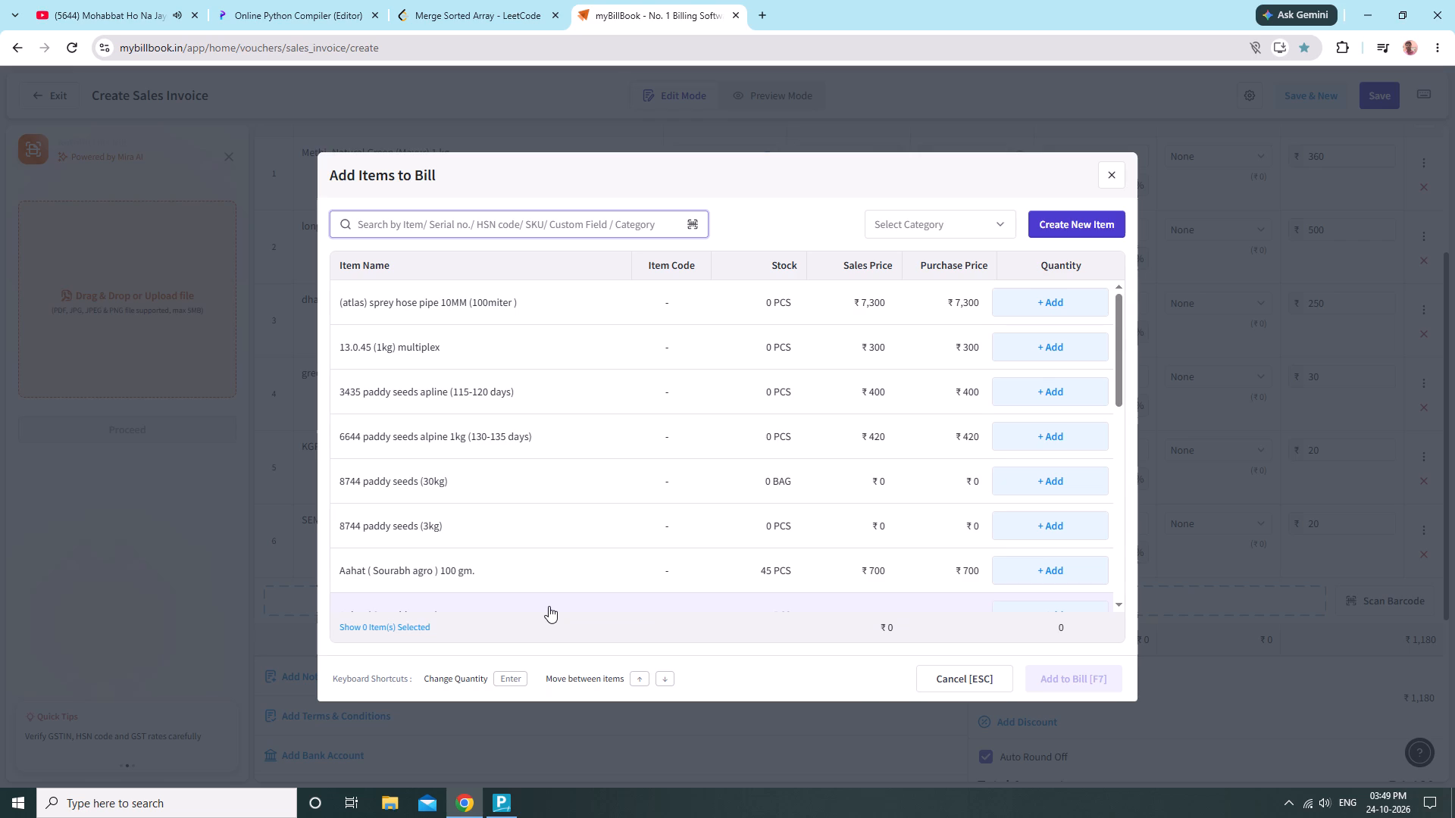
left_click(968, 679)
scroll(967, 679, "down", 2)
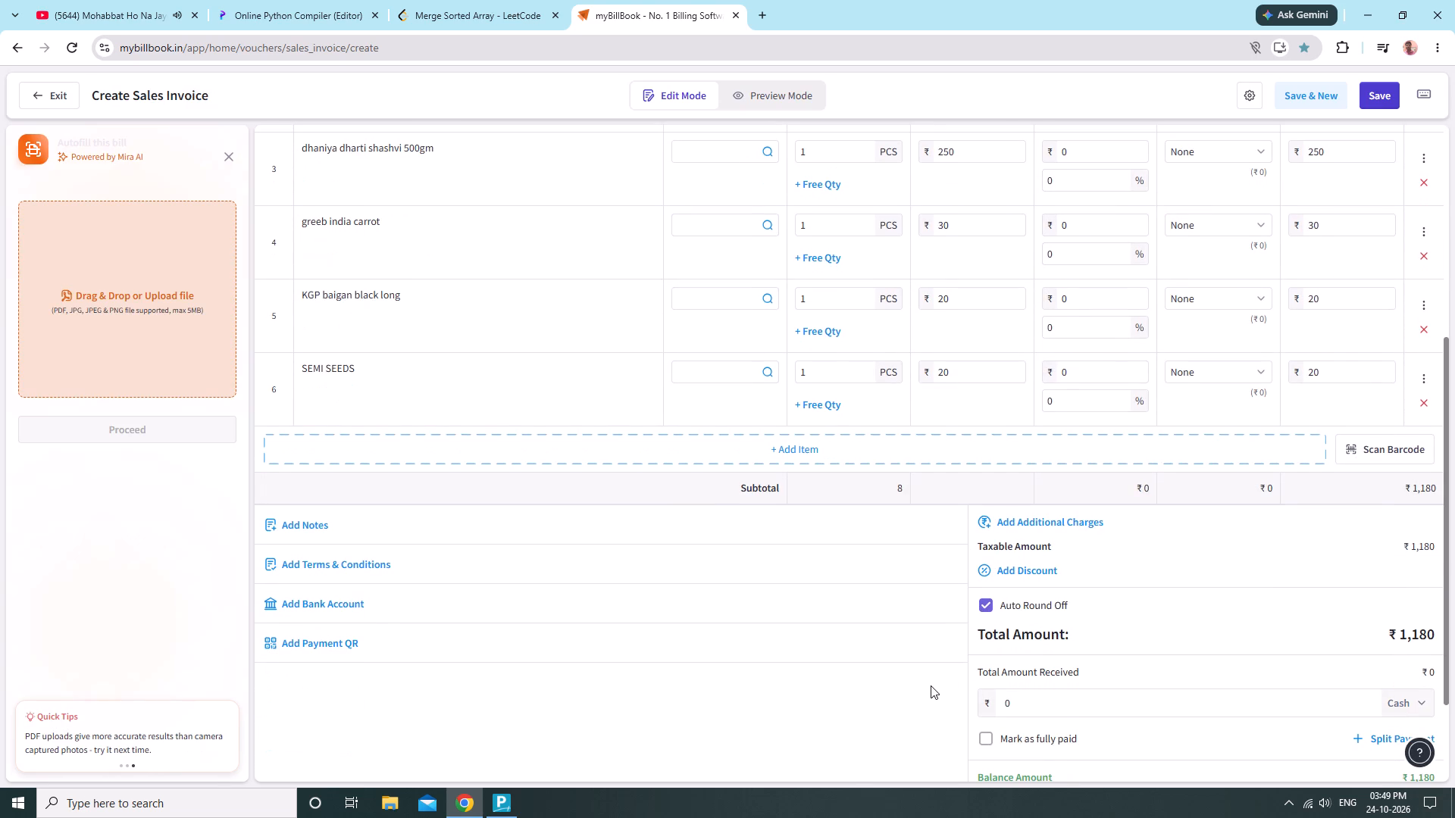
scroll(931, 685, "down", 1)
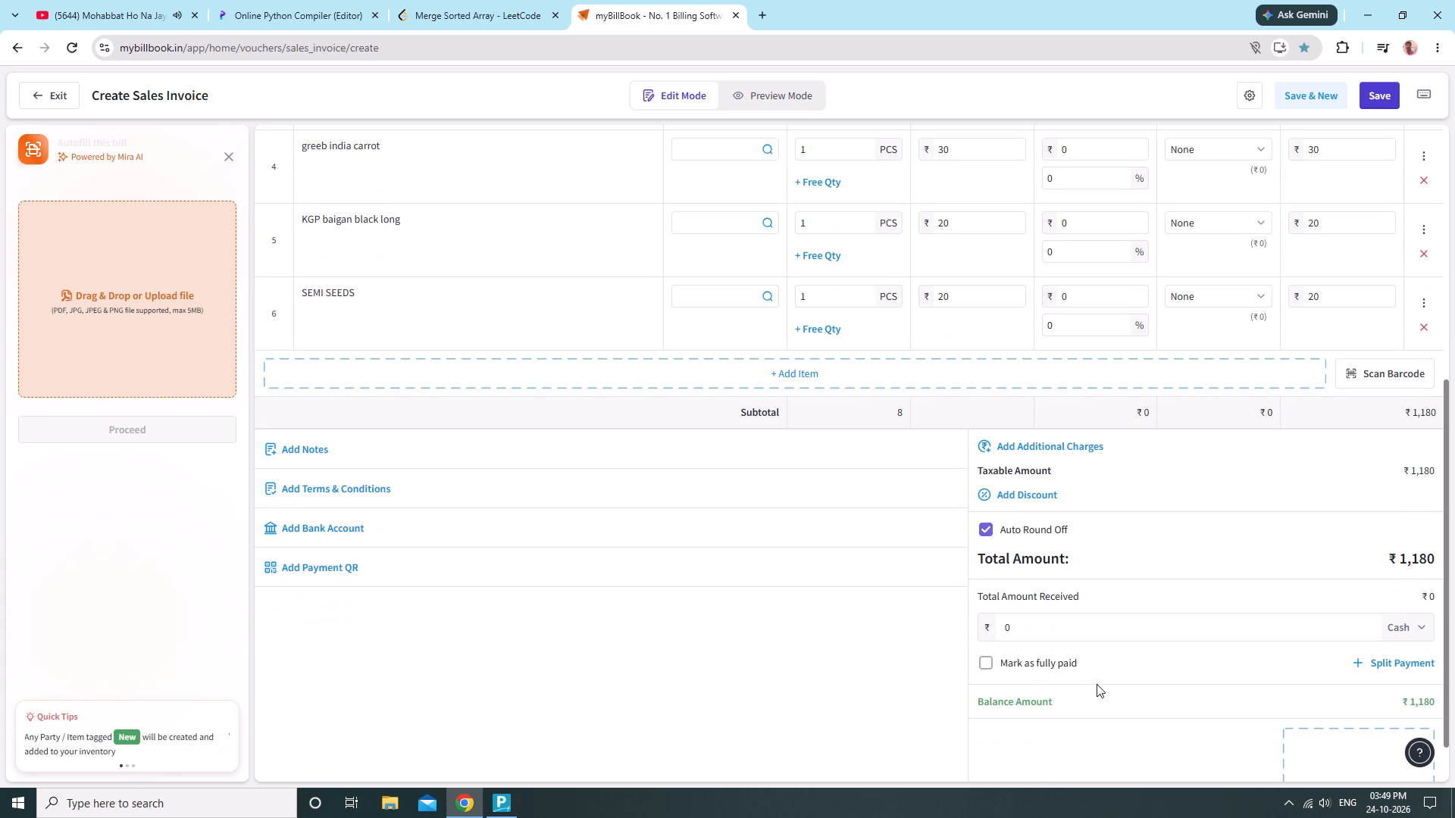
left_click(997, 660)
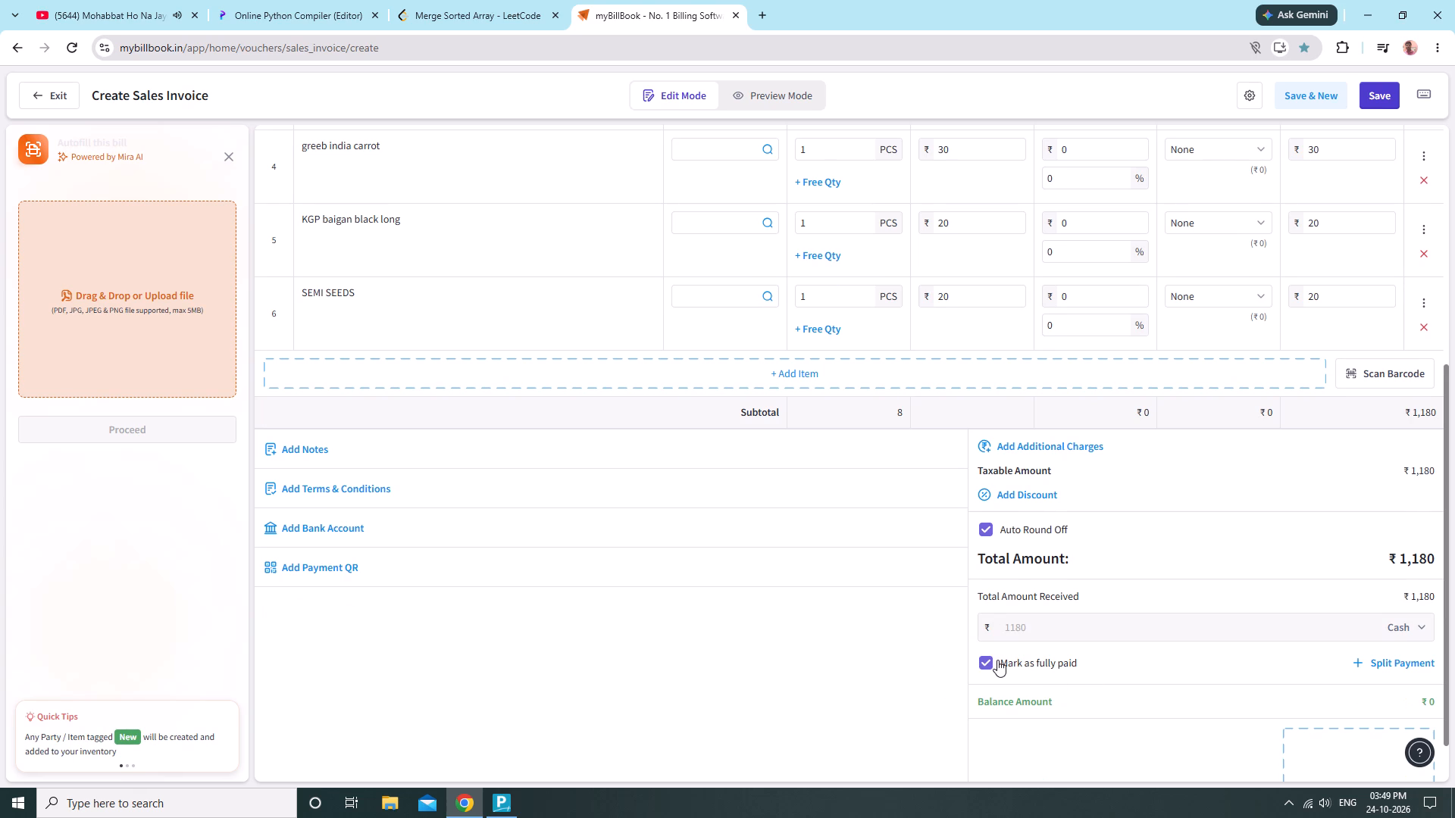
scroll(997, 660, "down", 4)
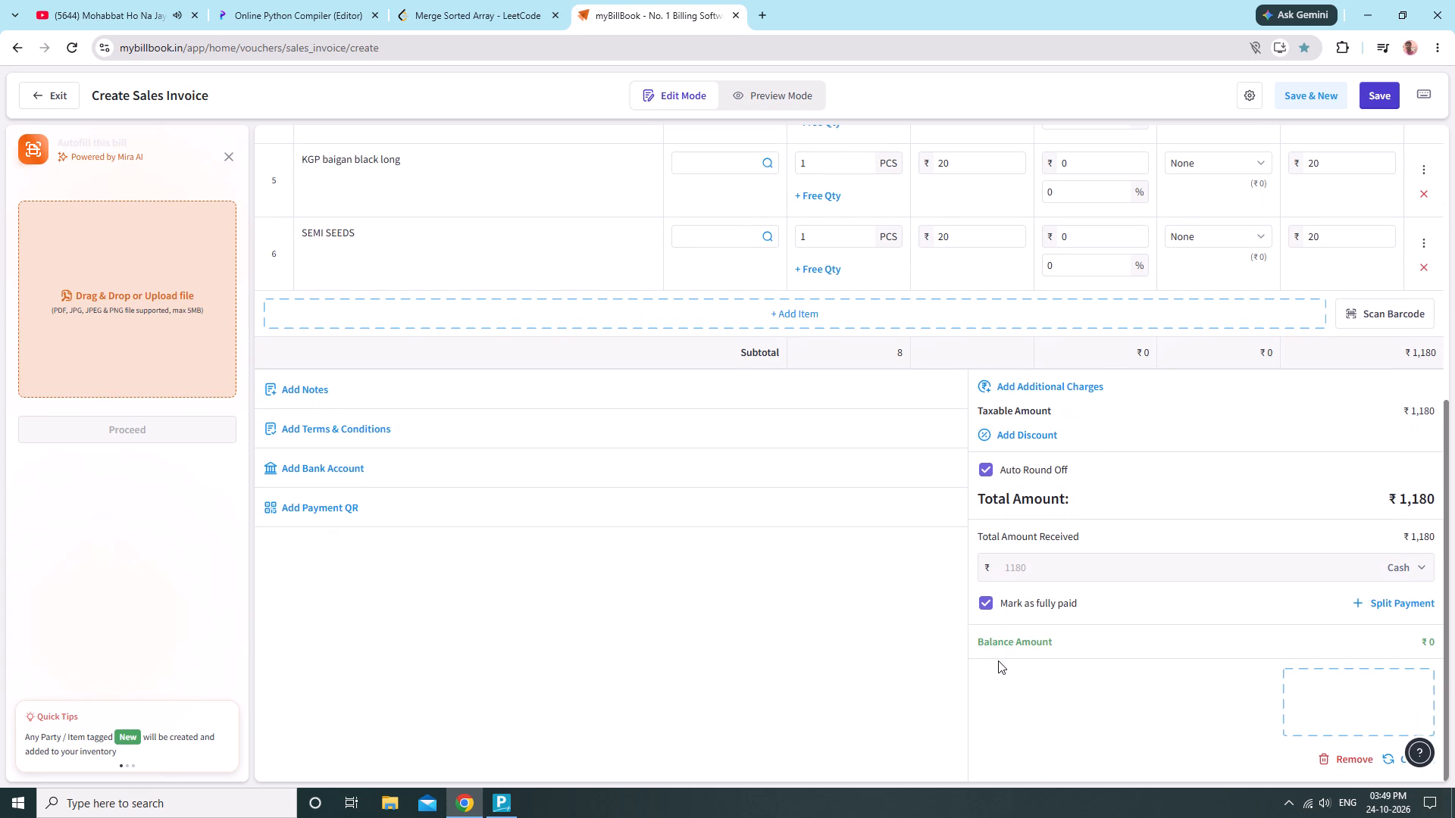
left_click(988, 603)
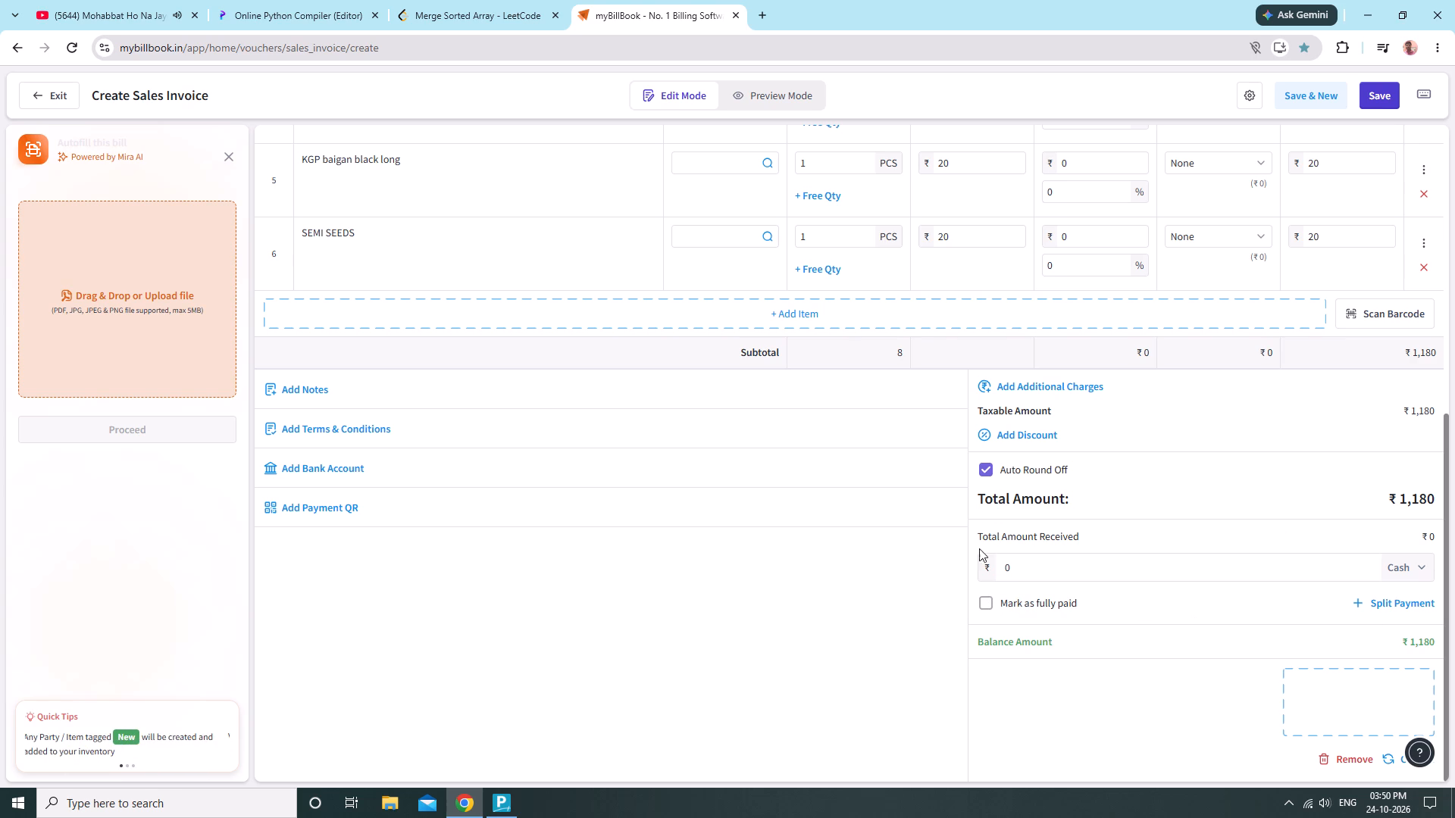
Record ₹600 cash as the amount received and save the sales invoice.
left_click(1034, 563)
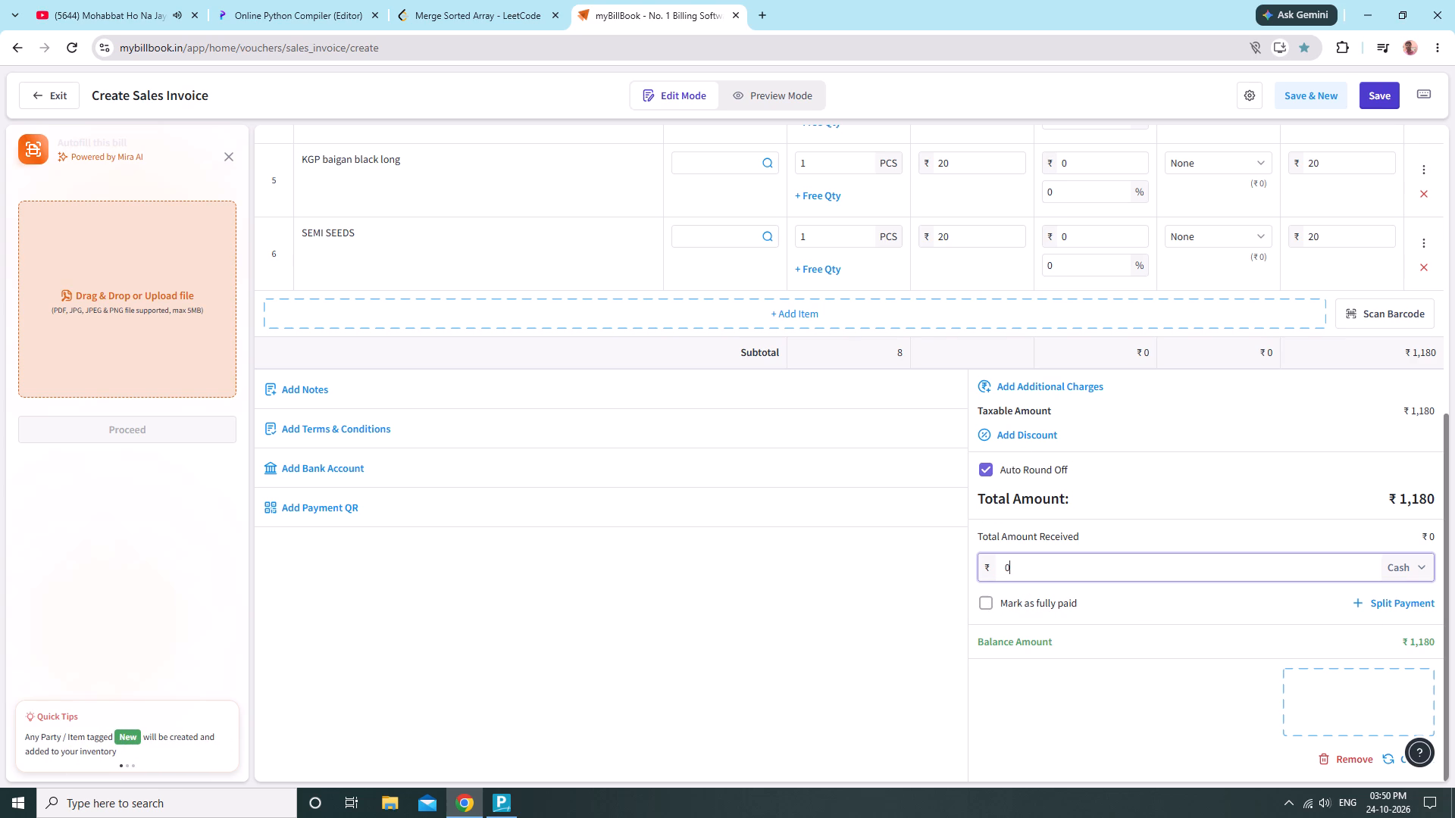
type("600")
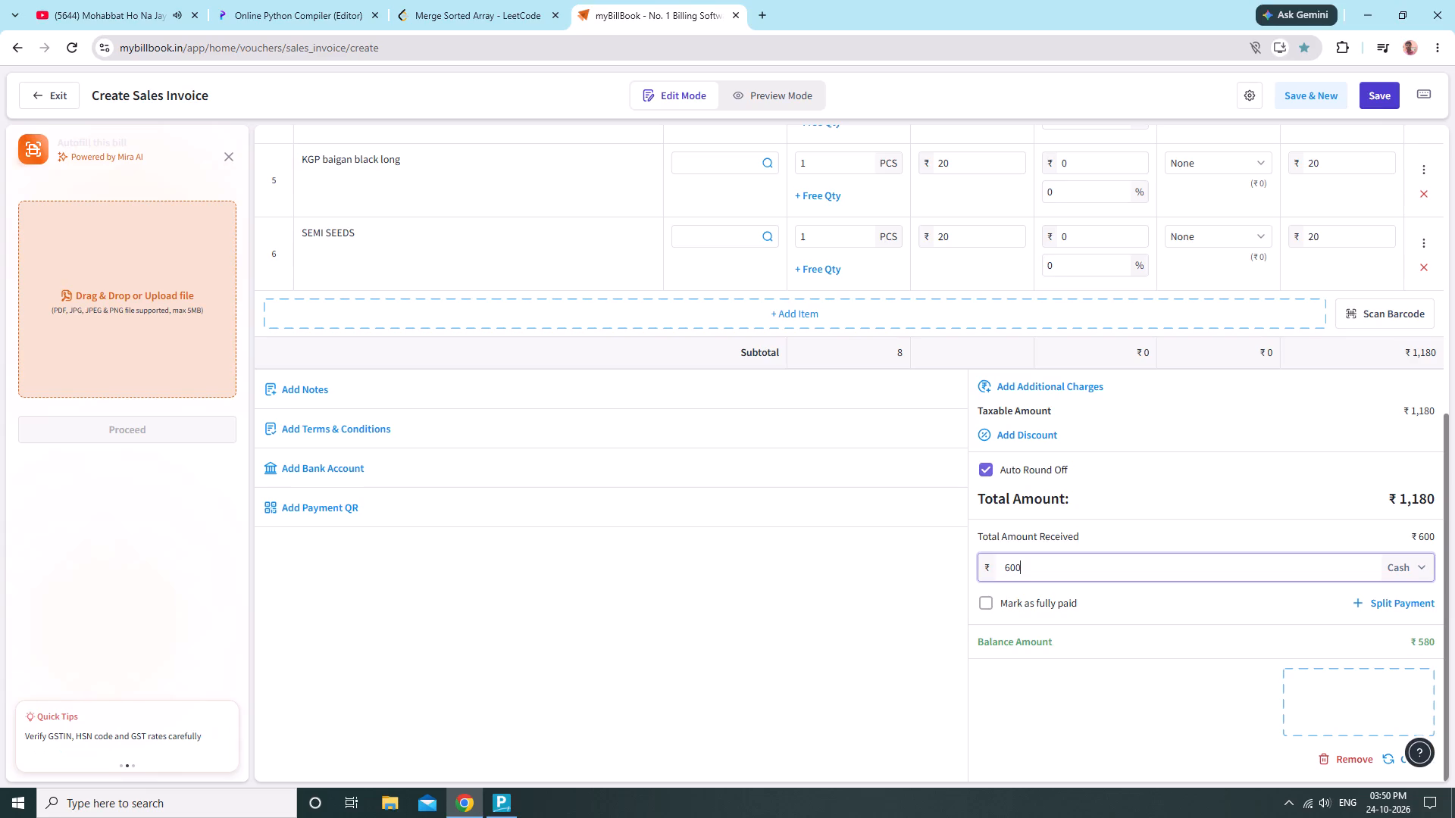
scroll(1057, 646, "down", 2)
scroll(1102, 707, "down", 6)
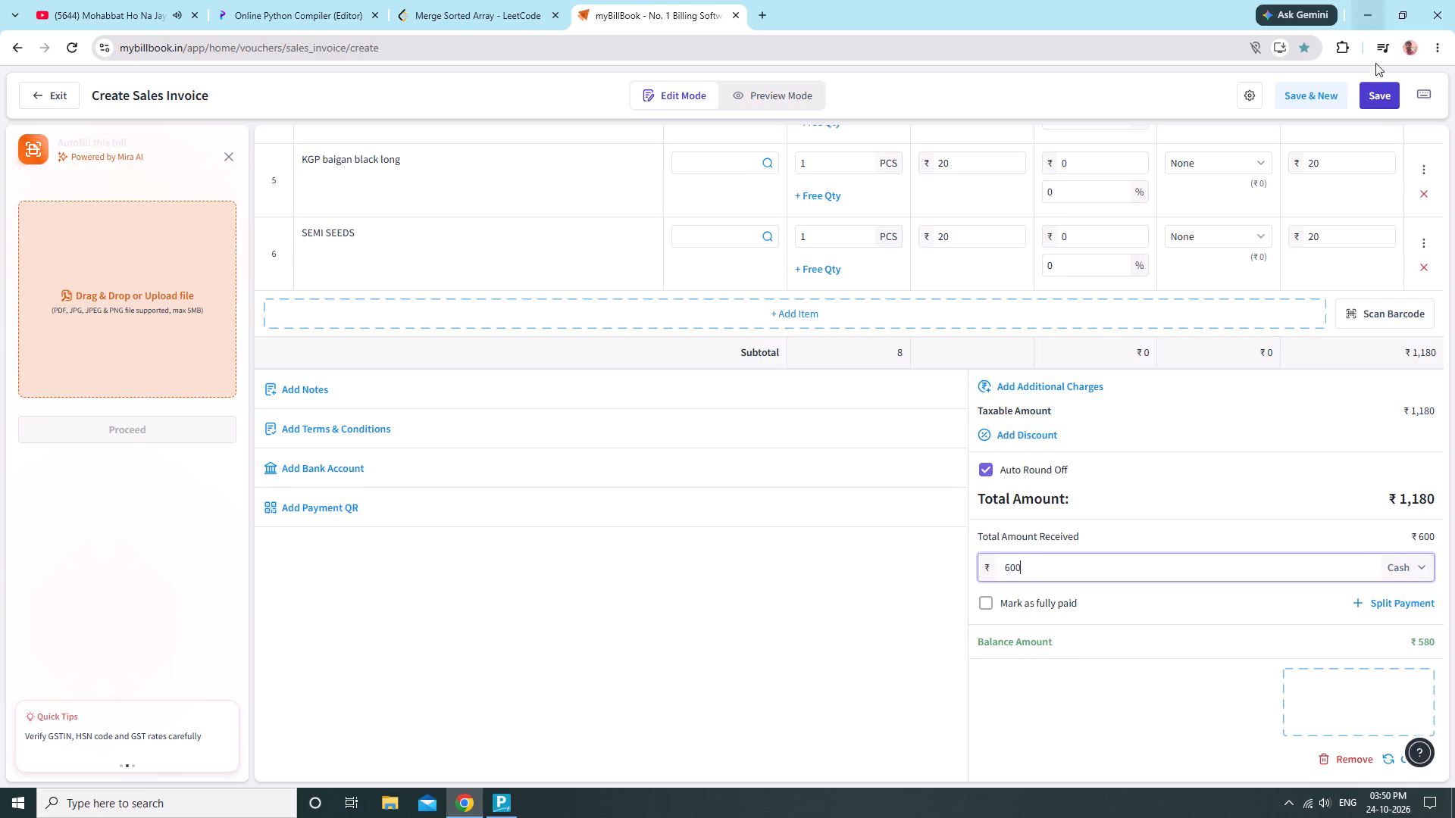
left_click(1391, 94)
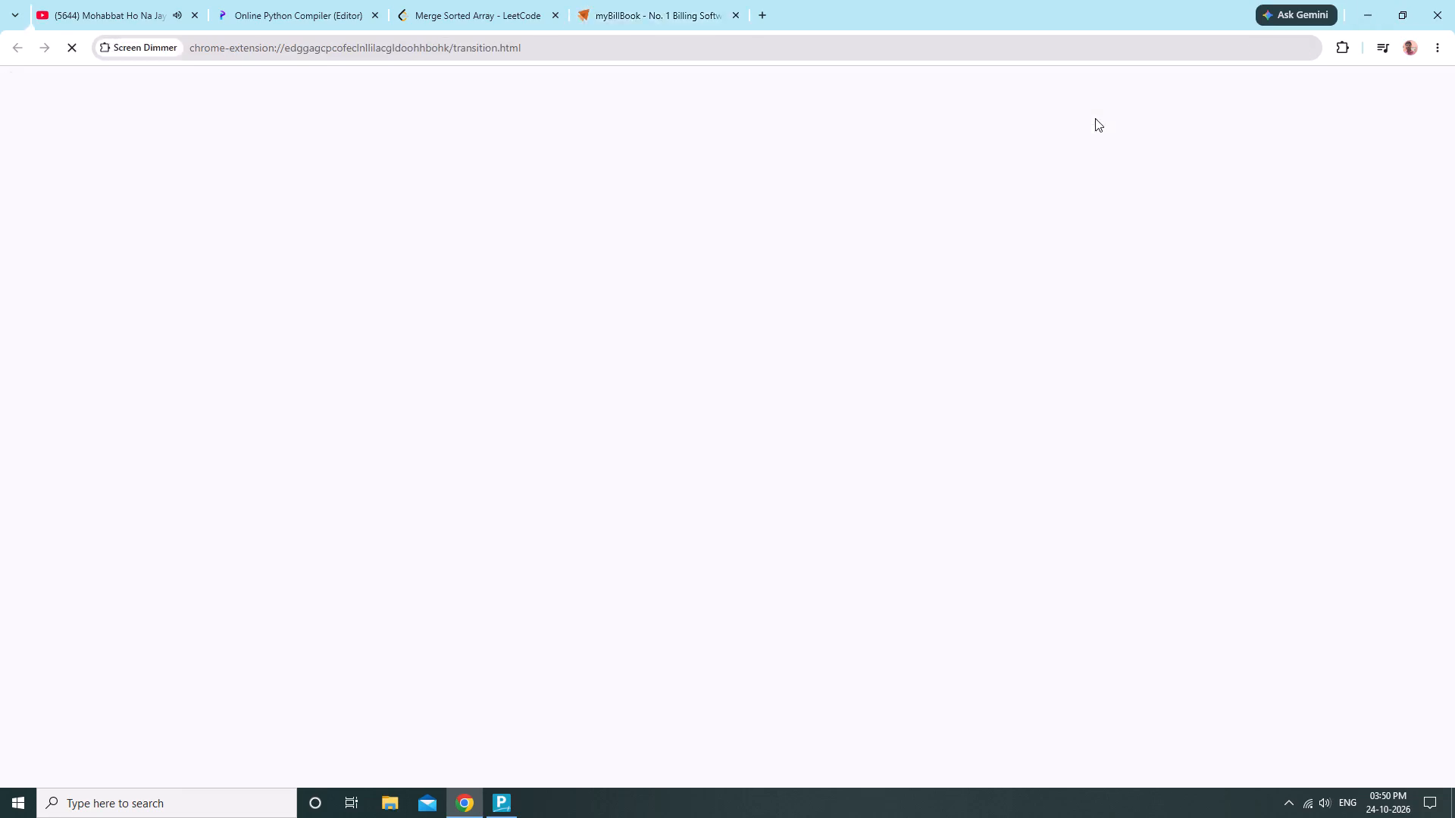
Print one black-and-white copy of the saved invoice on the HP Smart Tank 530 printer.
left_click(398, 139)
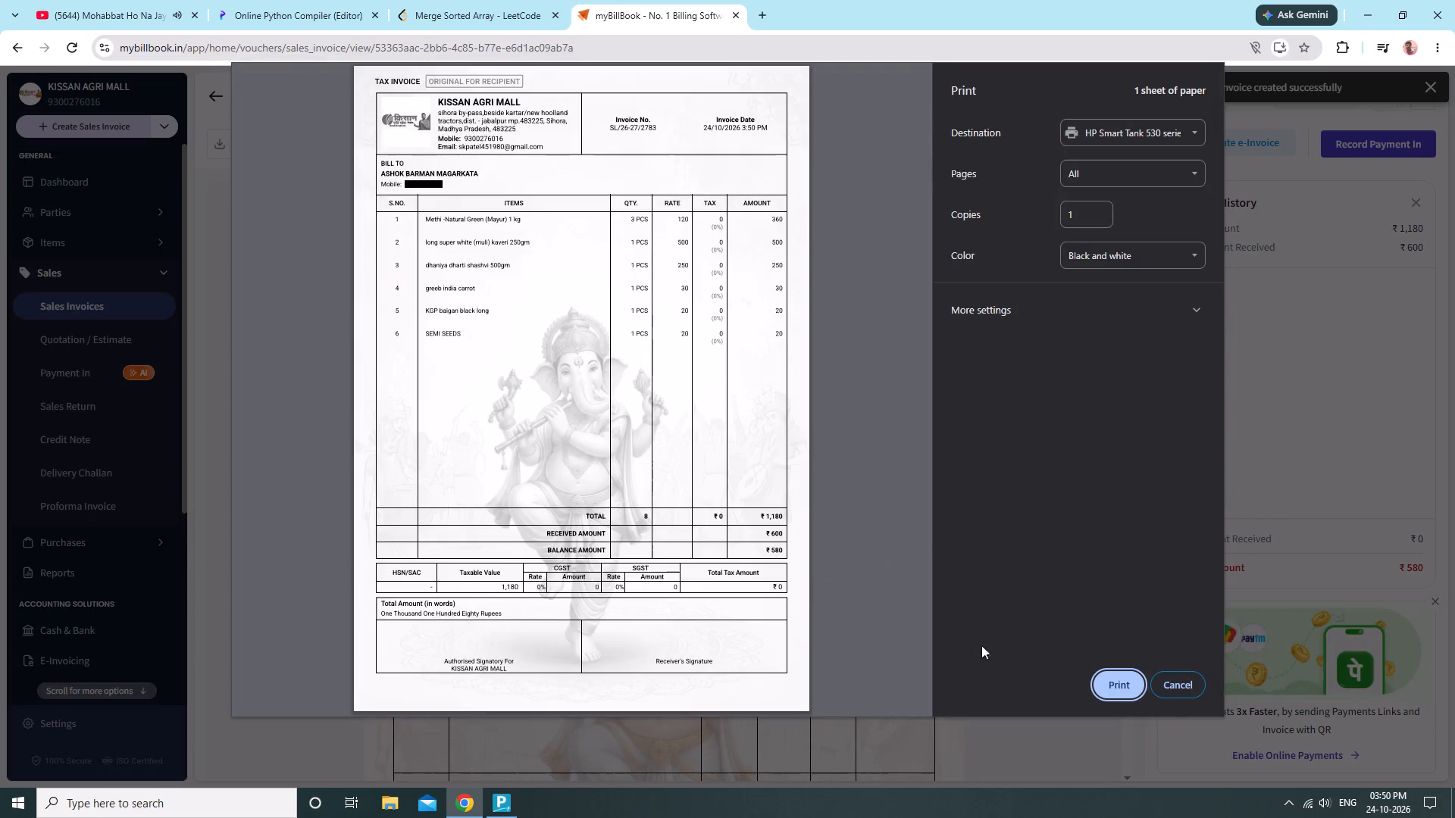
left_click(1110, 683)
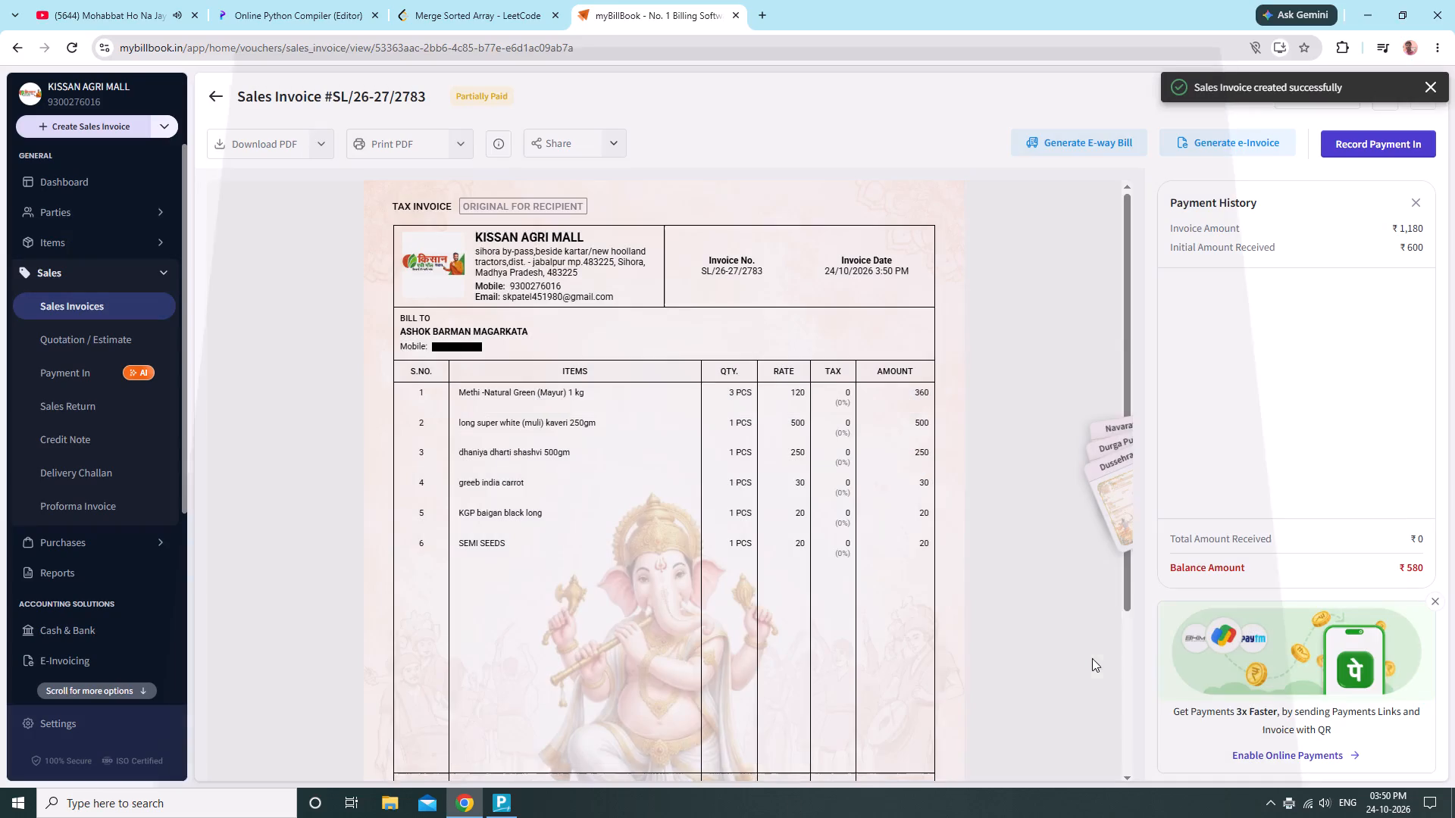
Print invoice SL/26-27/2783 a second time.
scroll(1035, 648, "down", 5)
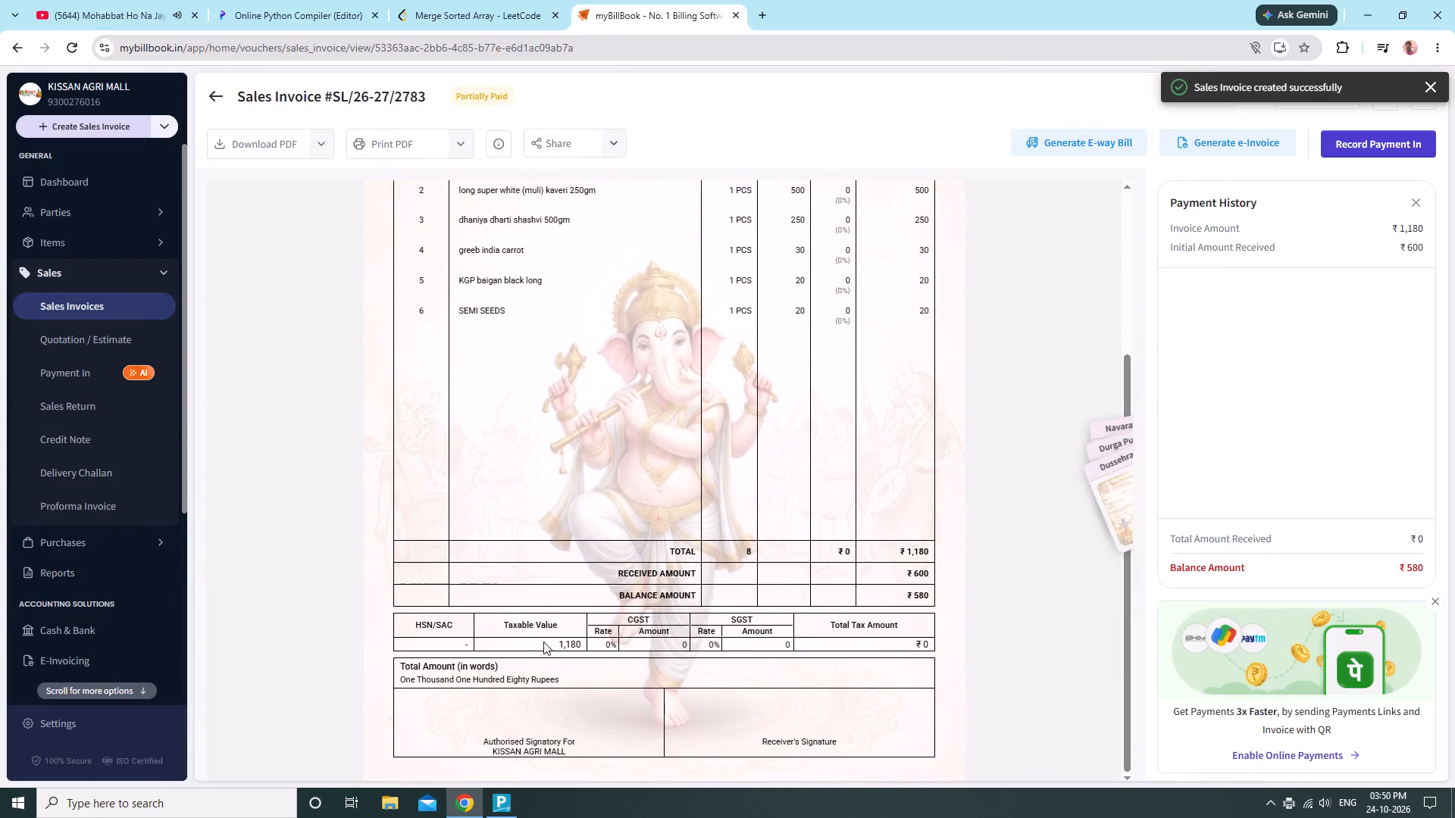
scroll(543, 640, "up", 1)
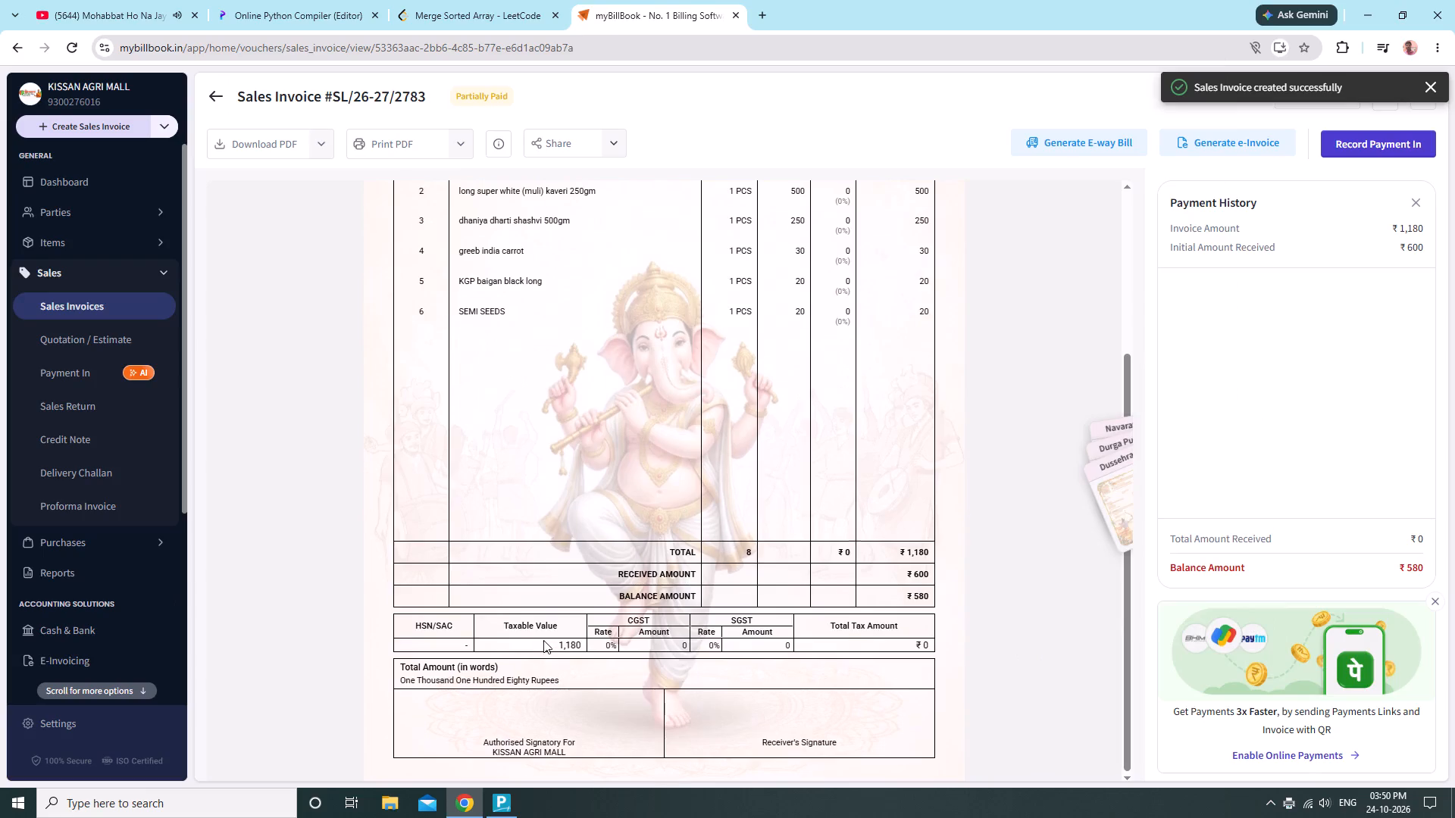
scroll(543, 640, "up", 1)
scroll(543, 640, "down", 1)
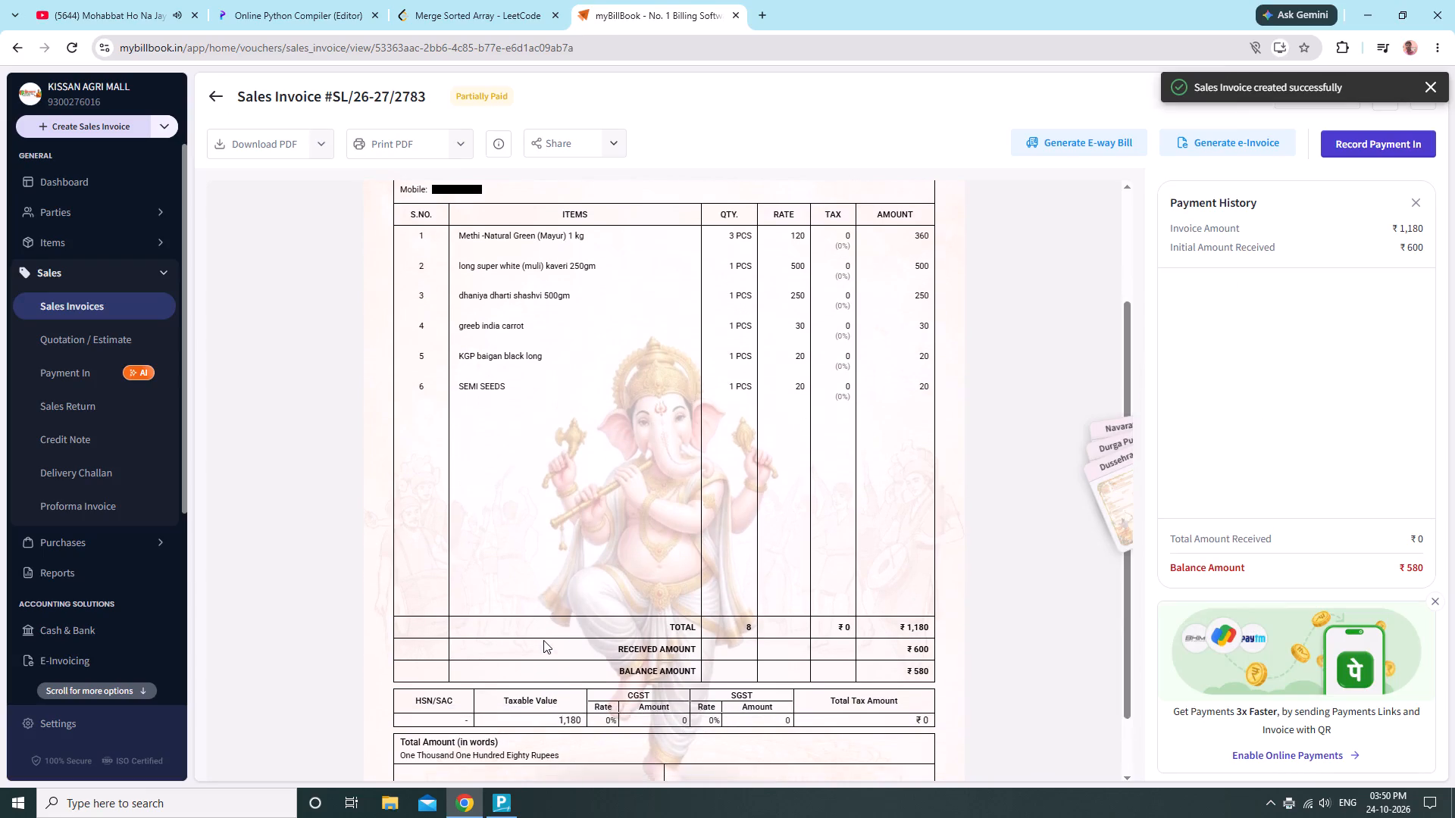
scroll(543, 640, "down", 3)
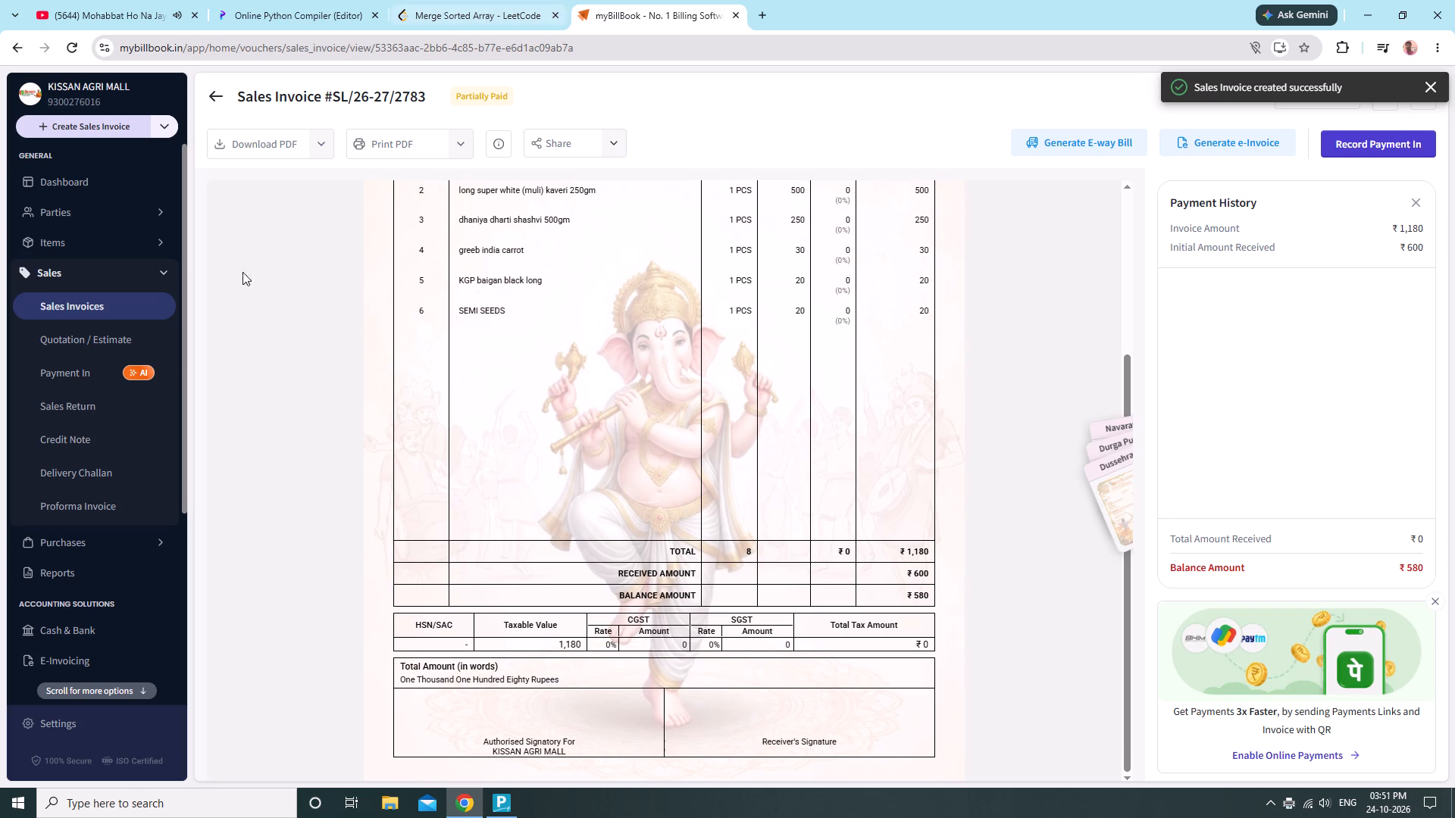
left_click(350, 148)
left_click(368, 139)
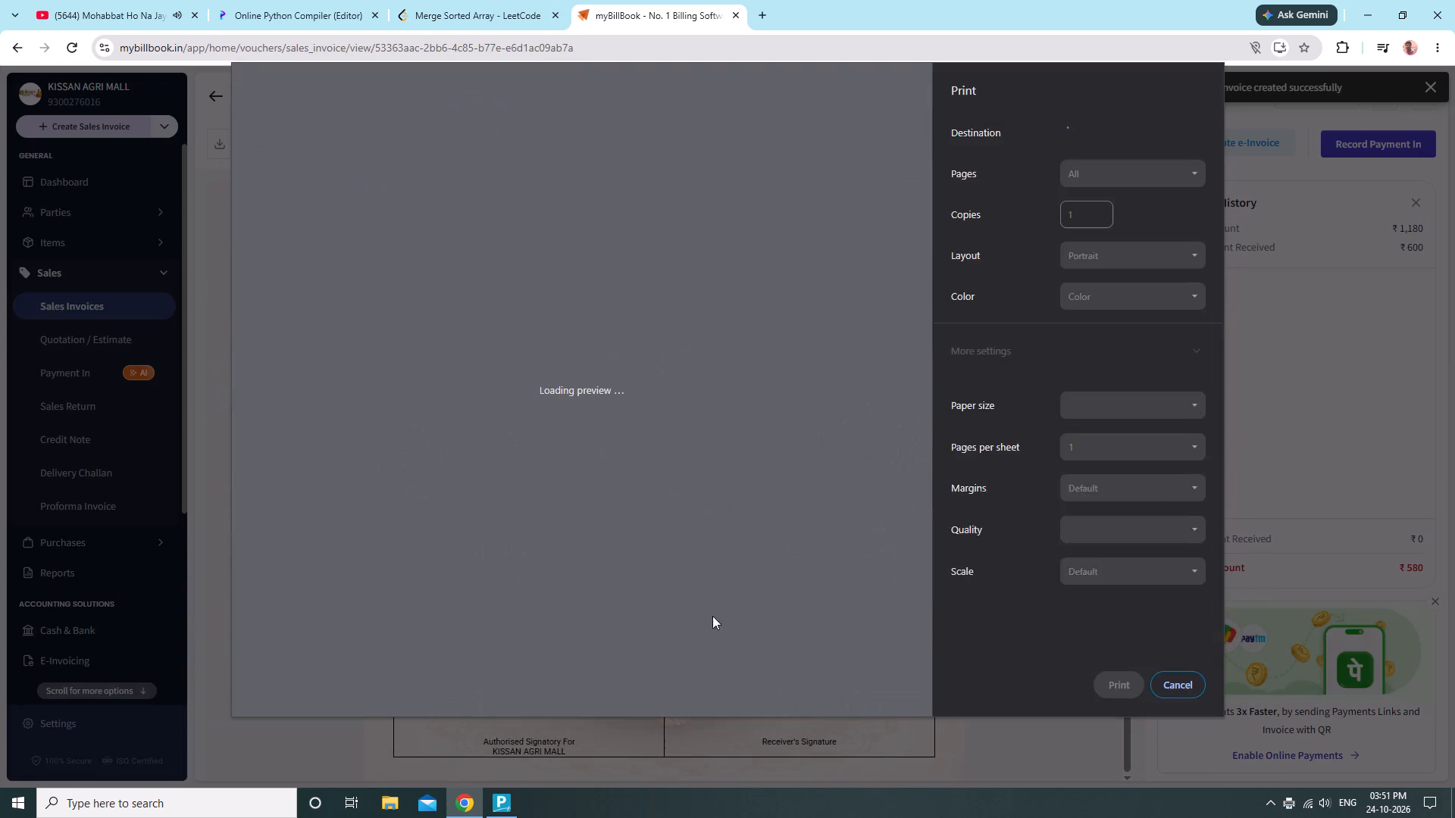
left_click(1109, 688)
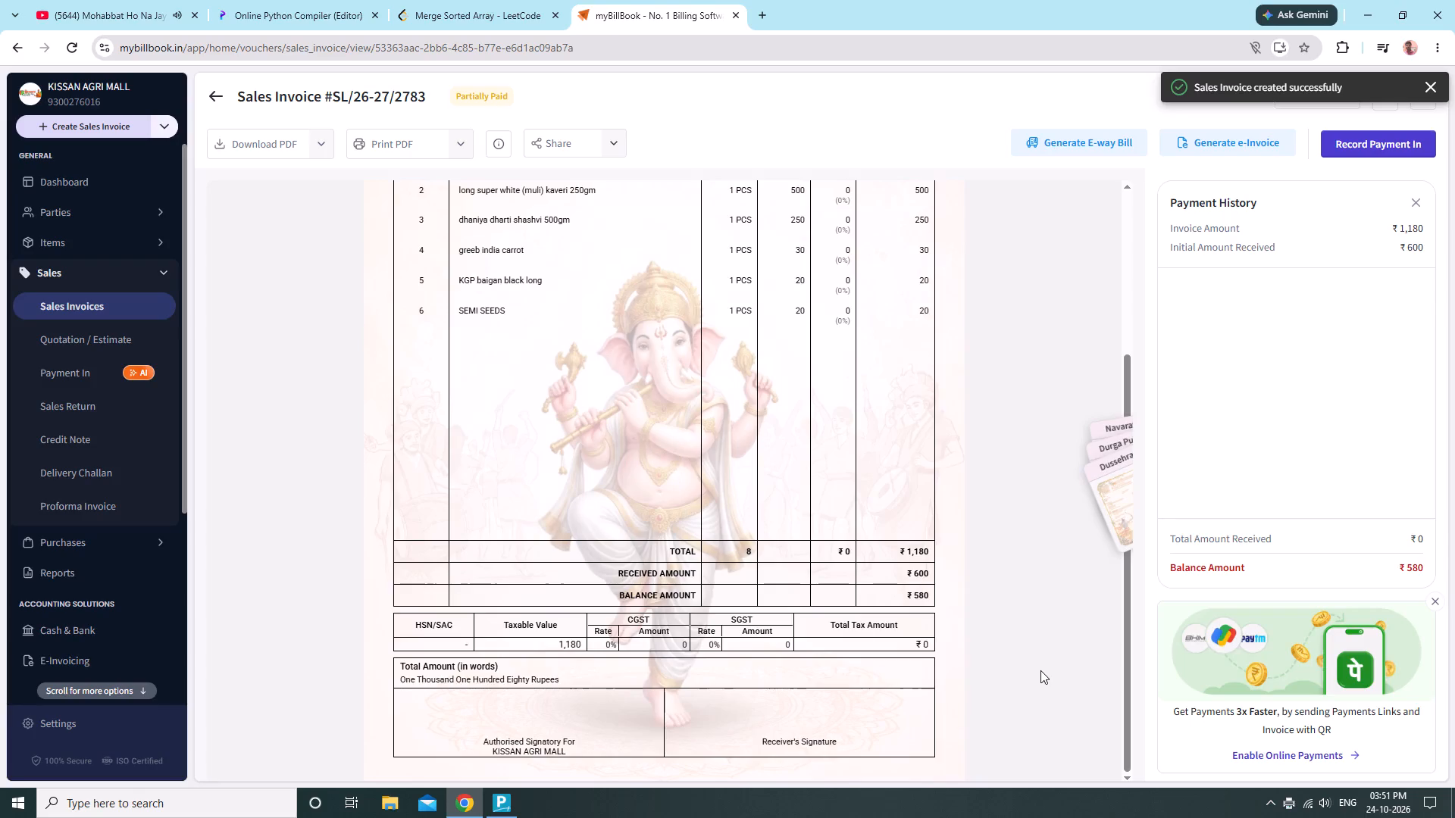
Copy the customer's name from the Bill To section of the invoice.
scroll(1029, 664, "up", 6)
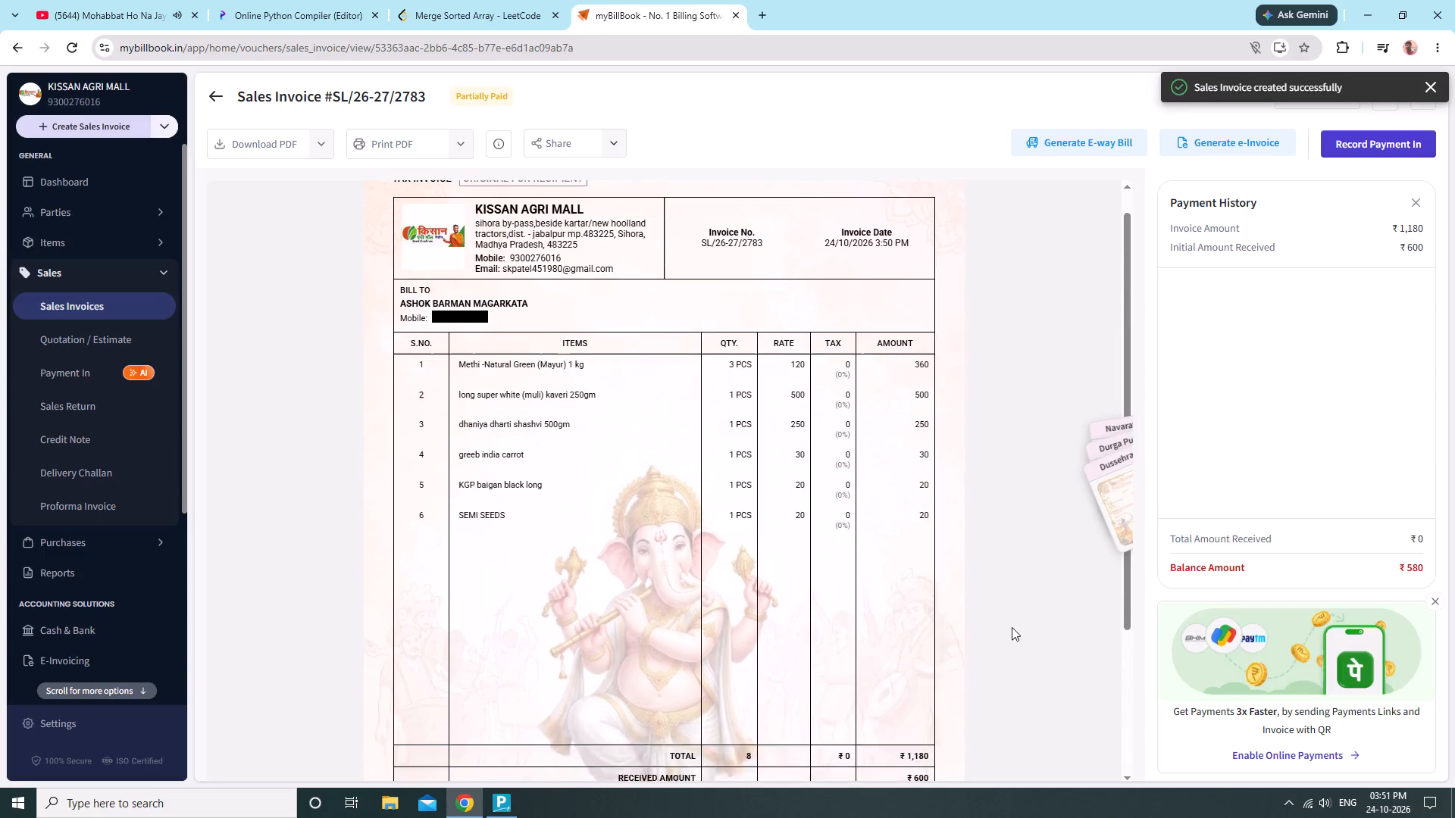
left_click_drag(399, 329, 562, 318)
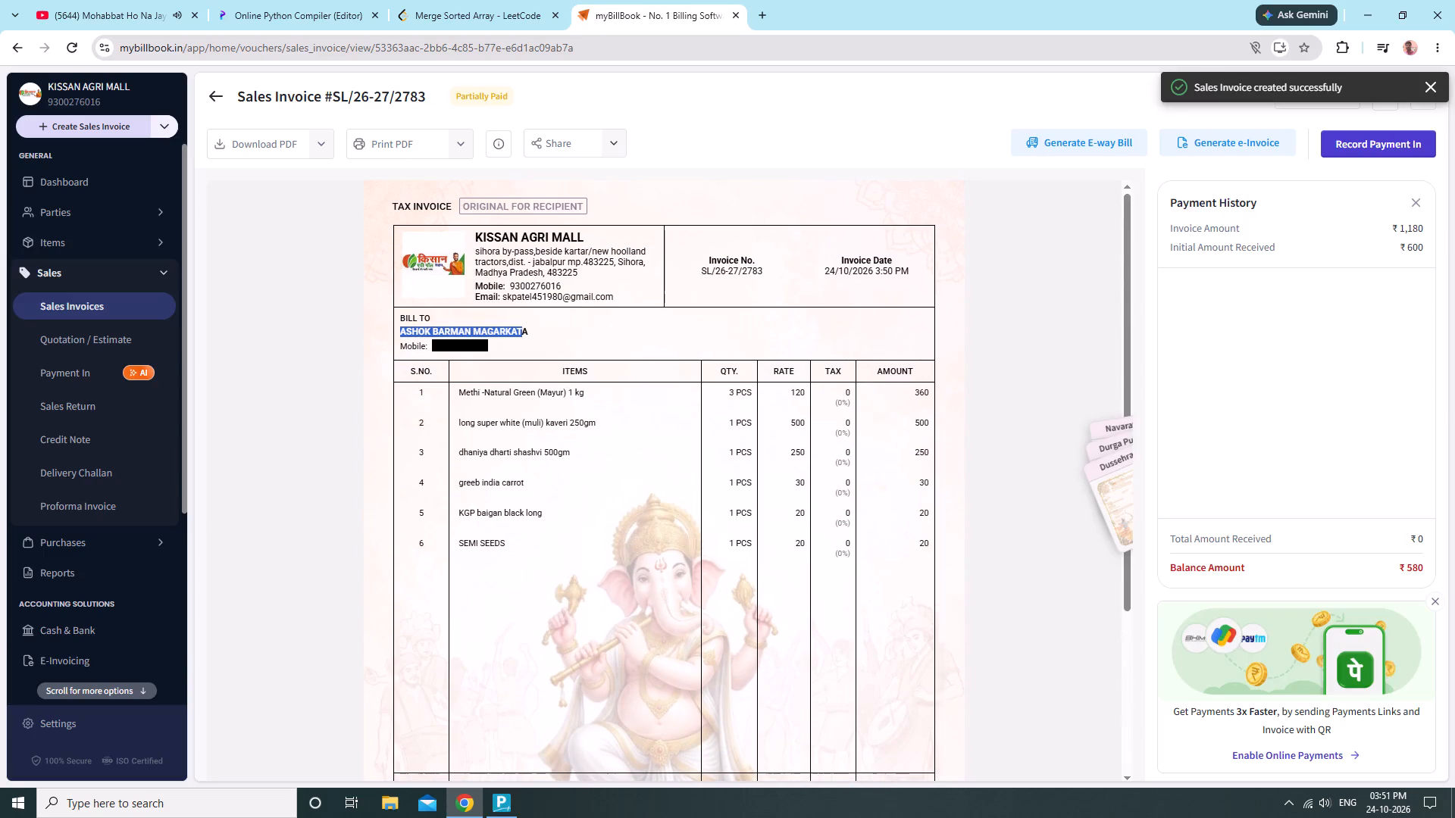
left_click_drag(402, 333, 486, 335)
left_click_drag(401, 329, 524, 331)
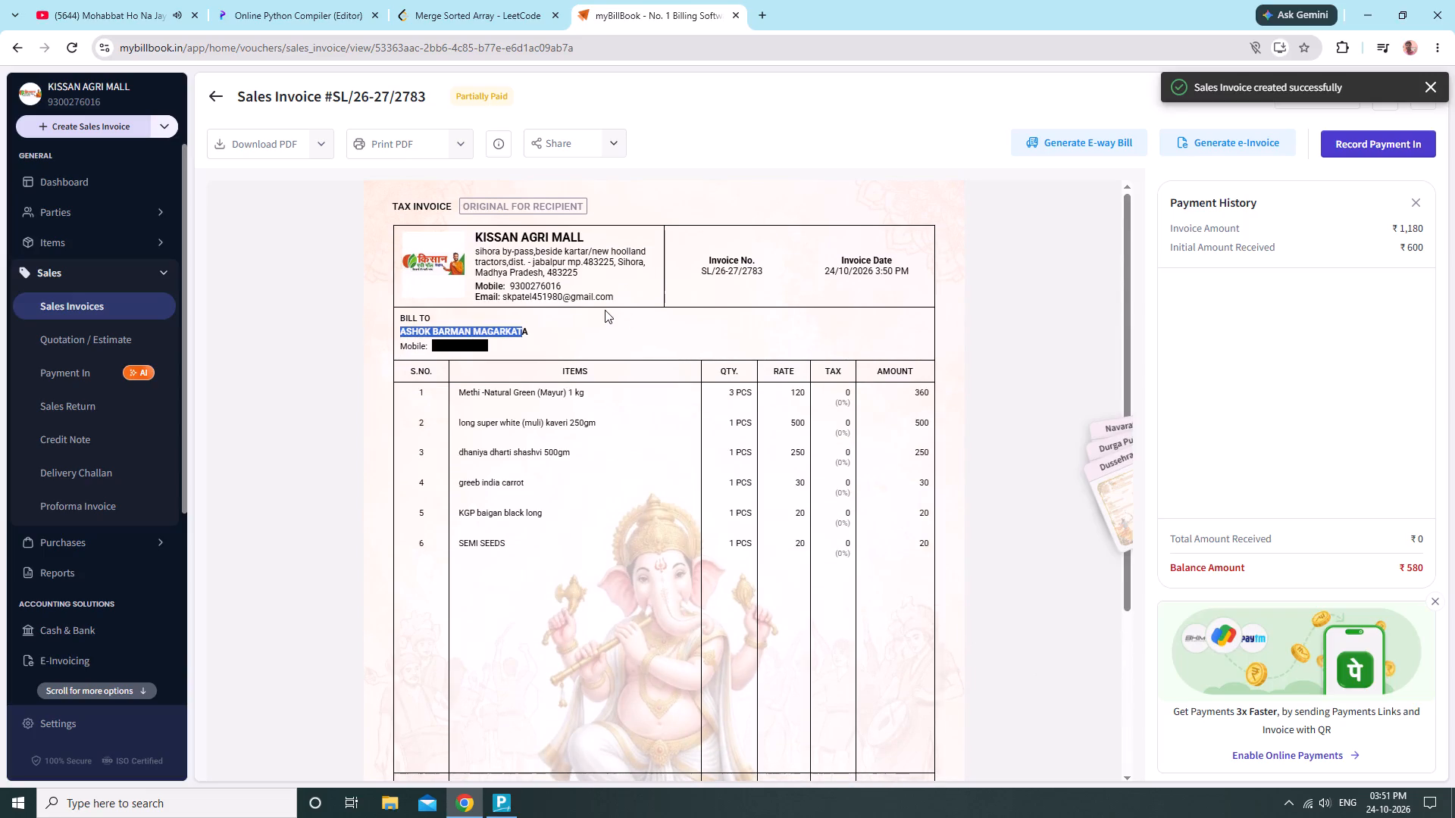
double_click(605, 324)
left_click_drag(402, 327, 526, 320)
double_click(571, 336)
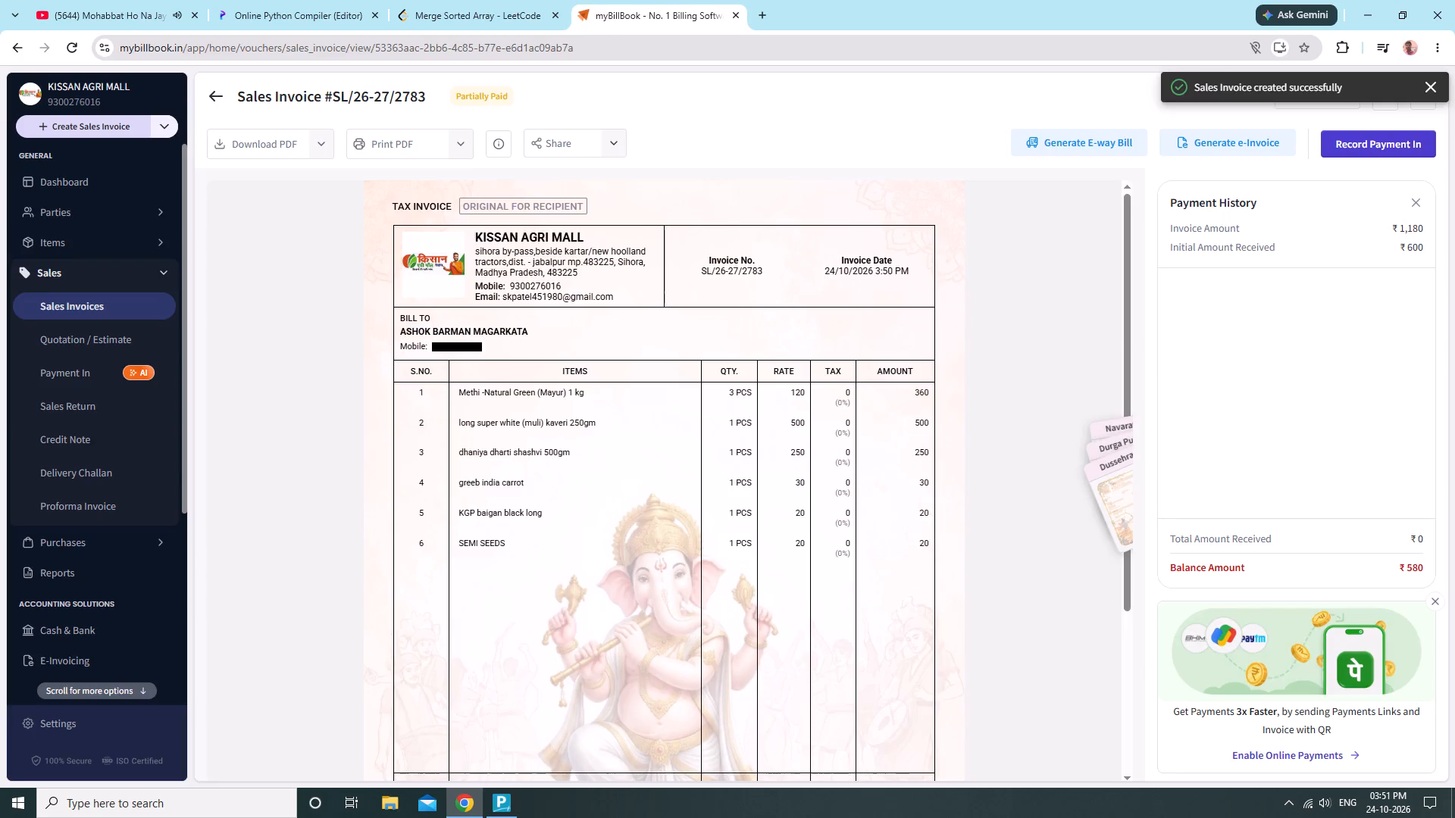
left_click_drag(400, 329, 463, 337)
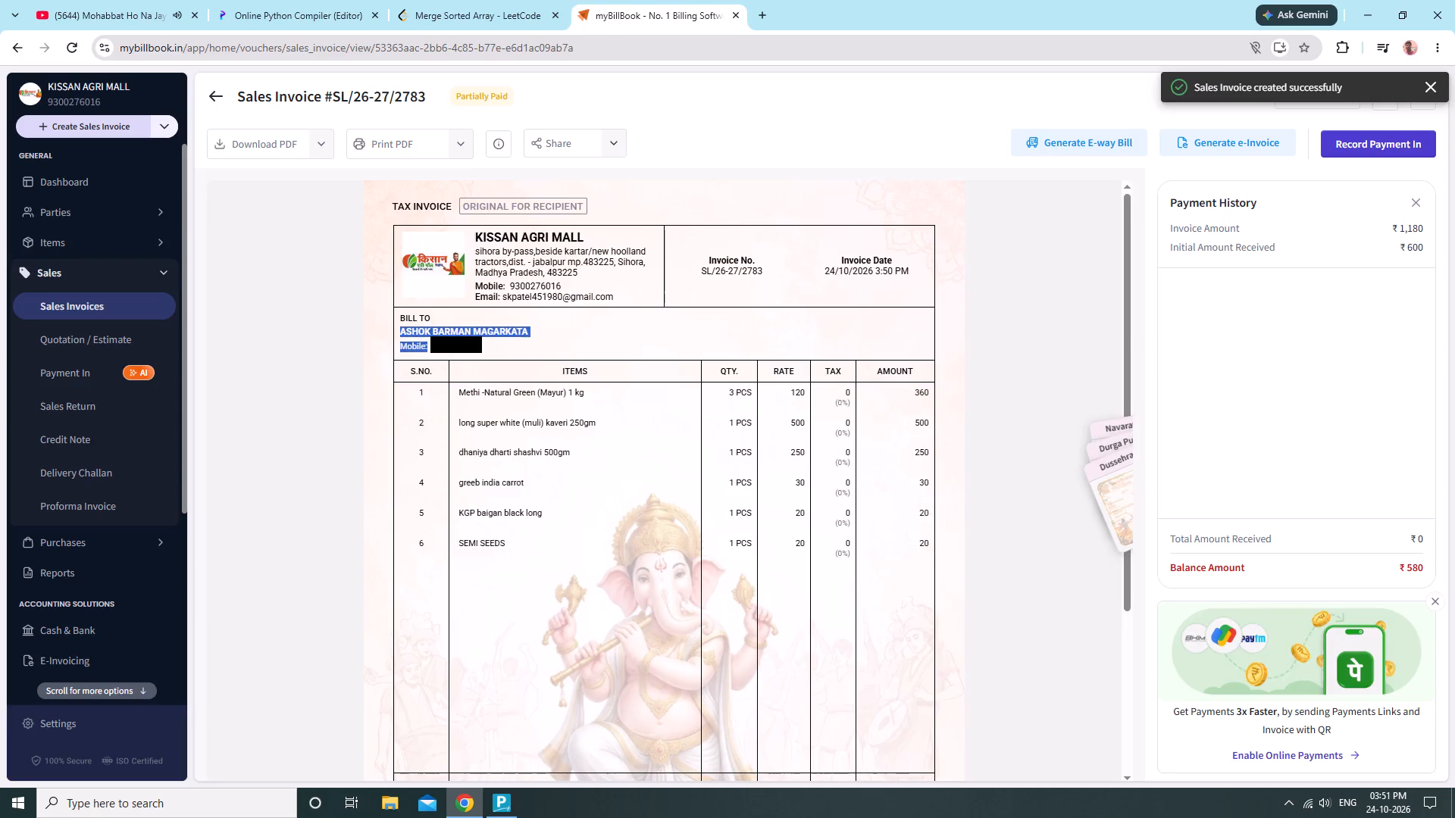
left_click_drag(463, 337, 532, 329)
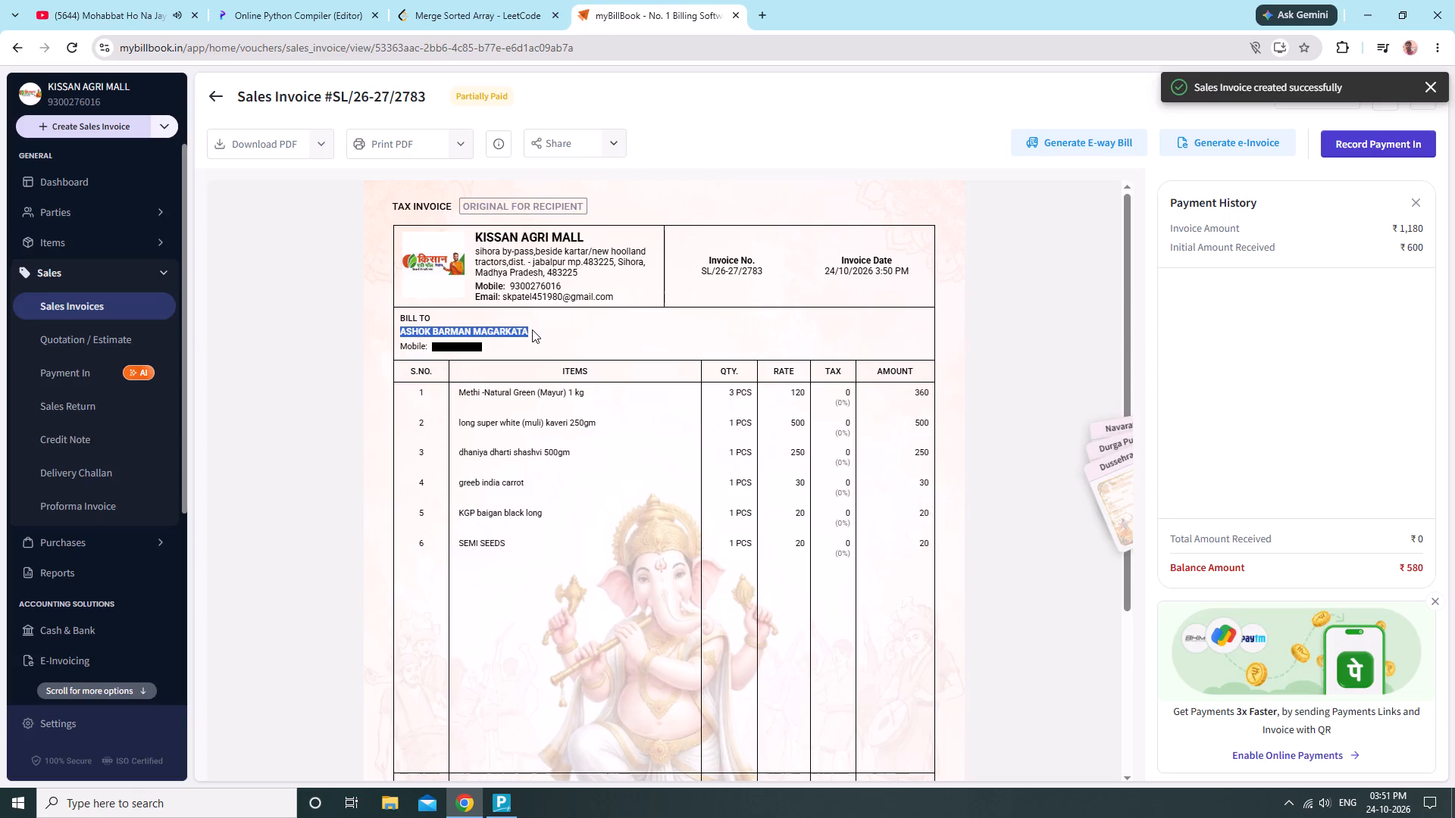
key("ctrl+c")
Switch to TallyPrime and start a new sales voucher dated 24-10-2026.
key("alt+Tab")
key("Escape")
key("Escape")
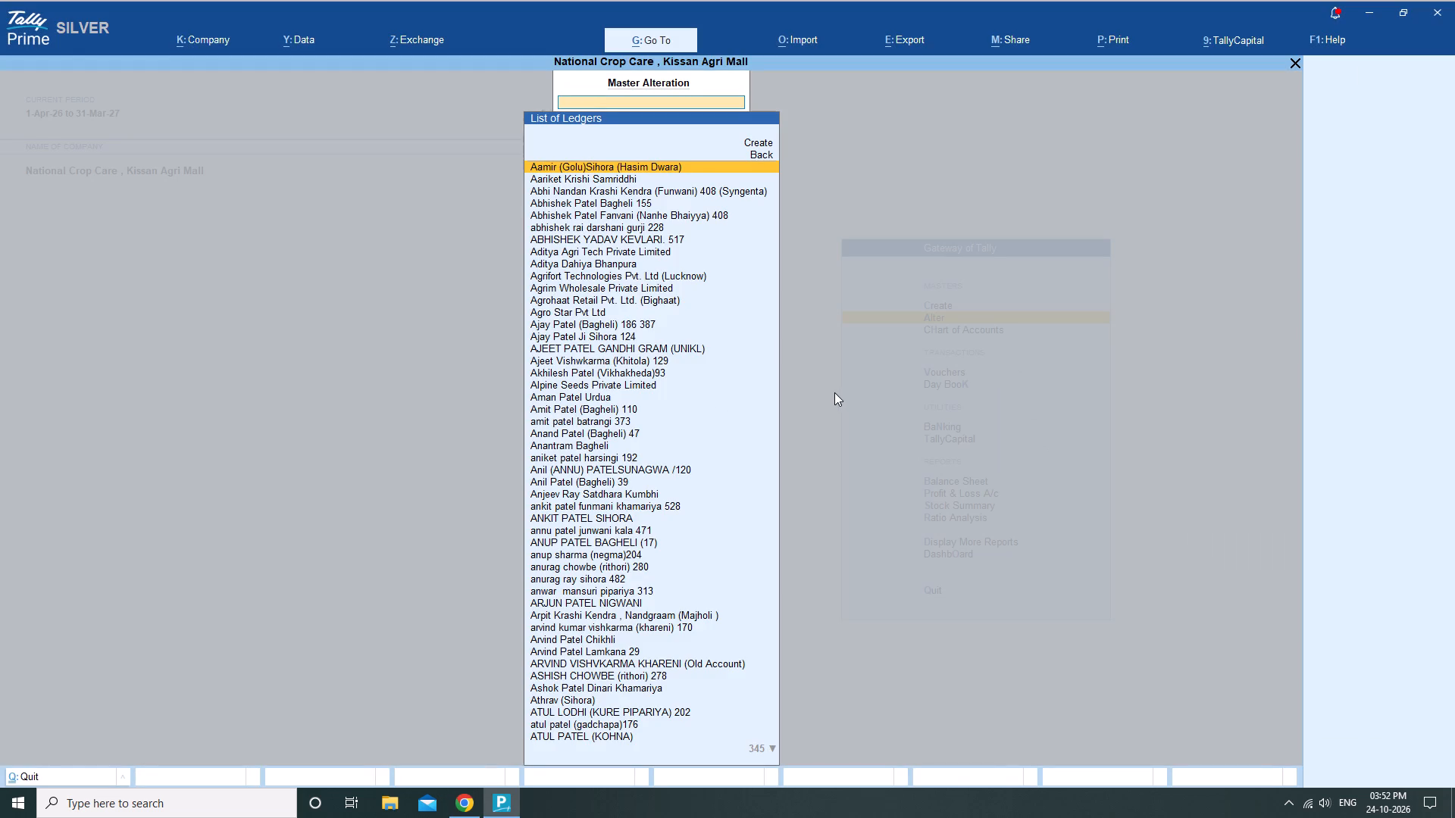
key("Escape")
left_click(942, 372)
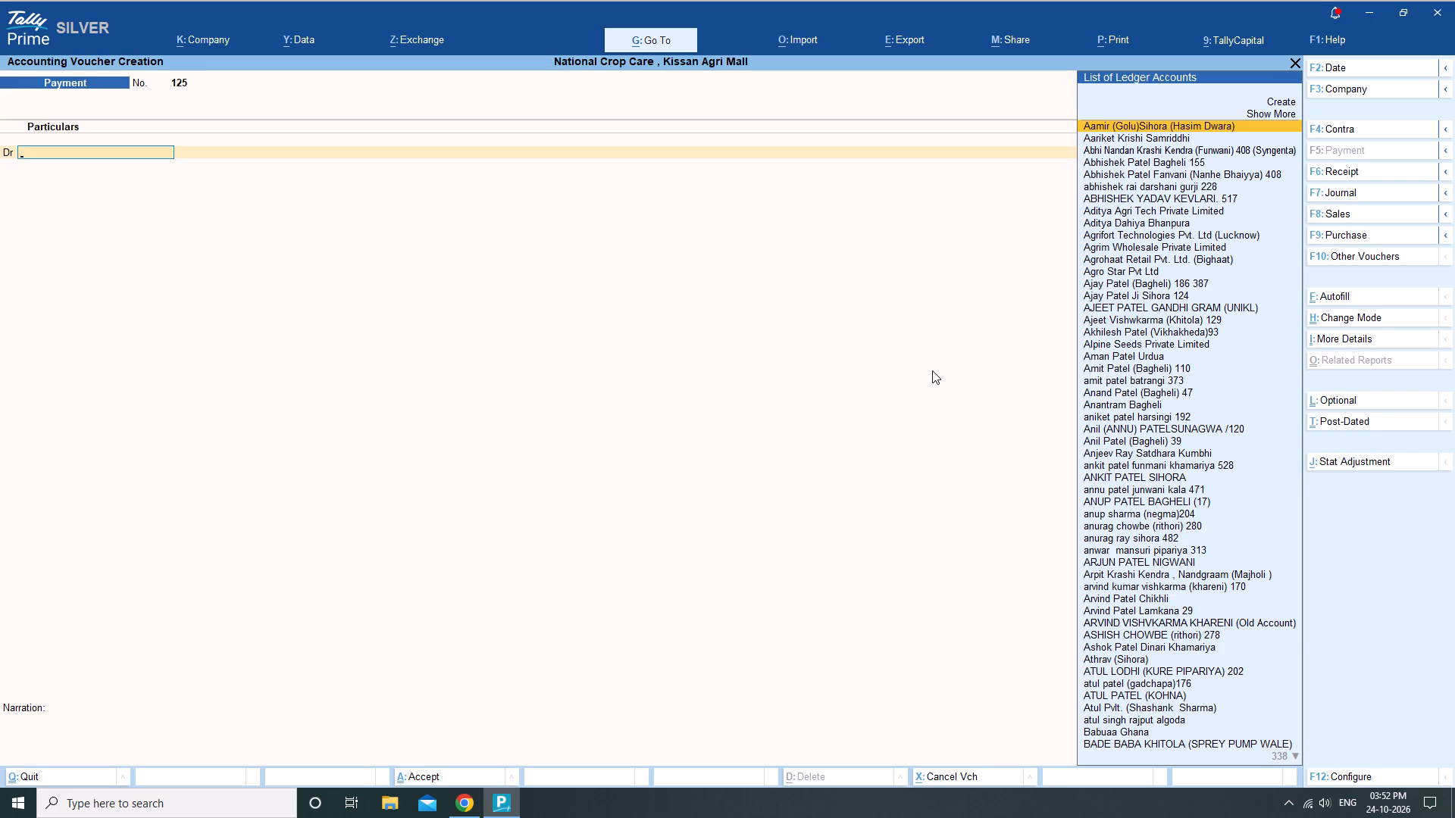
key("F3")
key("Escape")
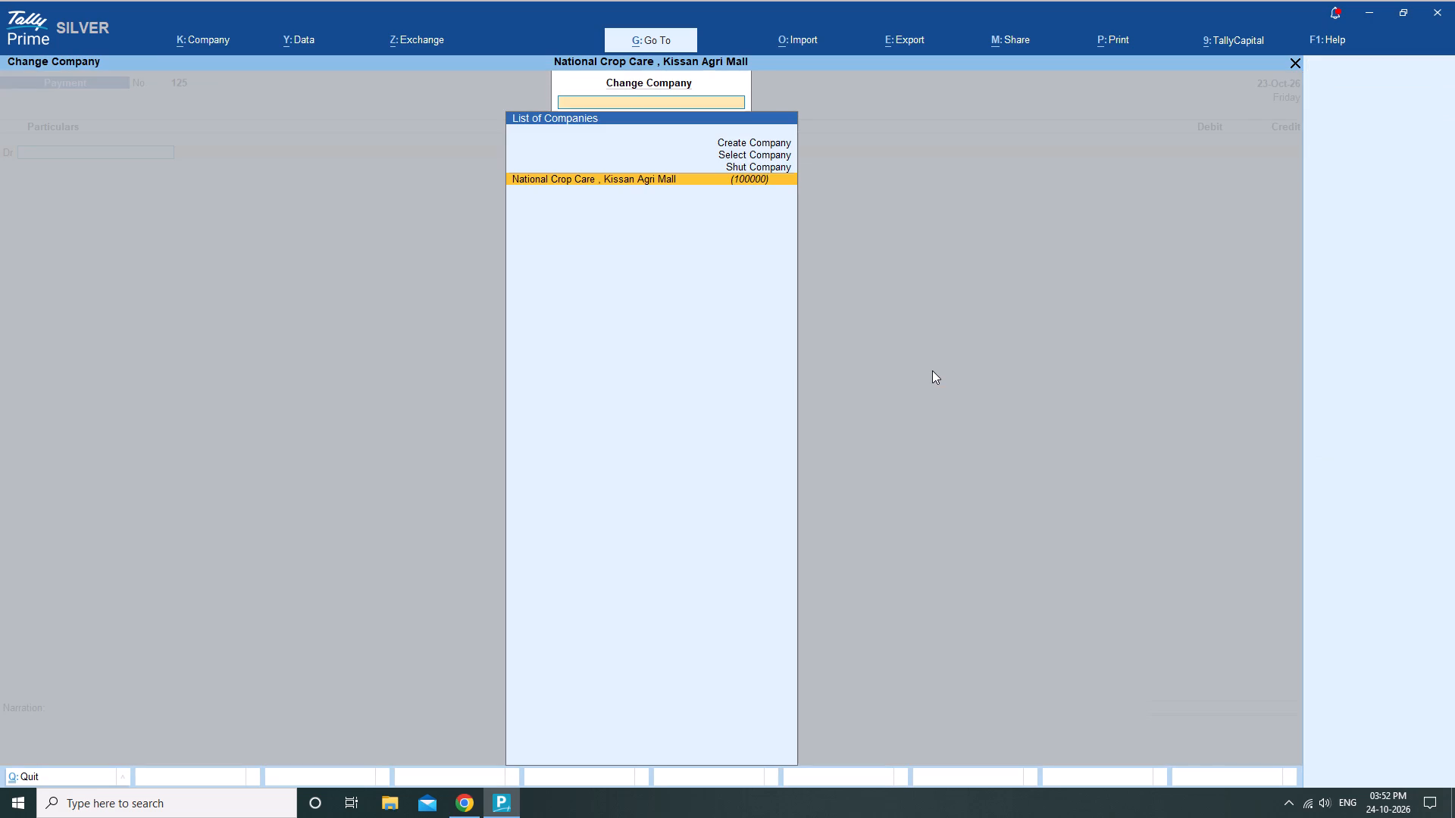
key("Escape")
key("F2")
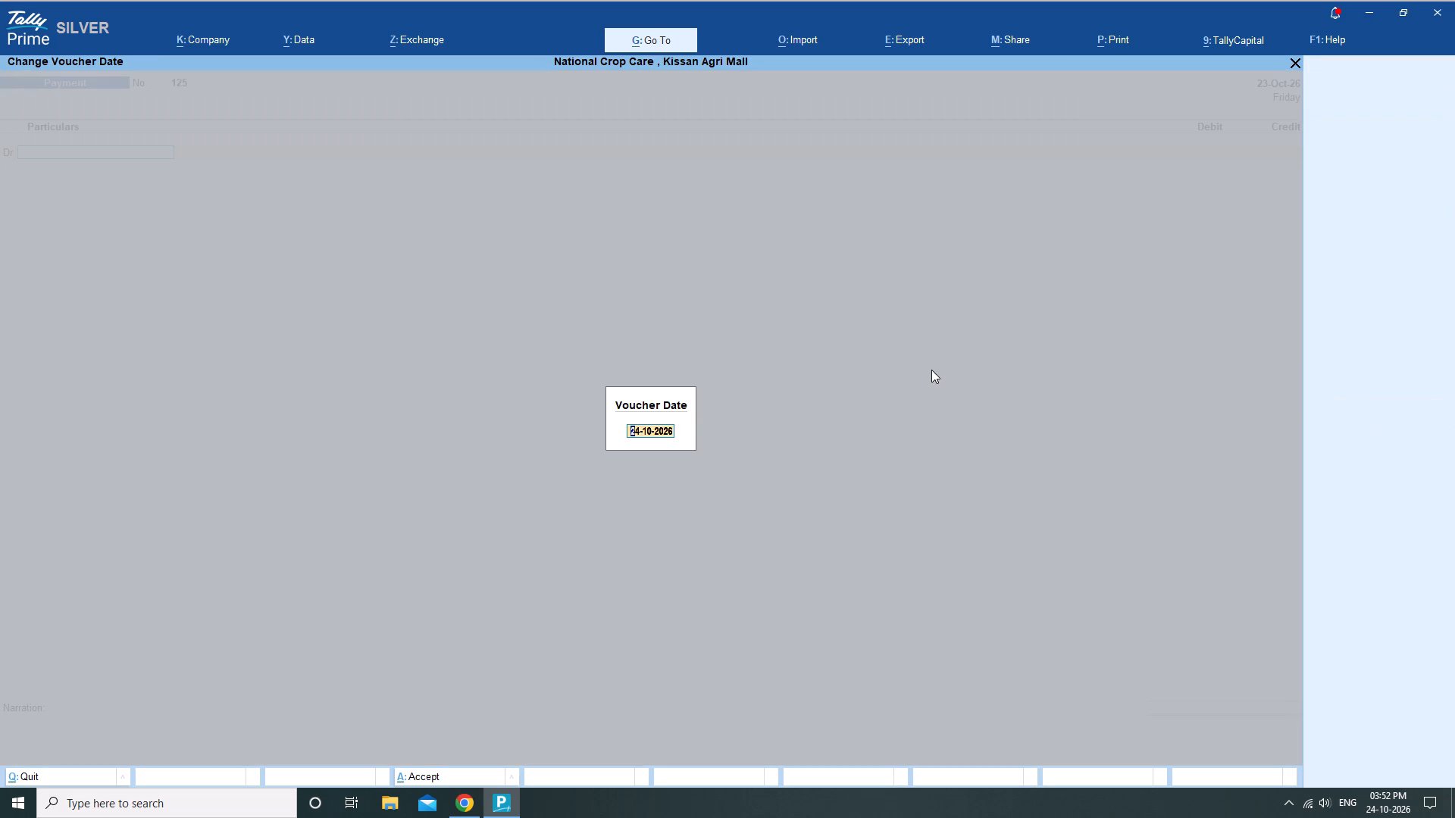
key("Return")
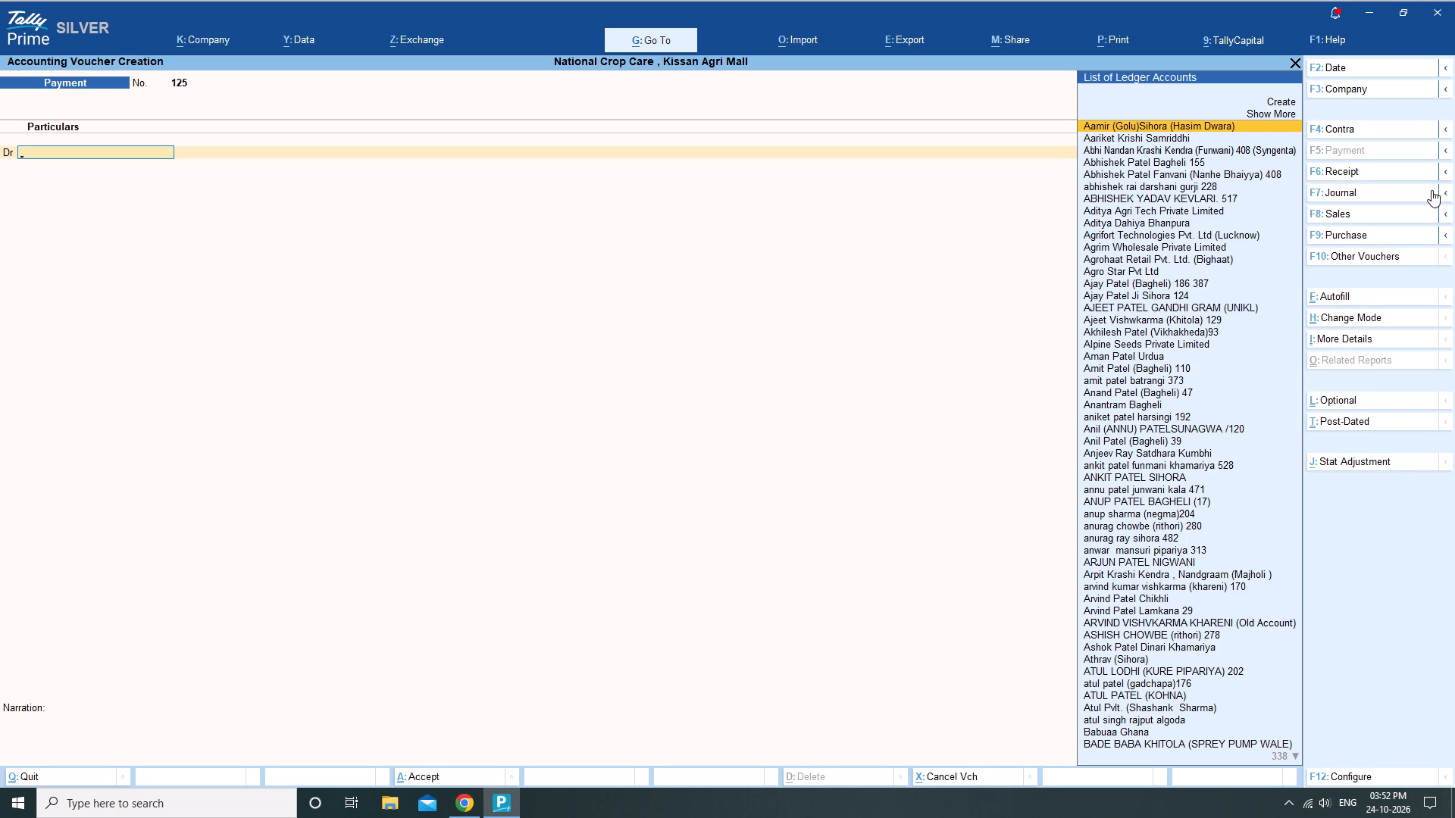
left_click(1377, 214)
key("Down")
key("Return")
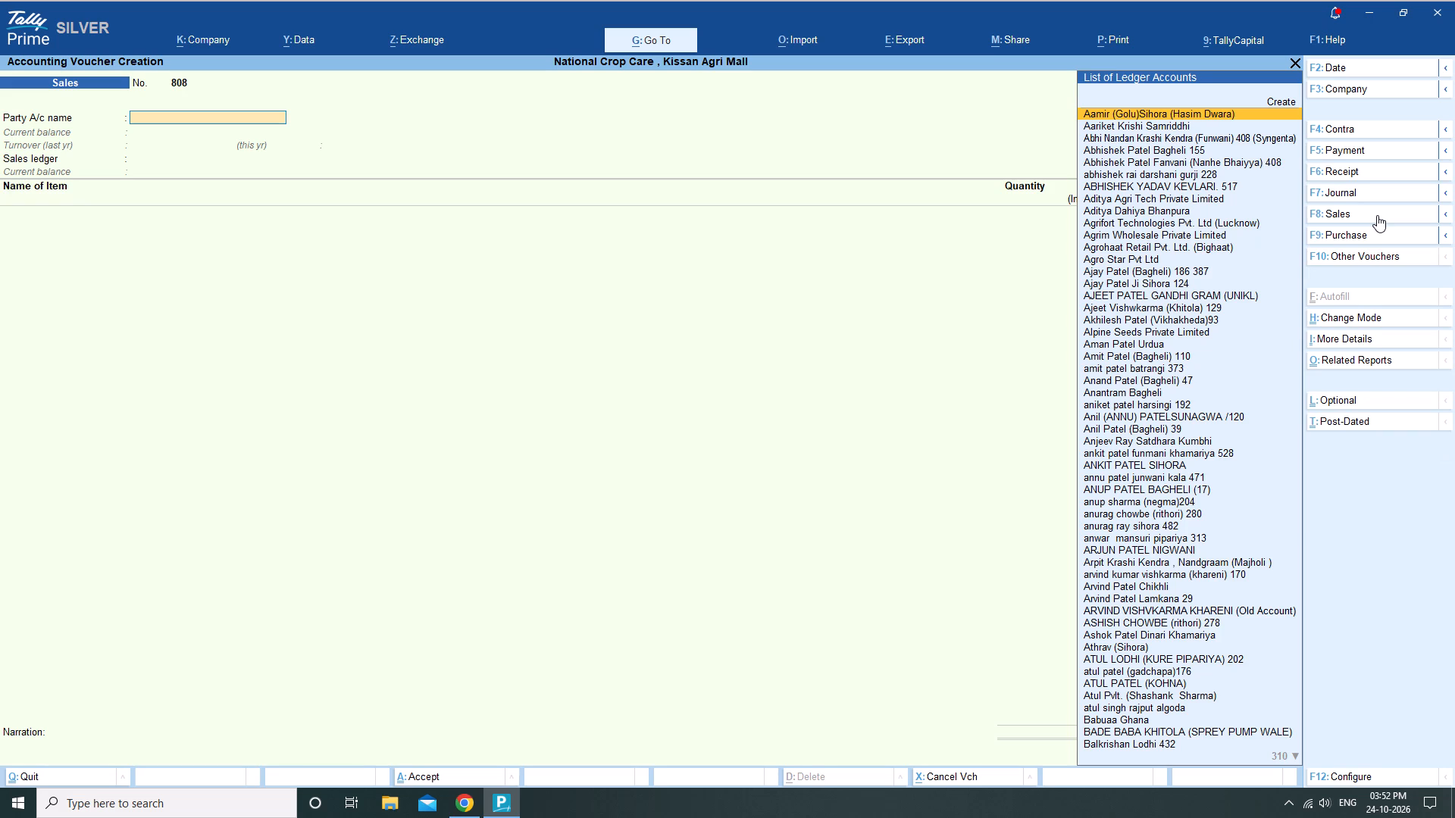
Start a new party ledger with the copied customer name and group it under Sundry Debtors.
key("alt+c")
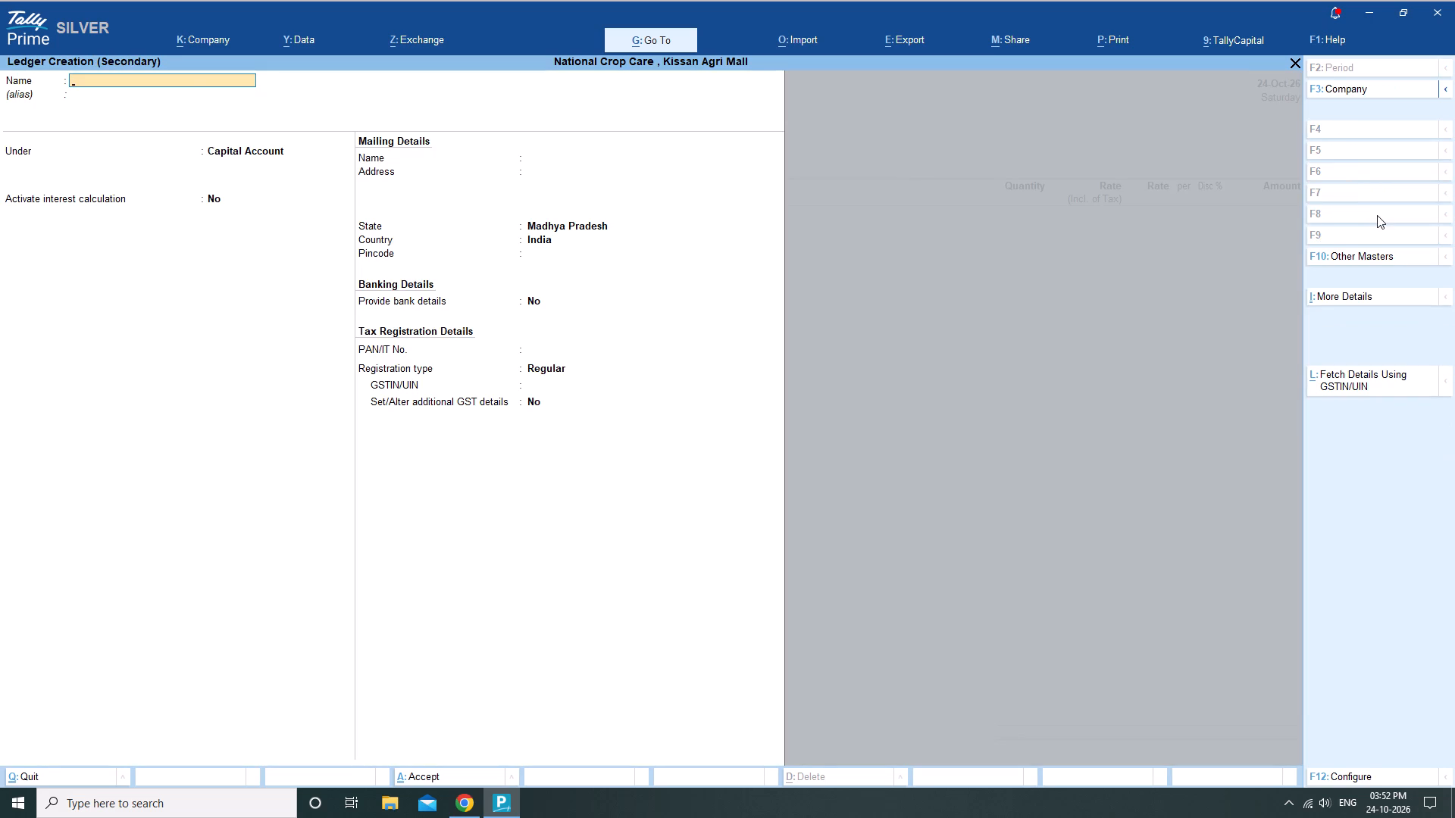
key("ctrl+v")
key("Return")
key("Return")
key("Down")
key("Down")
key("Down")
key("Down")
key("Down")
key("Down")
key("Down")
key("Down")
key("Down")
key("Down")
key("Down")
key("Down")
key("Down")
key("Down")
key("Down")
key("Down")
key("Down")
key("Down")
key("Down")
key("Down")
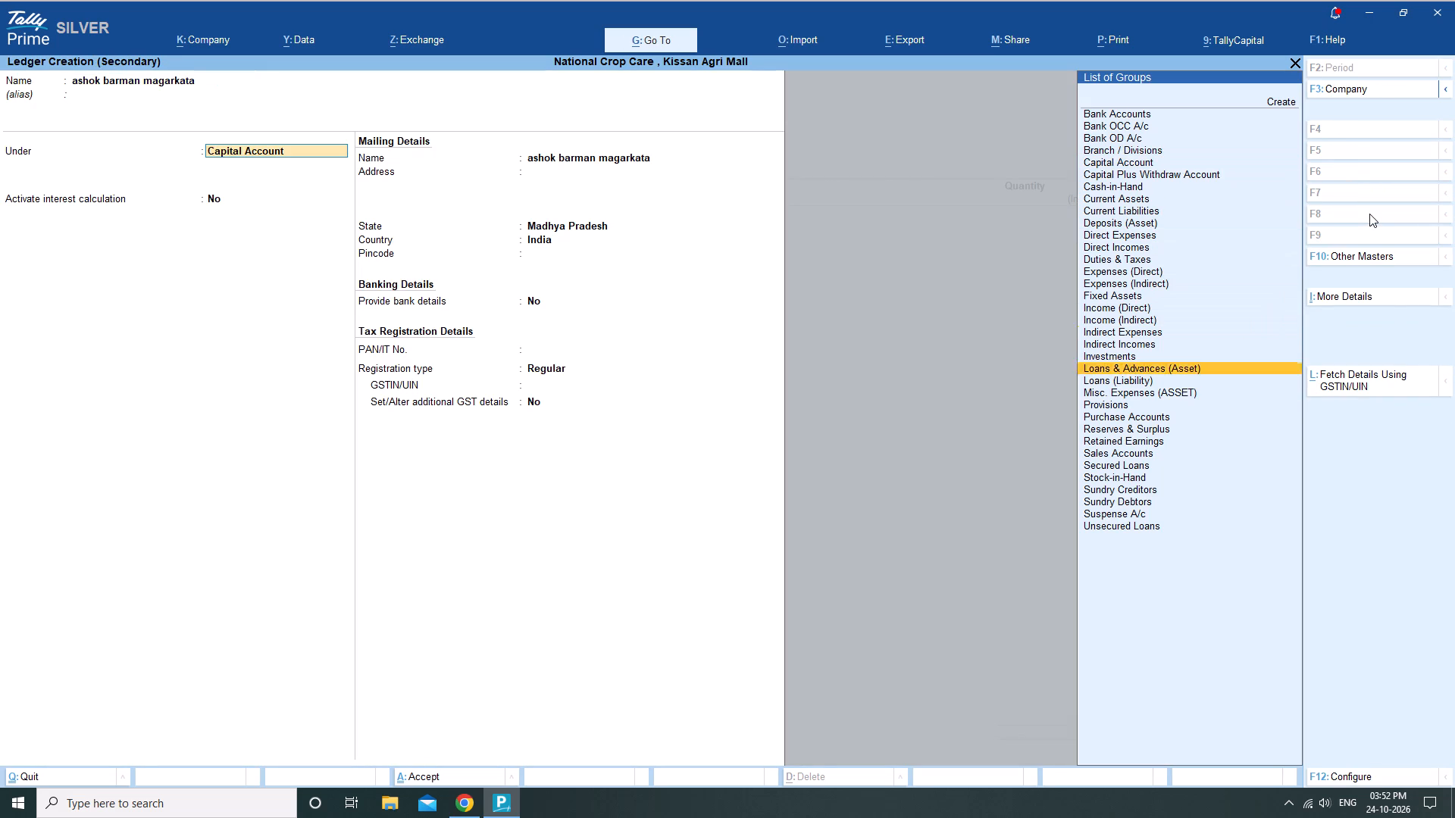
key("Down")
key("Down")
key("Down")
key("Down")
key("Down")
key("Down")
key("Down")
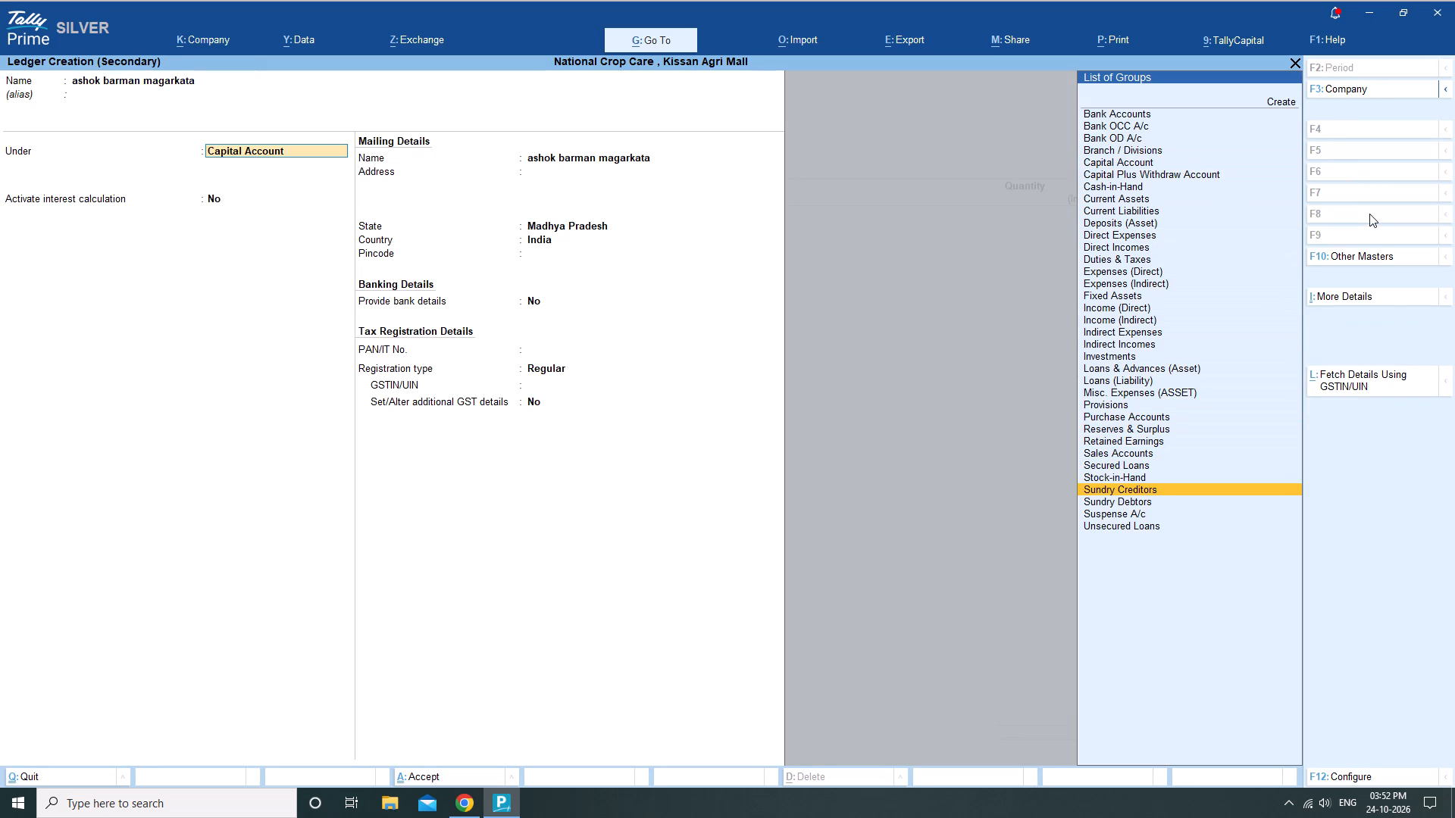
key("Return")
Copy the customer's mobile number from the Bill To section of the myBillBook invoice.
key("alt+Tab")
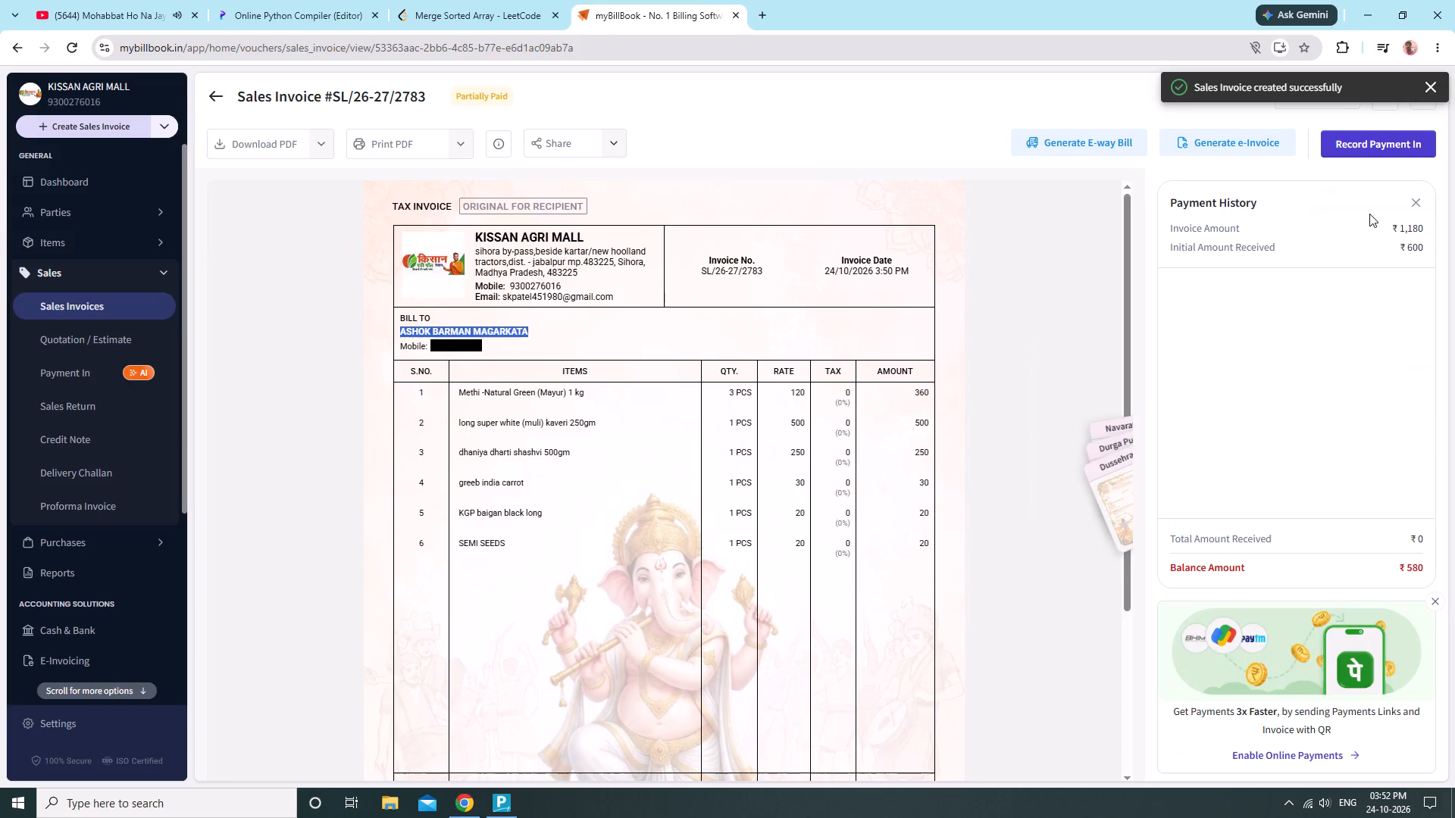
left_click(659, 323)
left_click_drag(430, 345, 440, 339)
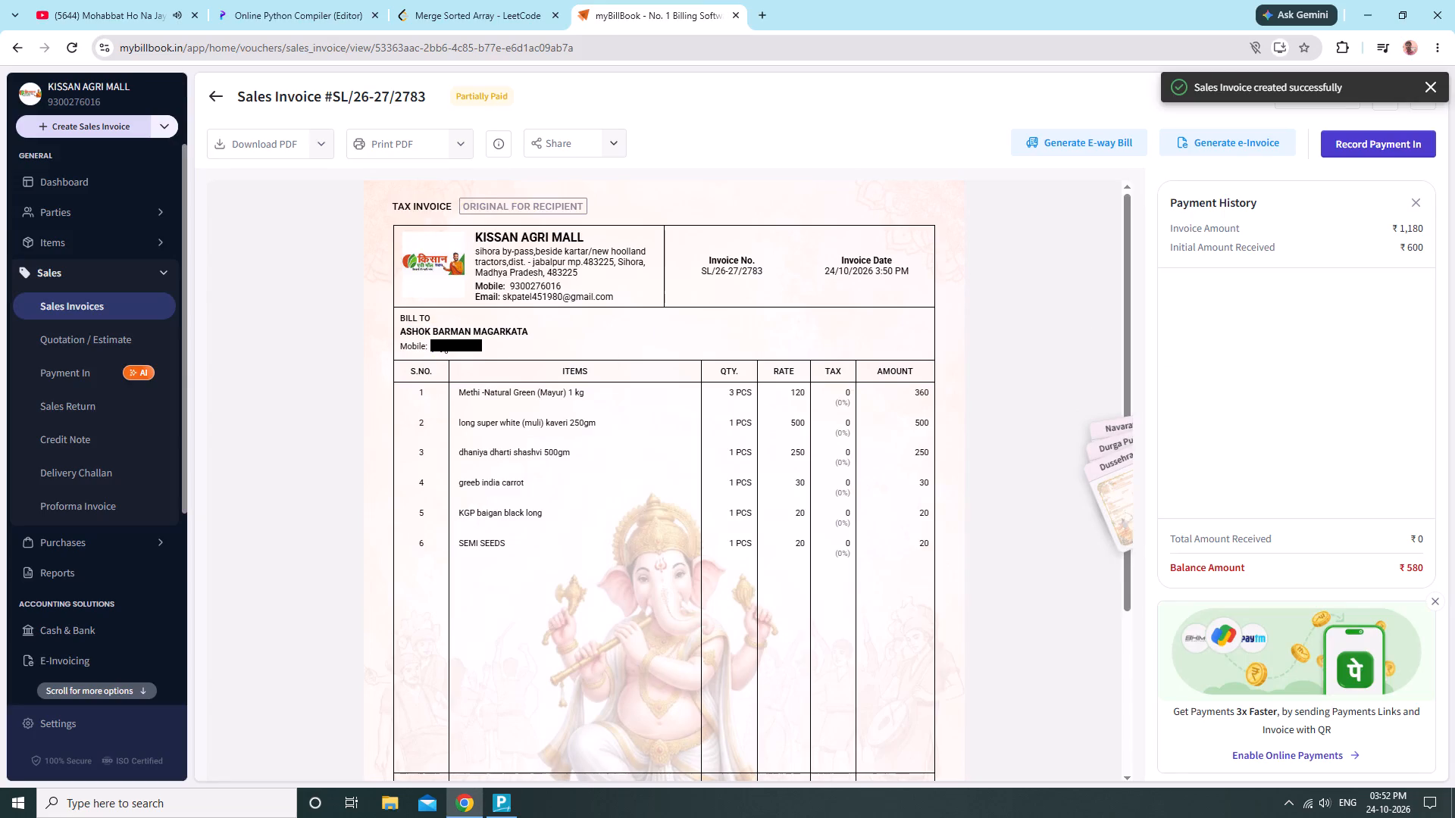
left_click_drag(431, 344, 478, 339)
left_click(496, 342)
left_click_drag(435, 344, 500, 334)
left_click_drag(500, 334, 481, 345)
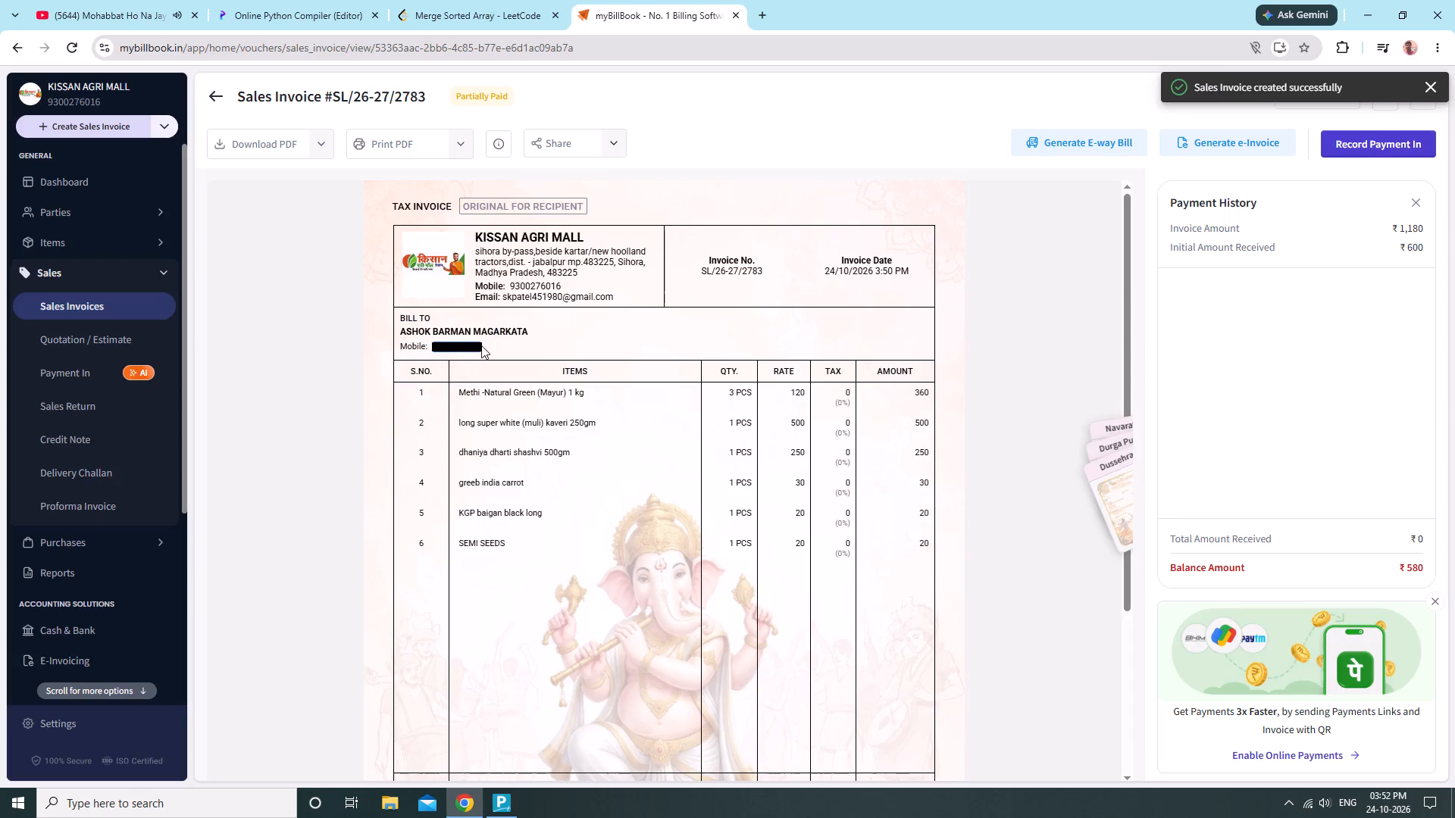
key("ctrl+c")
Enter the copied mobile number as the TallyPrime ledger's address, keep the remaining defaults, and save the ledger.
key("alt+Tab")
left_click(559, 176)
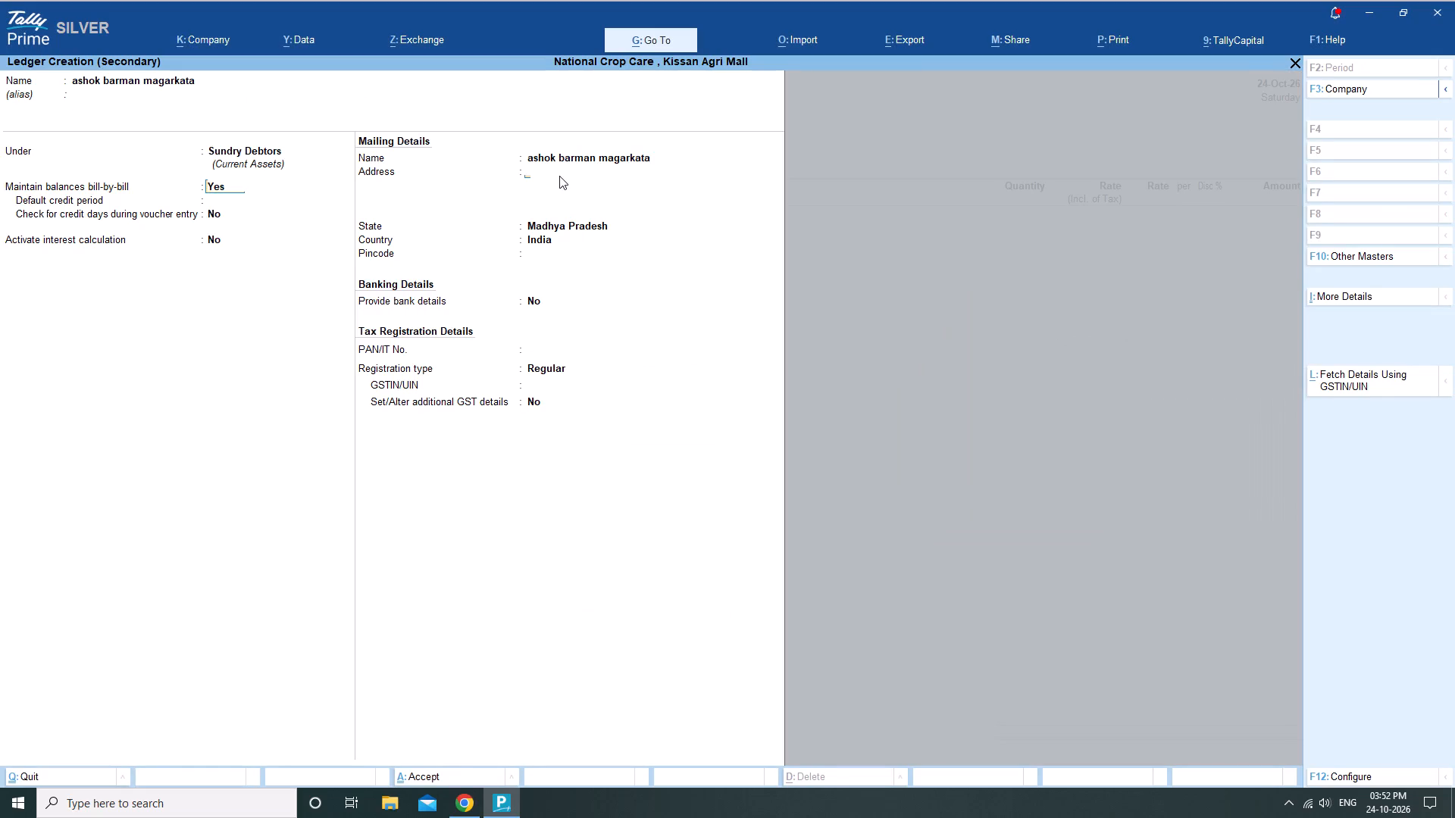
key("ctrl+v")
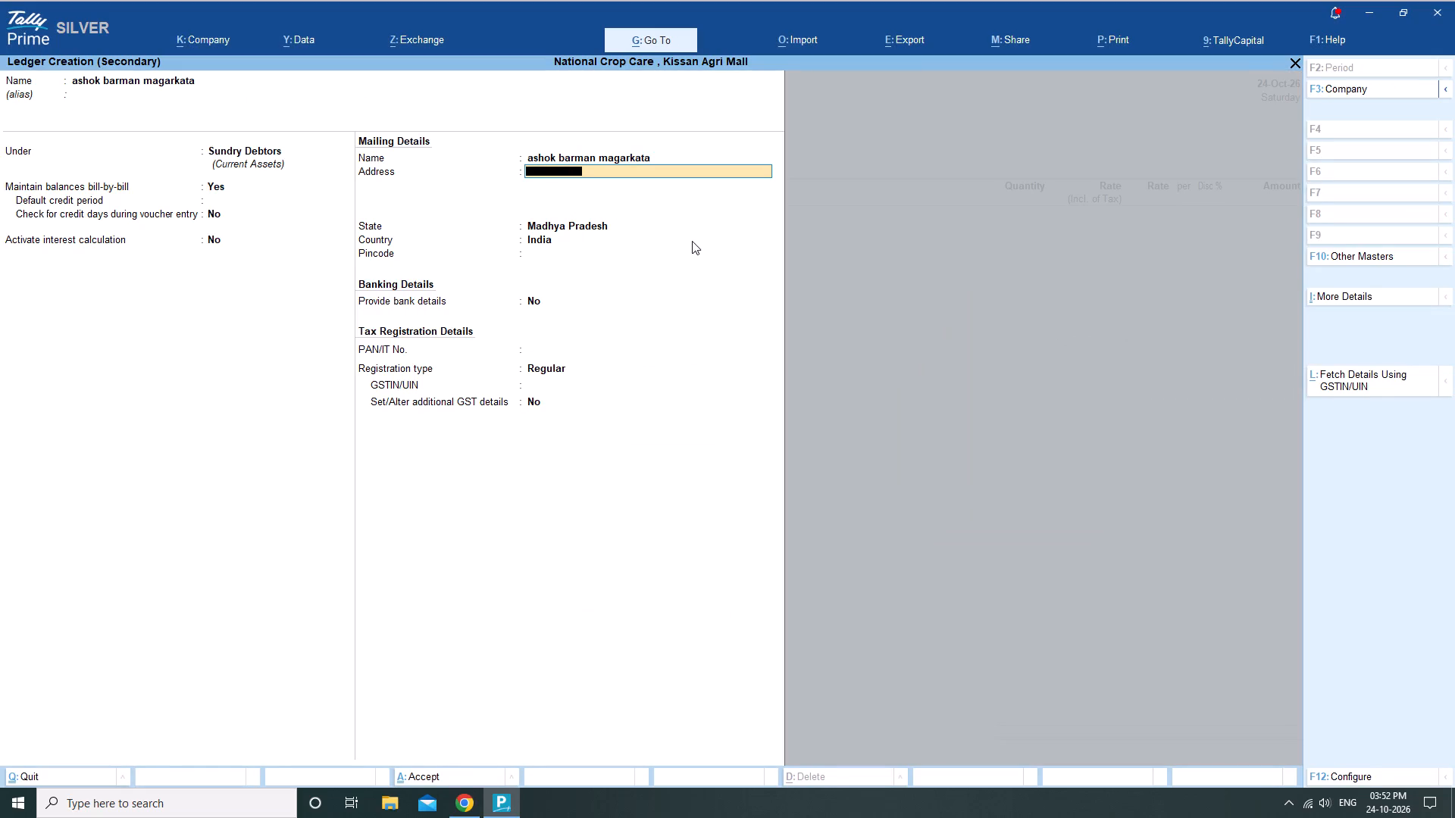
key("Return")
key("Return")
key("Return")
key("Return")
key("Return")
key("Return")
key("Return")
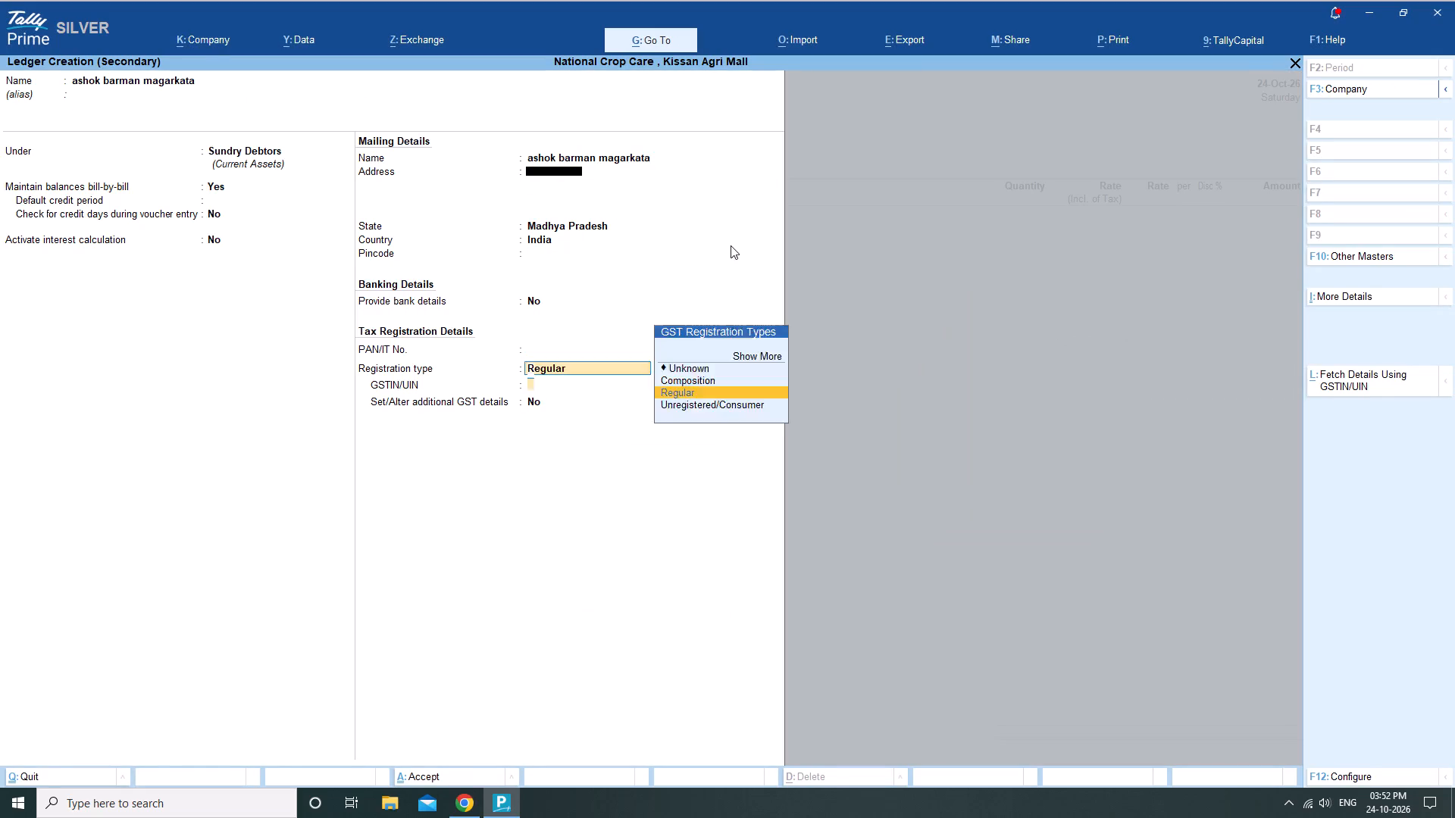
key("Return")
key("Return")
key("Return")
key("Return")
Complete the voucher's dispatch details with delivery note Not Applicable and India as the destination country, leaving the other fields blank.
key("Return")
key("Return")
key("Return")
key("Return")
key("Return")
key("Return")
key("Return")
key("Return")
key("Return")
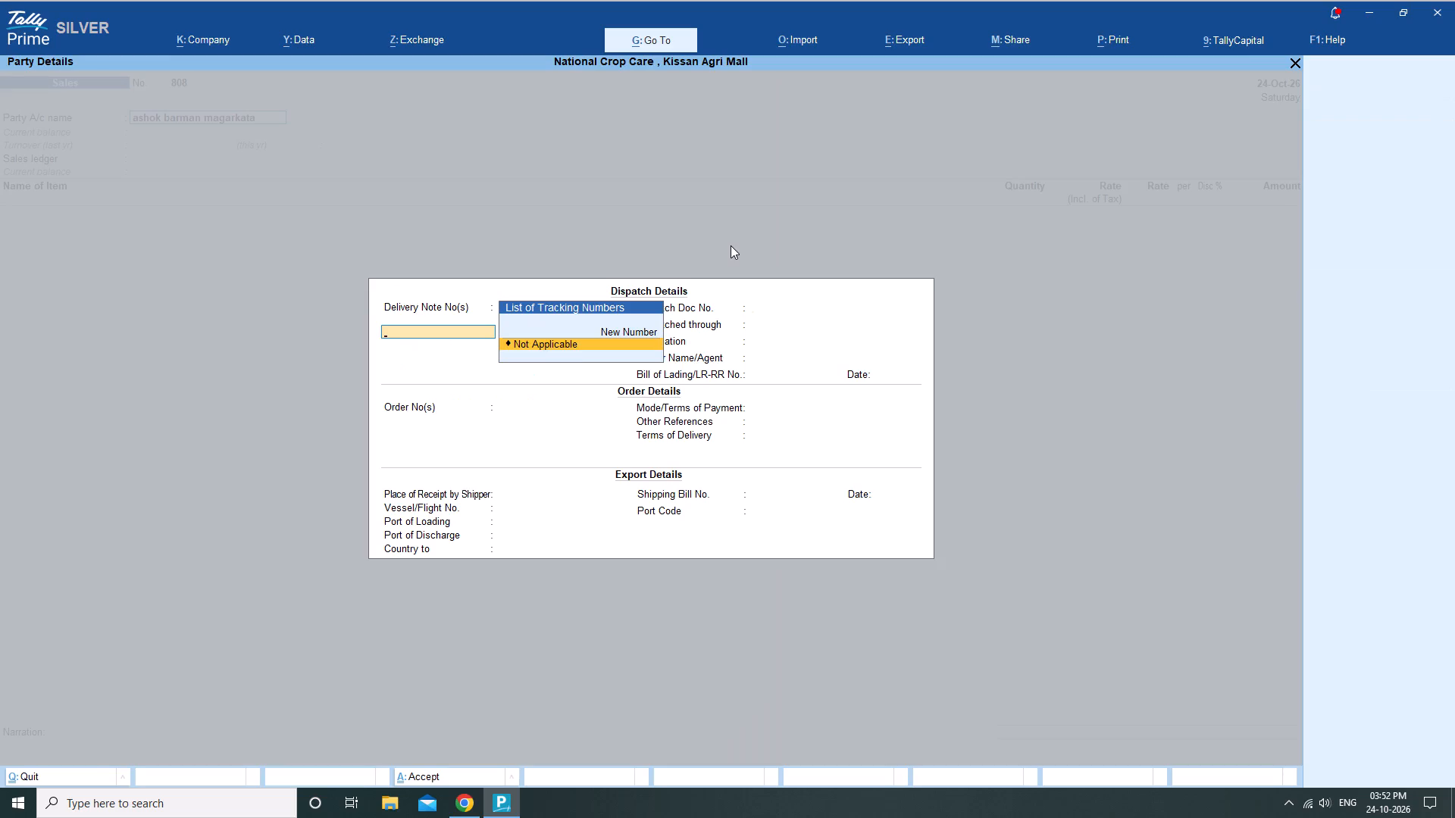
key("Return")
key("Return")
key("Return")
key("Return")
key("Return")
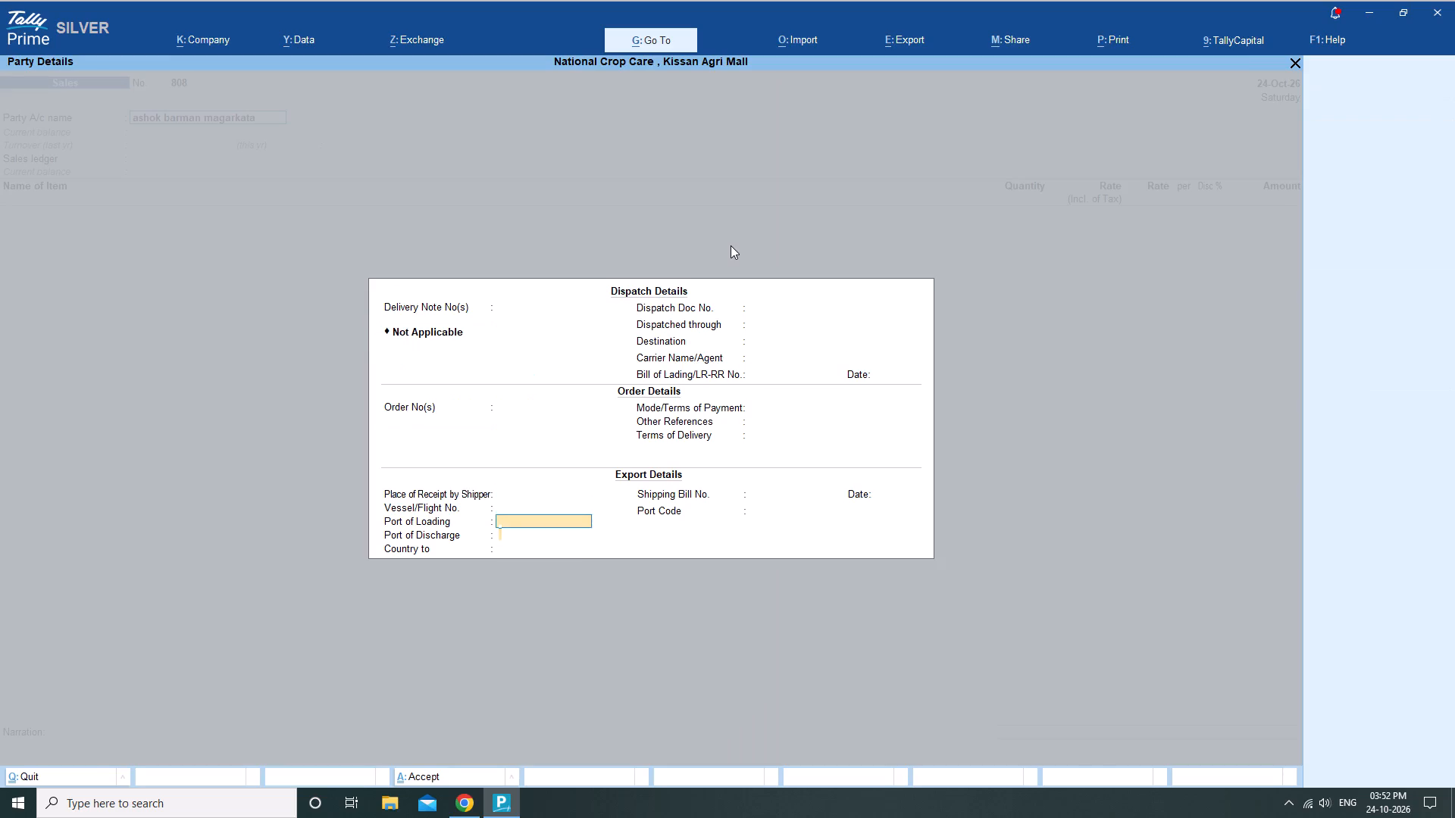
key("Return")
key("i")
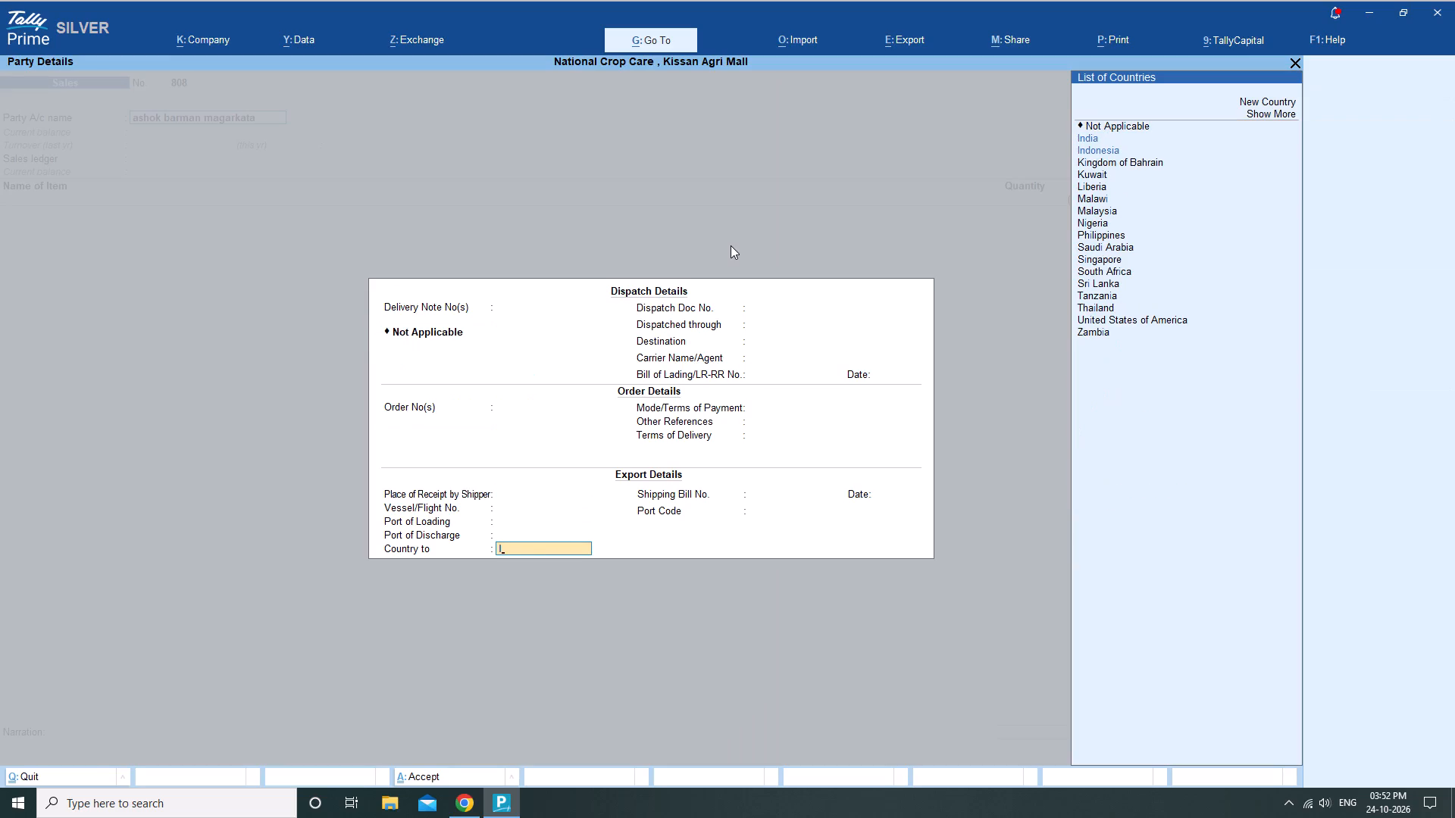
key("Down")
key("Return")
key("Return")
key("Return")
key("Return")
Accept the prefilled buyer party details for the sales voucher.
key("Return")
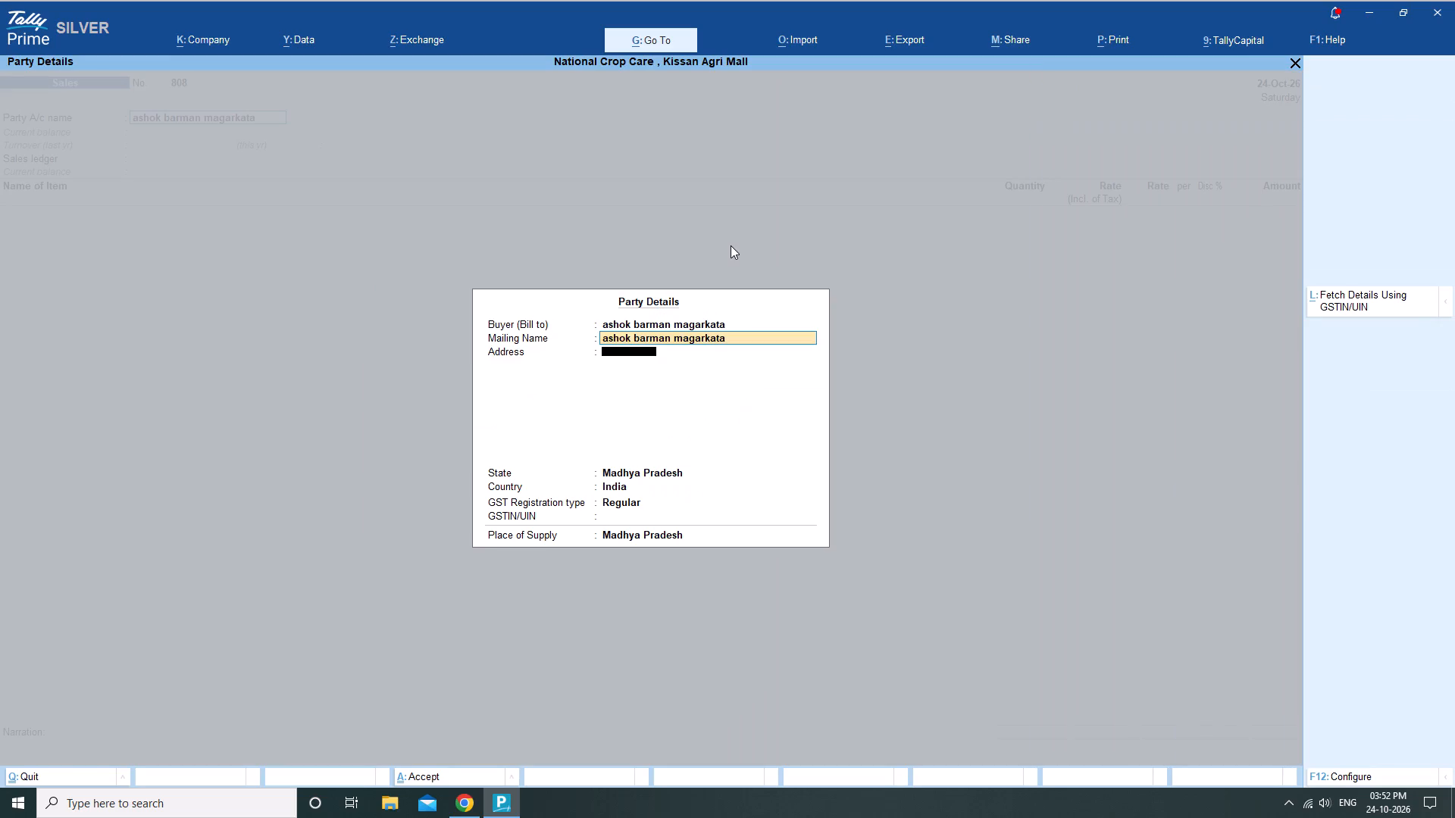
key("Return")
key("Return")
key("Return")
key("Return")
key("Return")
key("Return")
key("Return")
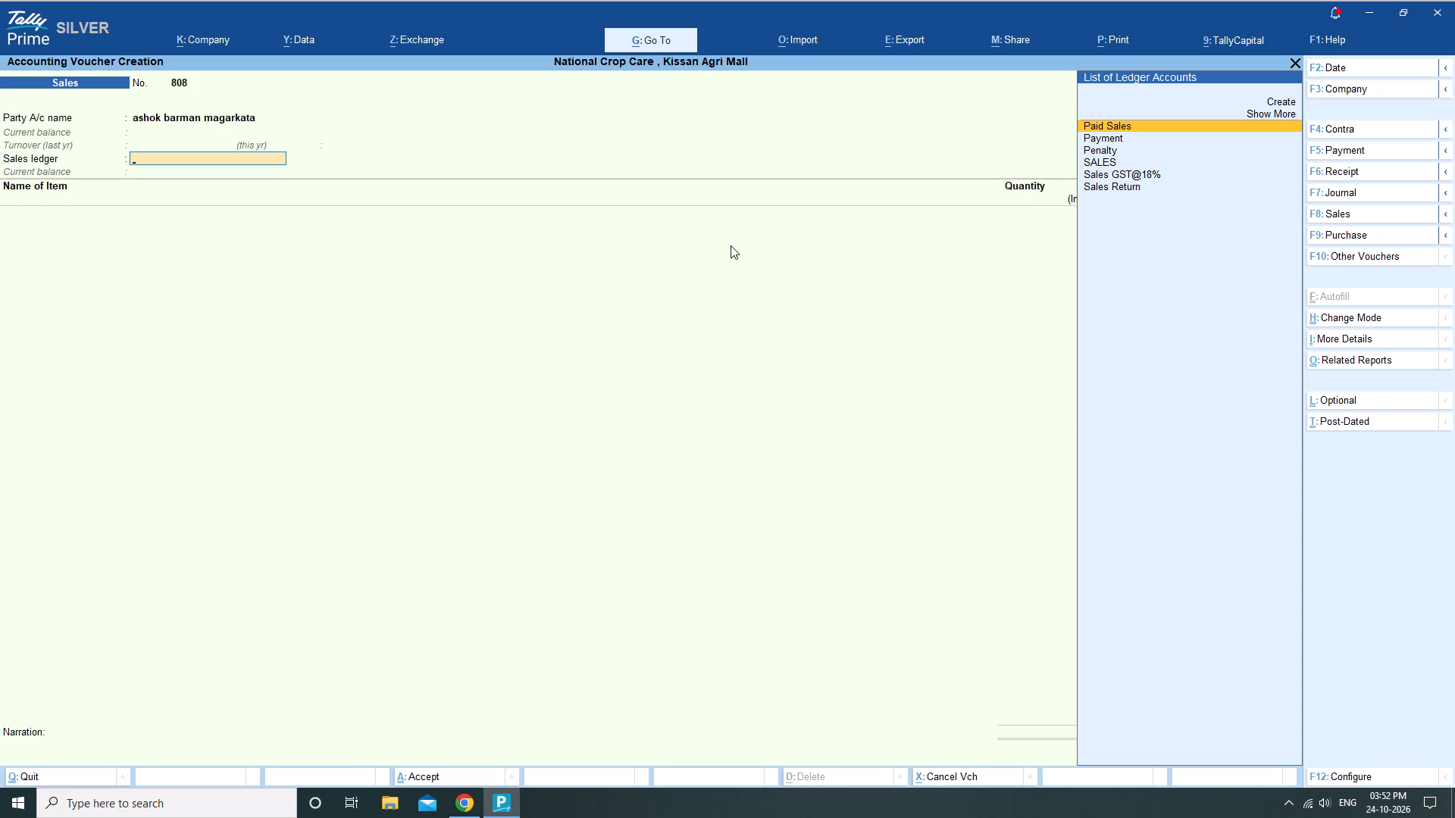
Set the voucher's sales ledger to SALES.
key("Down")
key("Down")
key("Down")
key("Return")
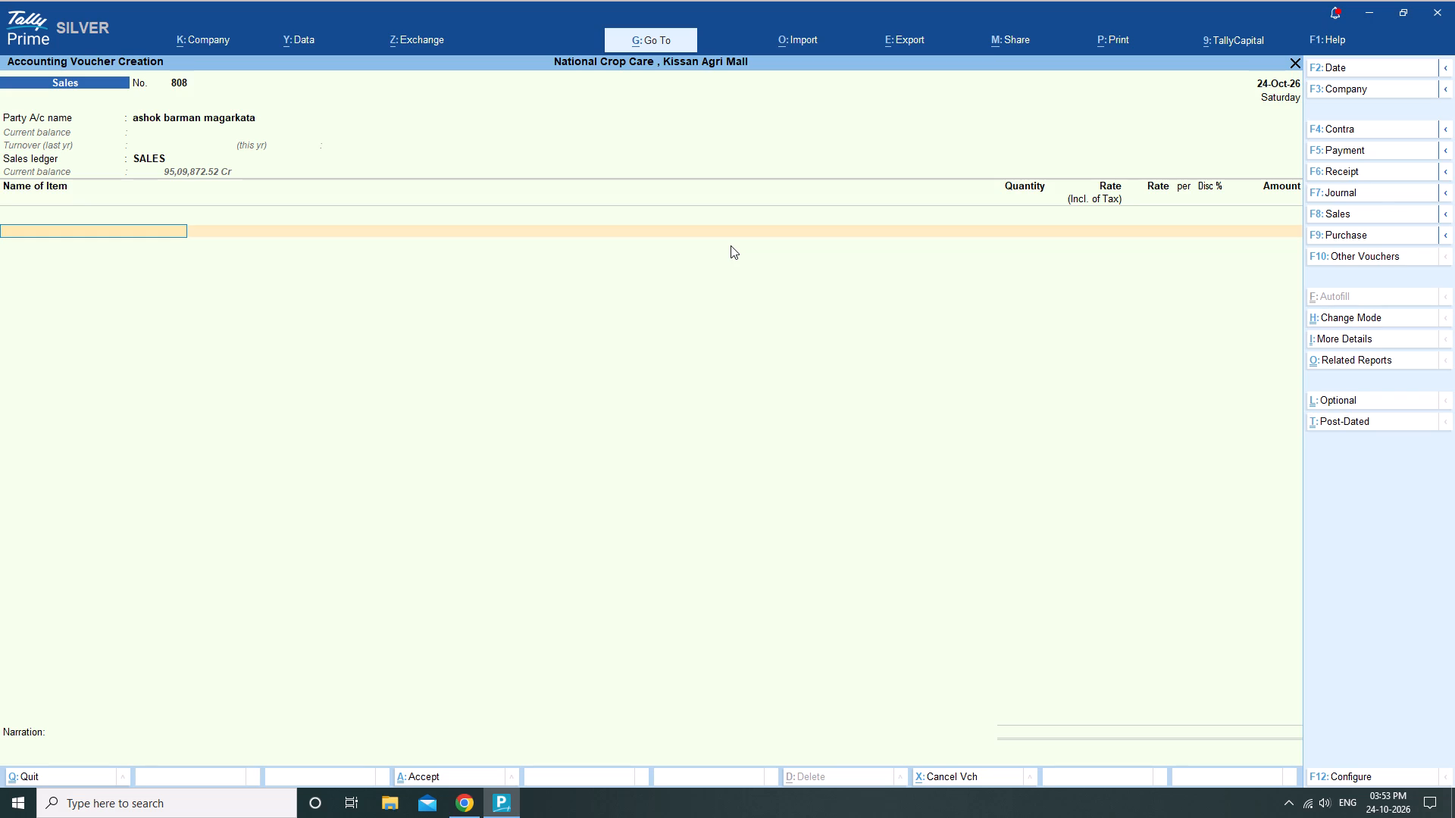
Switch back to invoice SL/26-27/2783 in myBillBook to look up its item lines.
key("alt+Tab")
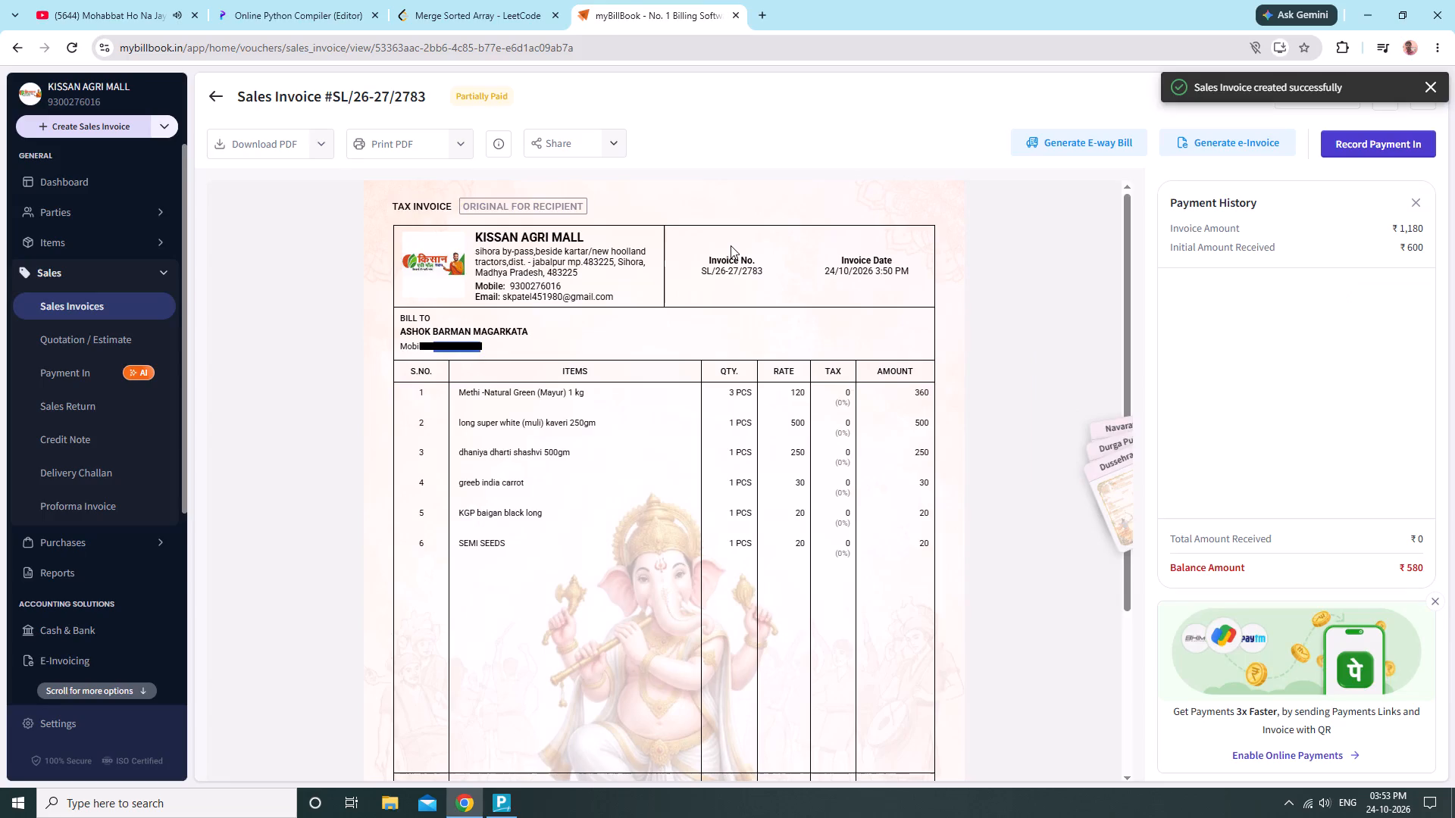
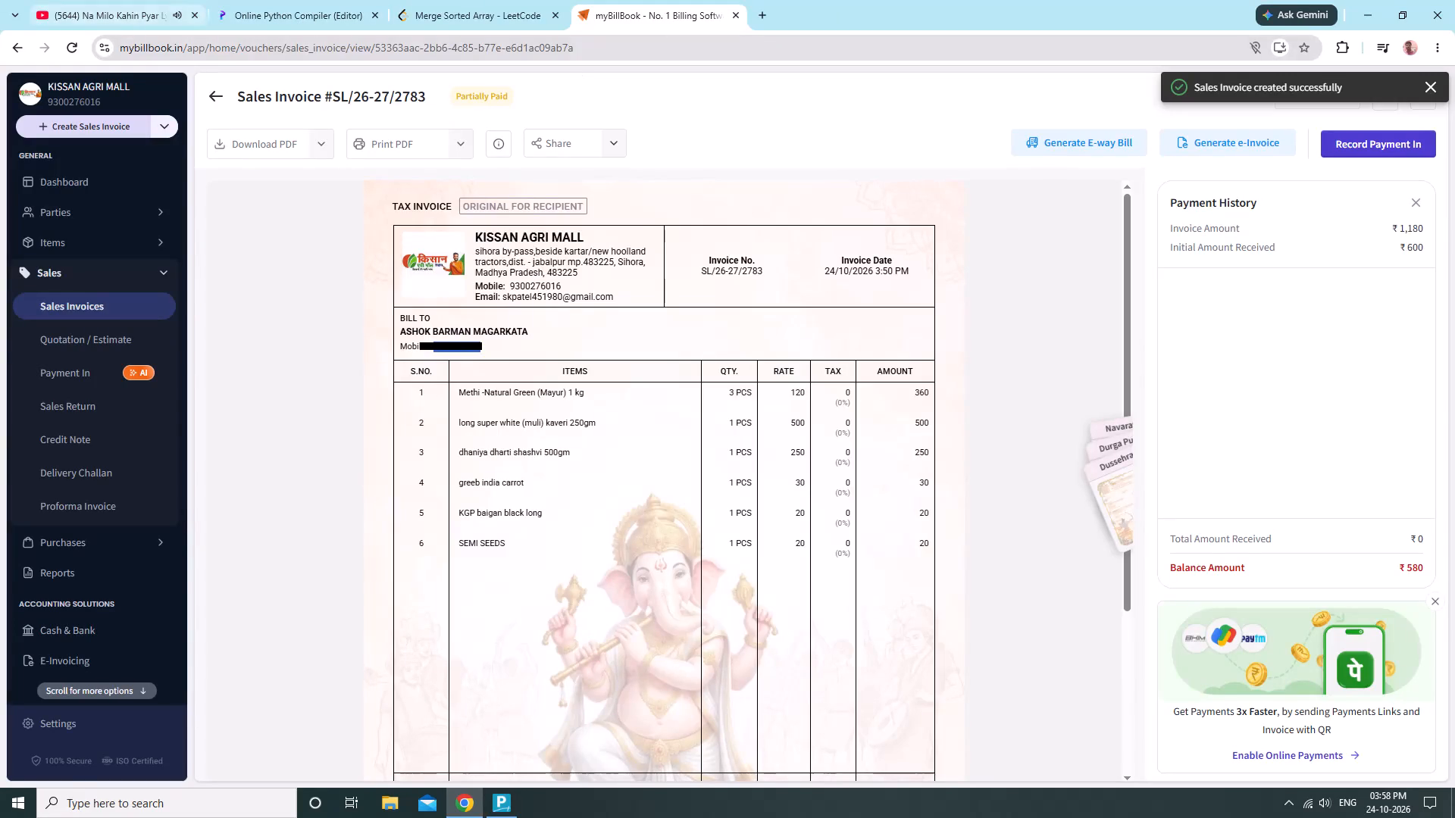
Reopen myBillBook in a fresh browser tab and open invoice SL/26-27/2783 for editing.
left_click(731, 16)
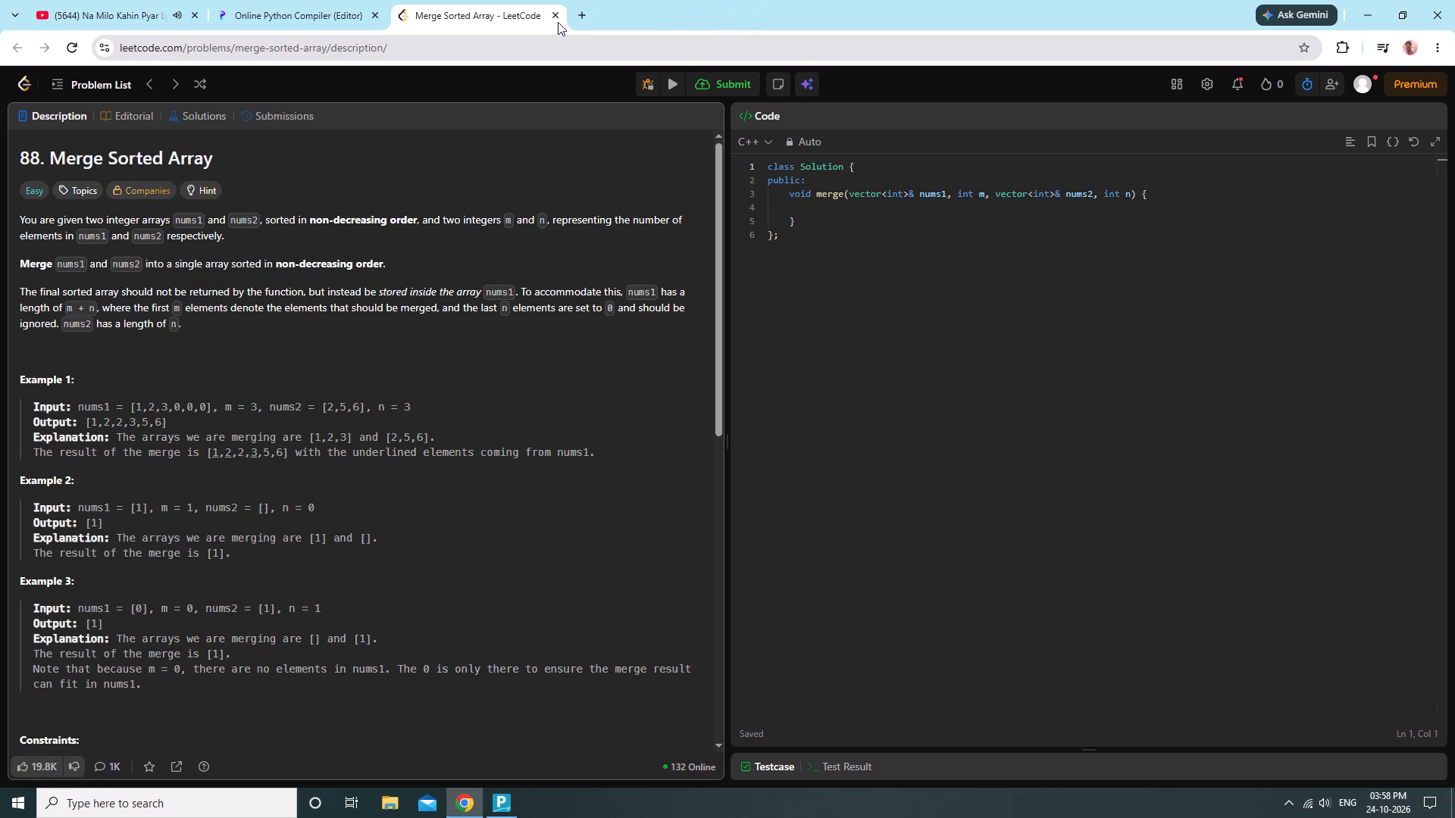
left_click(580, 17)
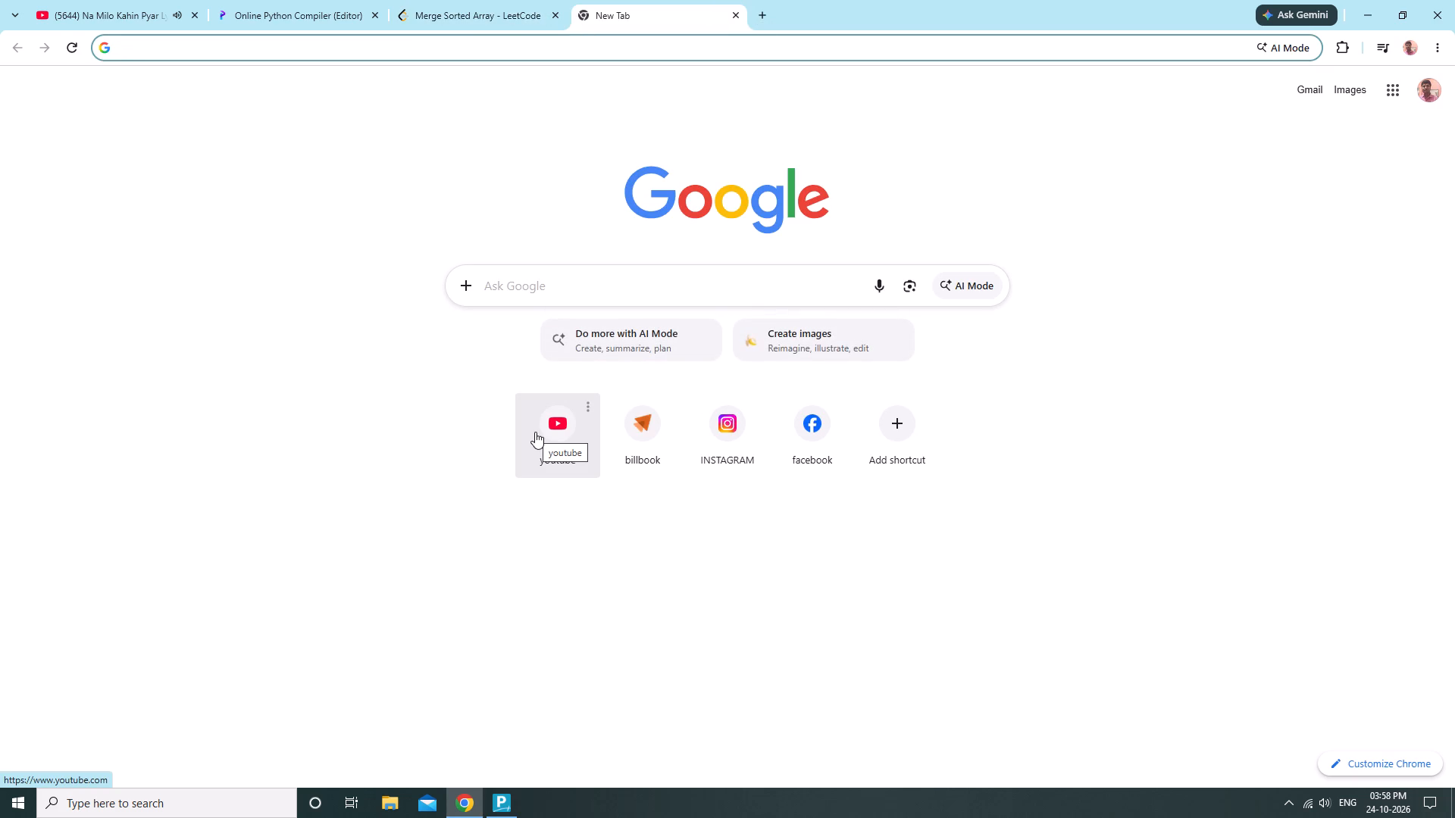
double_click(613, 438)
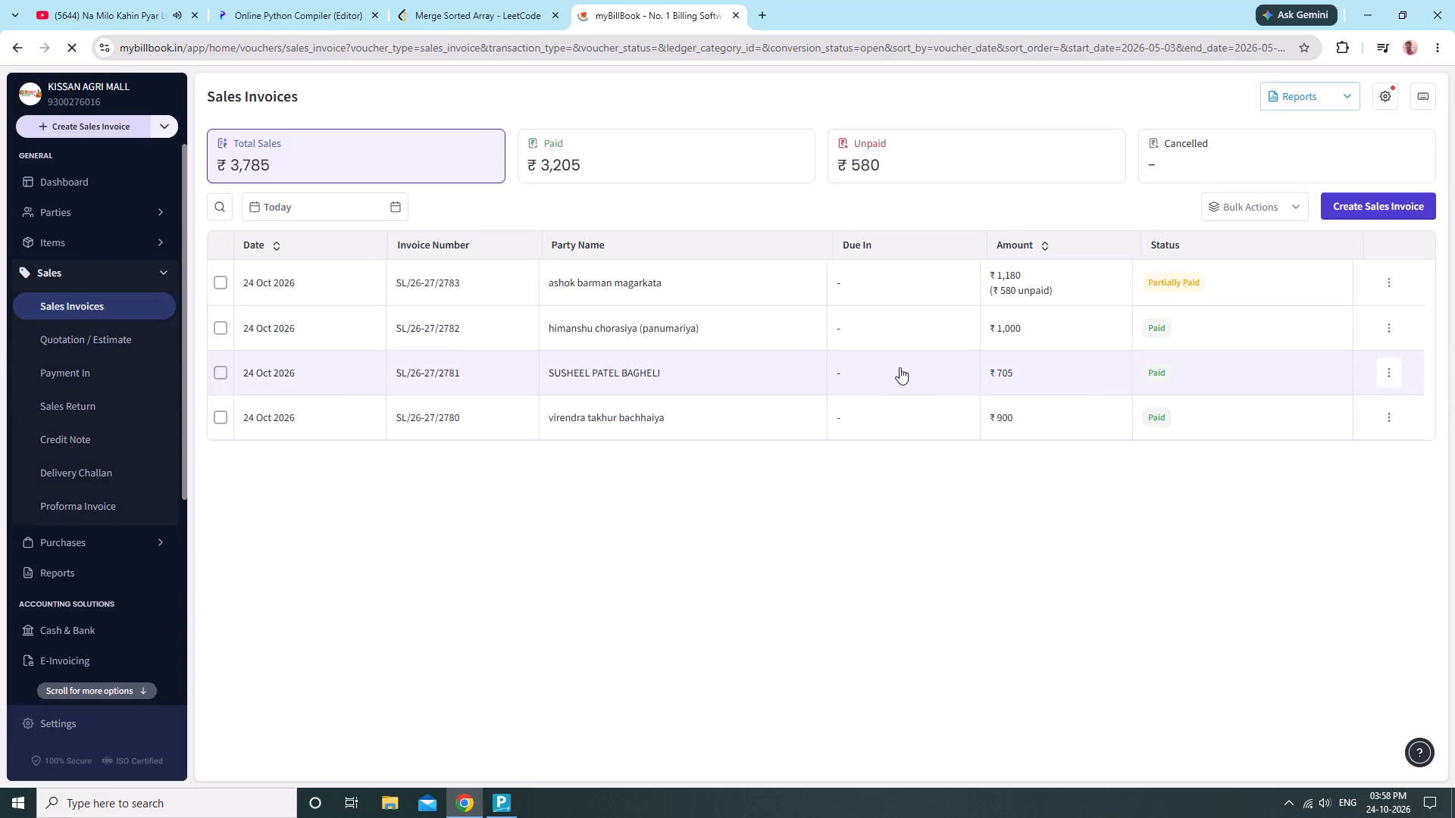
left_click(975, 279)
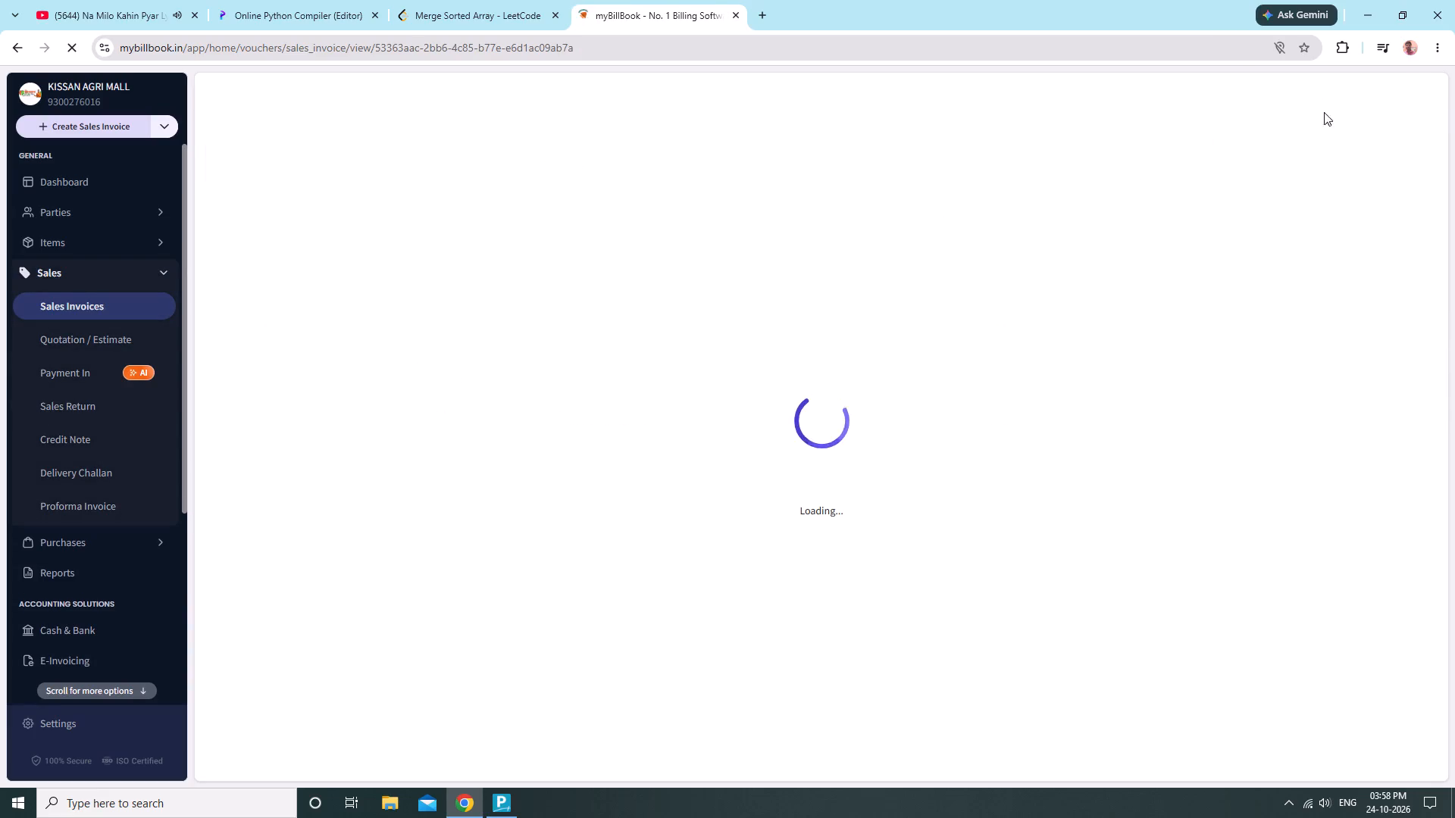
left_click(1388, 108)
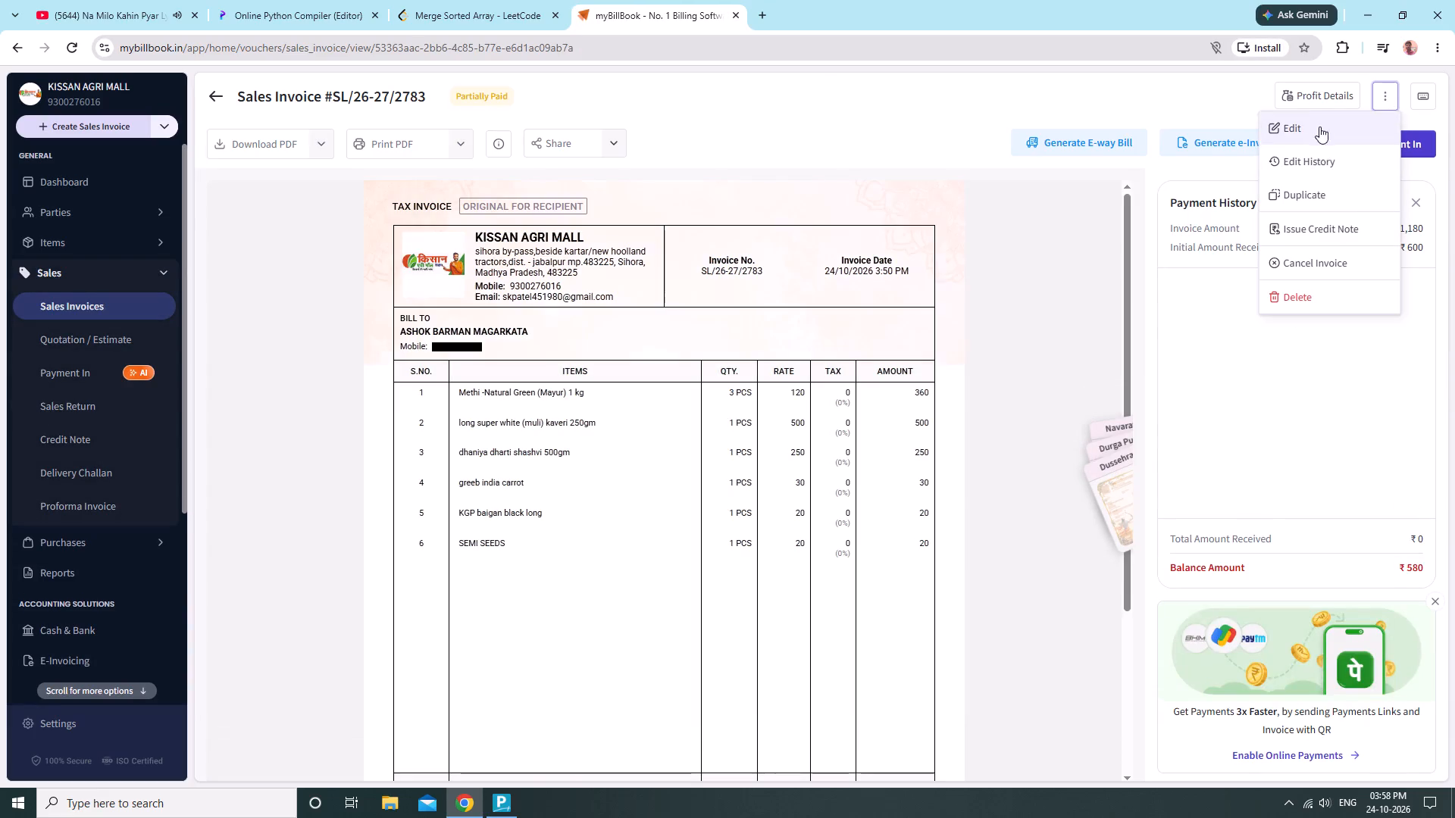
left_click(1319, 123)
Add 2 PCS of Admiral (Shivalik) 2 gm to the invoice's item lines.
scroll(911, 546, "down", 5)
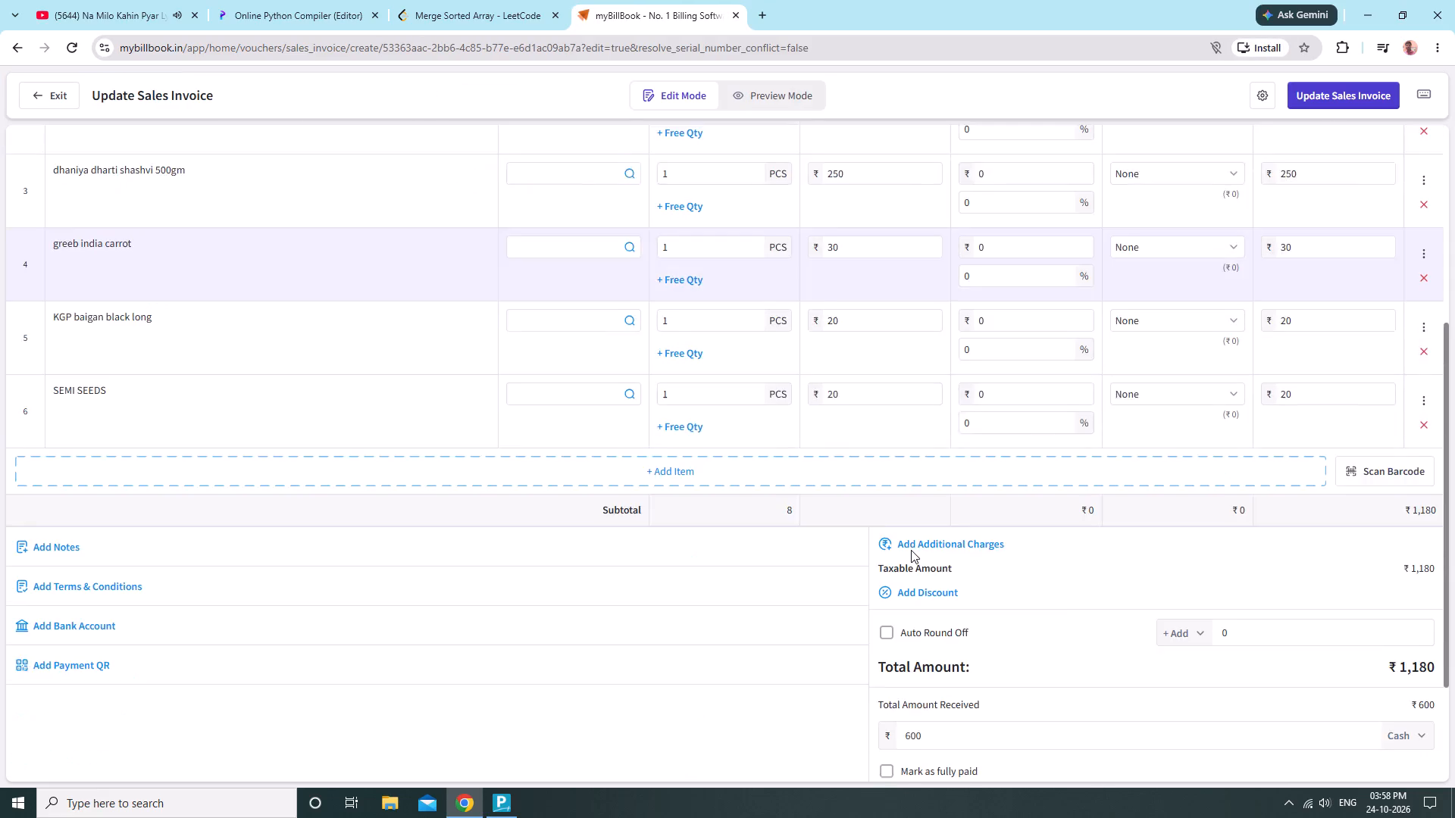
scroll(911, 550, "down", 2)
left_click(840, 304)
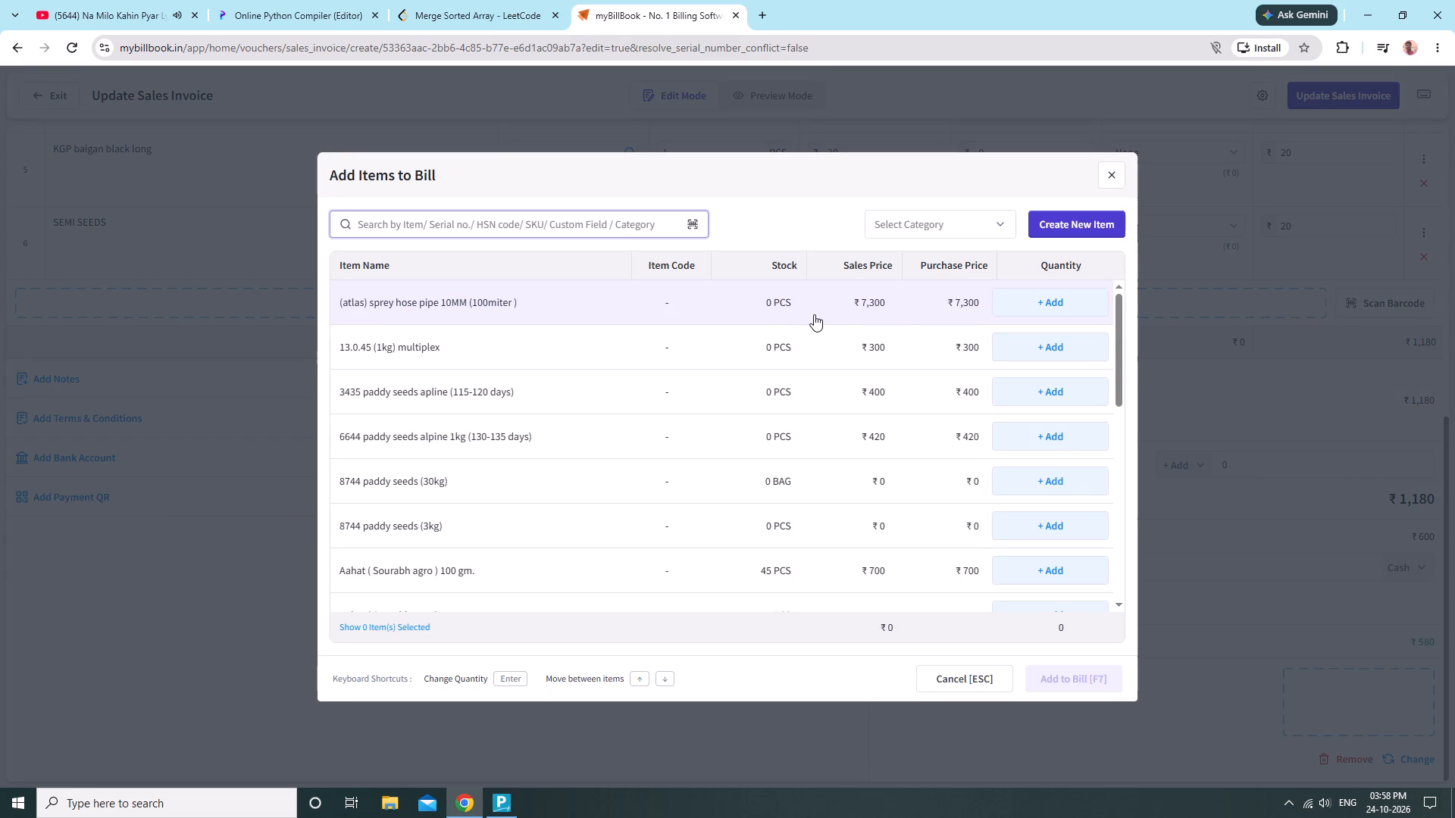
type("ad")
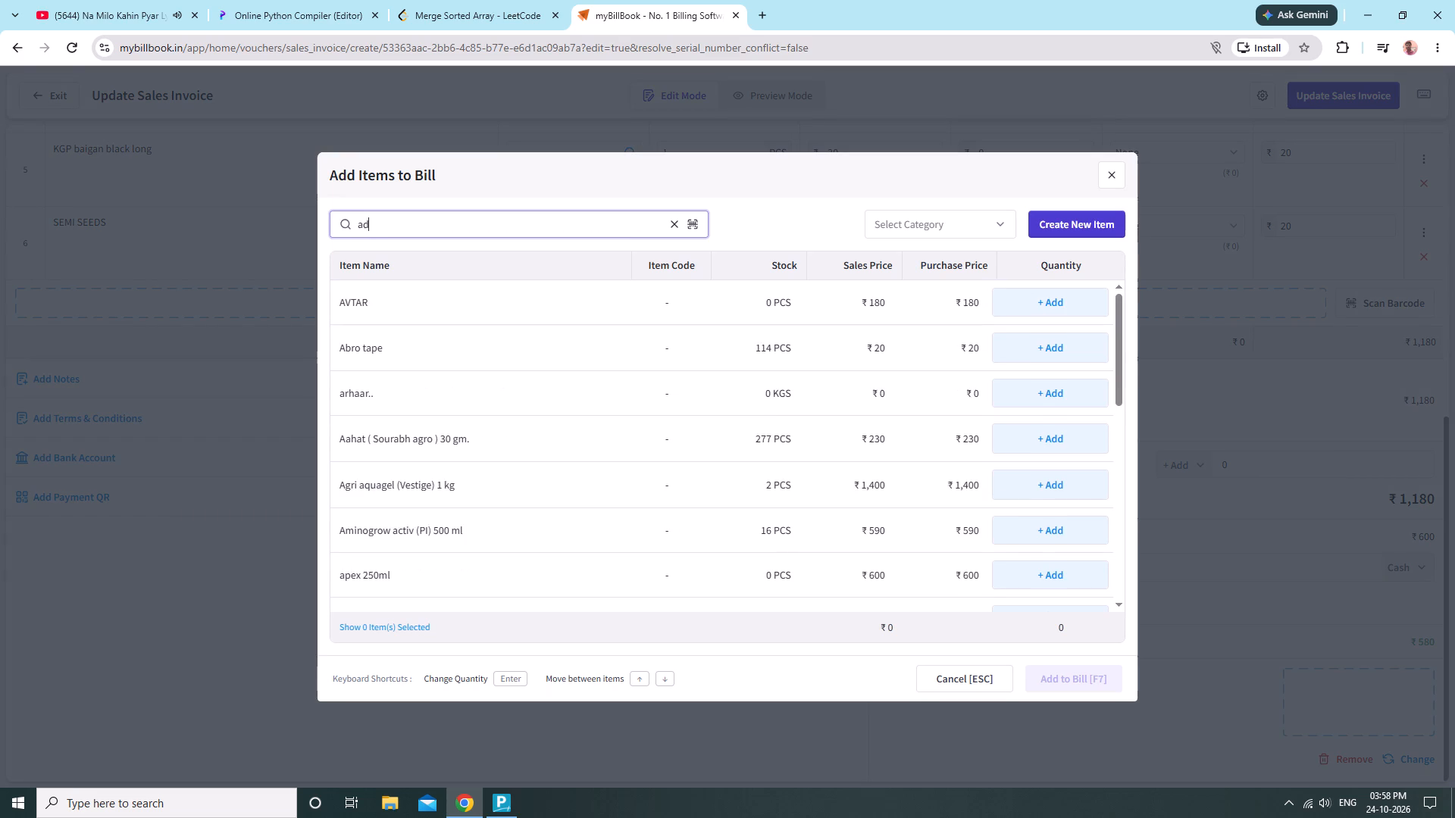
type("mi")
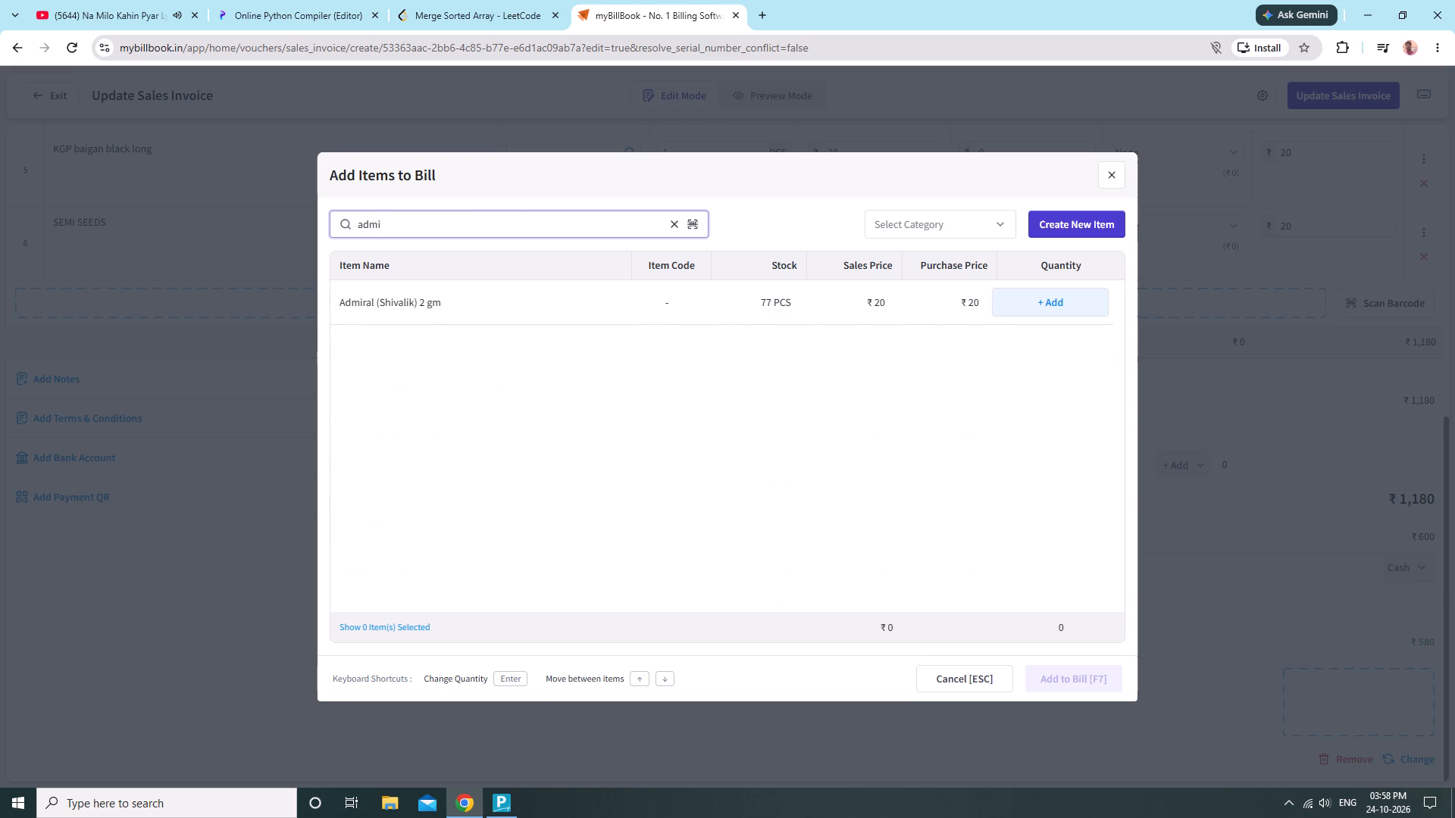
left_click(1042, 309)
left_click(1065, 299)
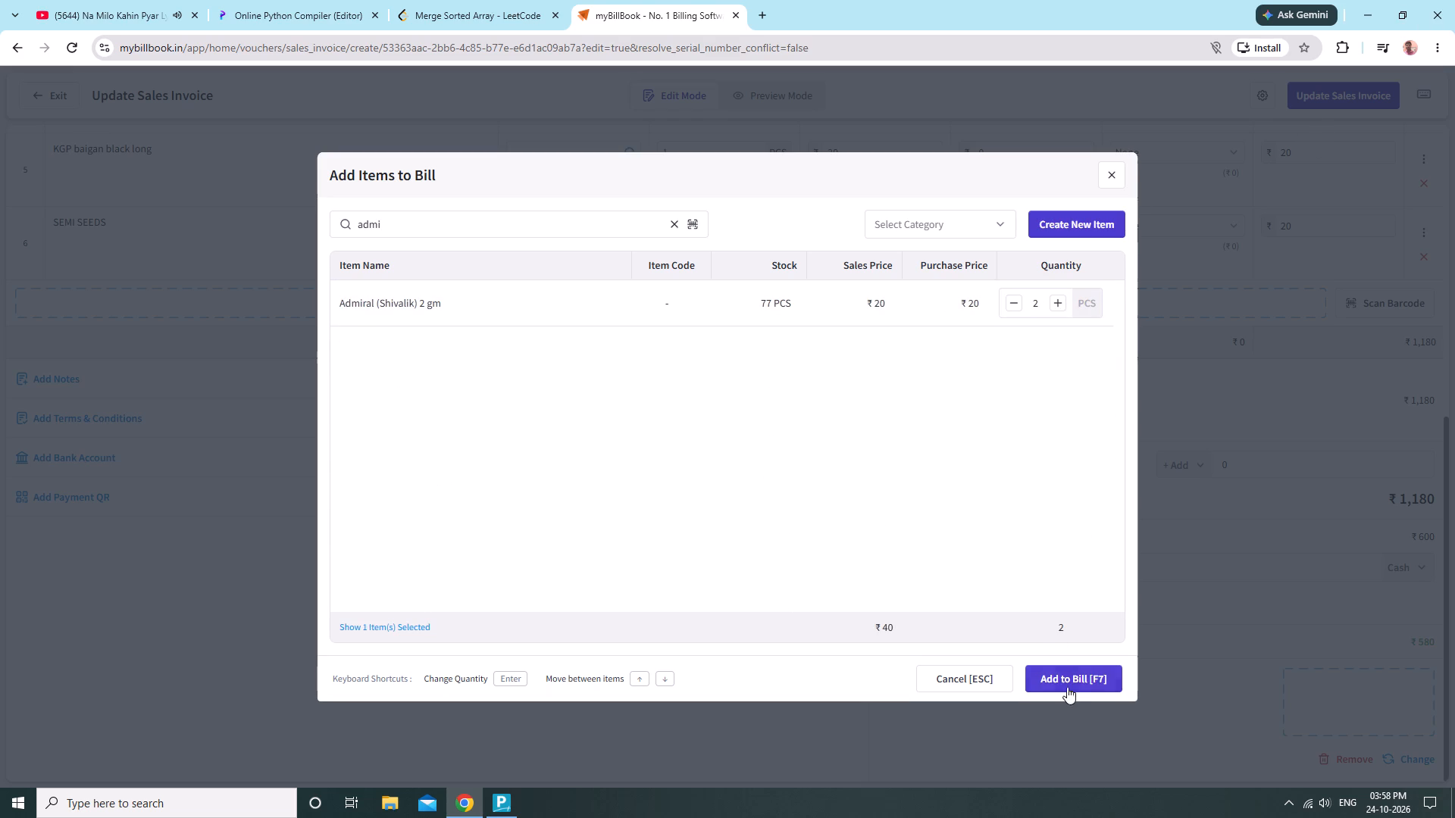
left_click(1072, 692)
Apply an after-tax discount of ₹40 to the invoice and save the update.
scroll(959, 596, "down", 1)
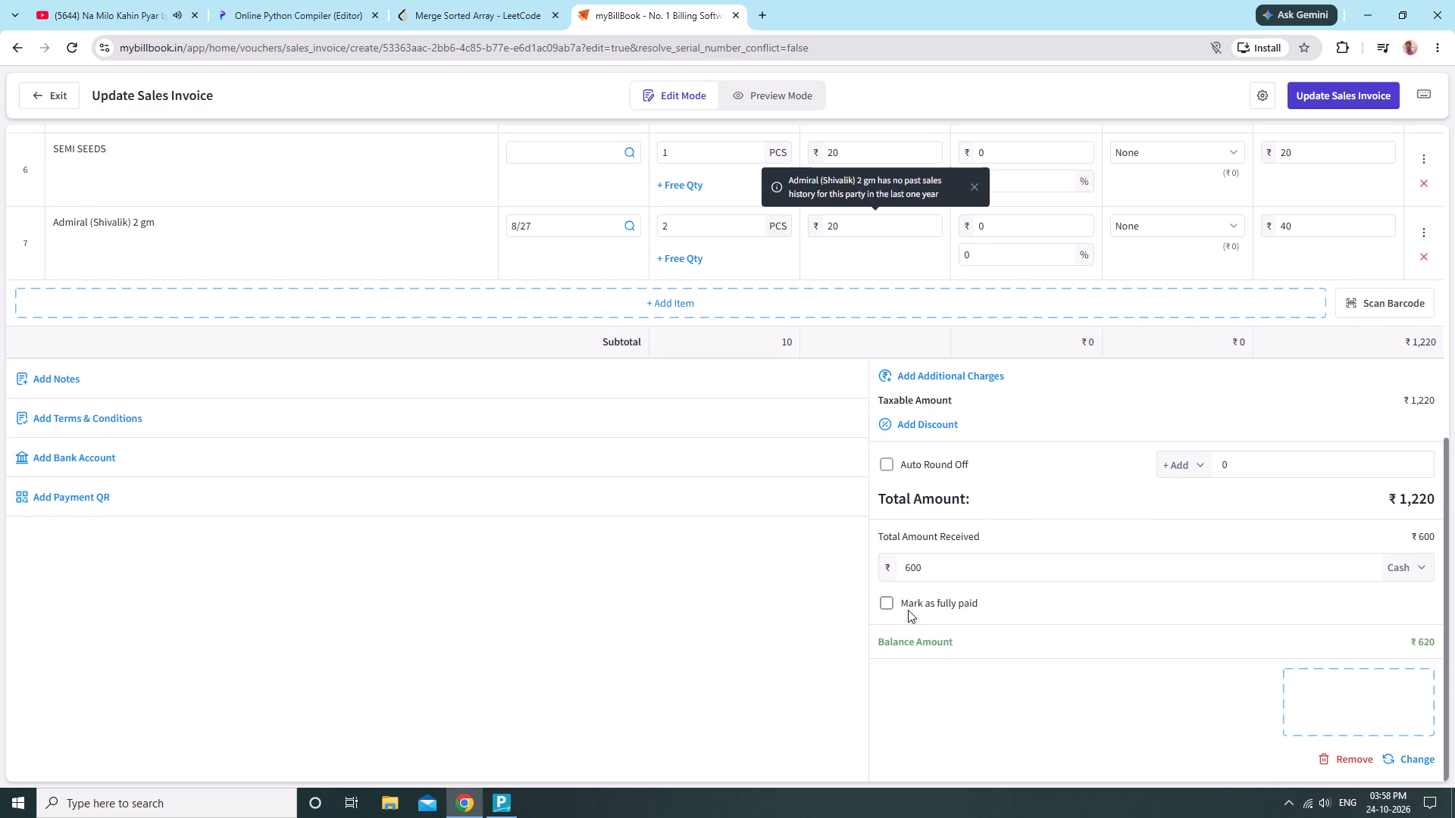
left_click(902, 432)
left_click(903, 429)
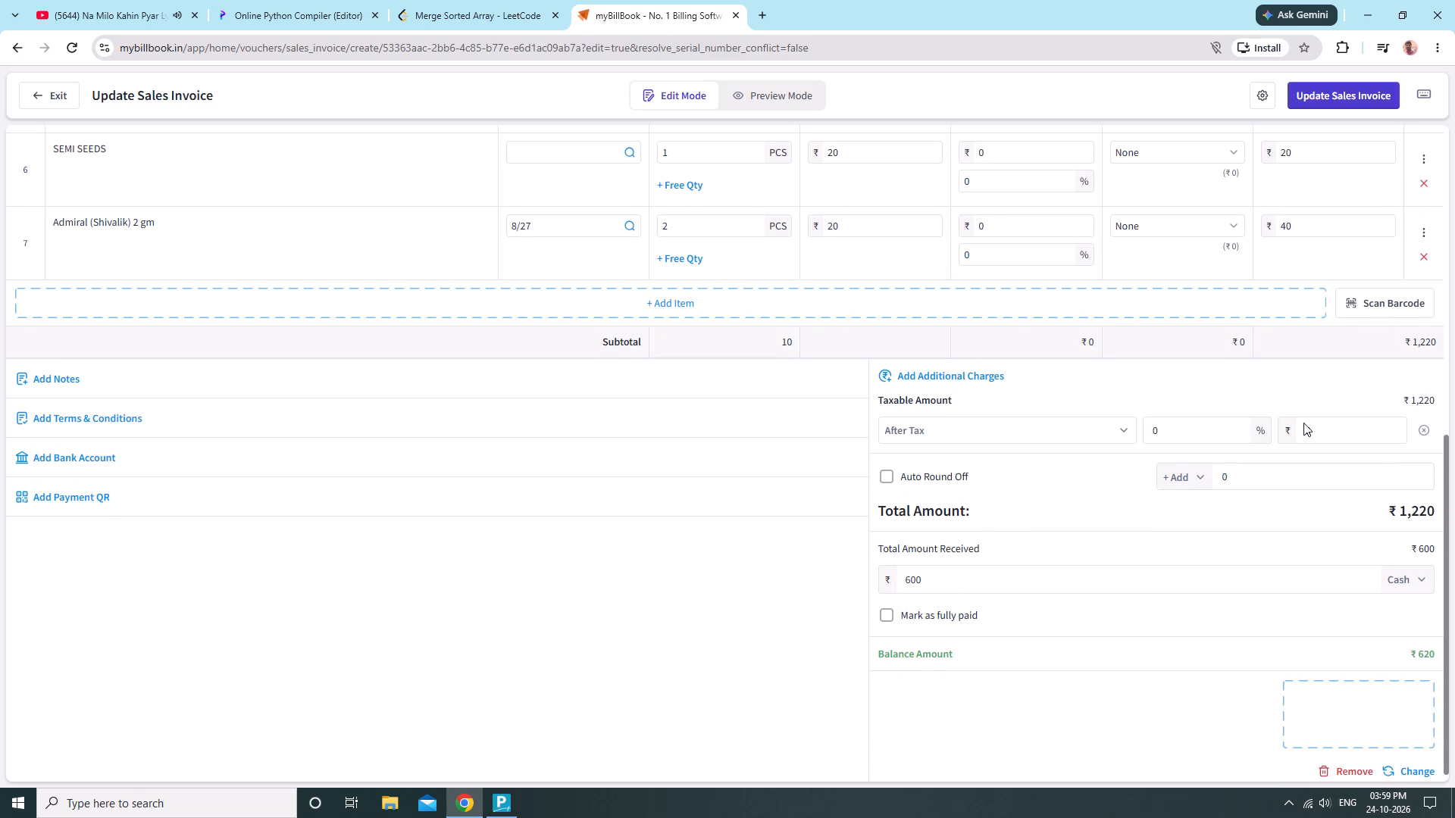
left_click(1326, 429)
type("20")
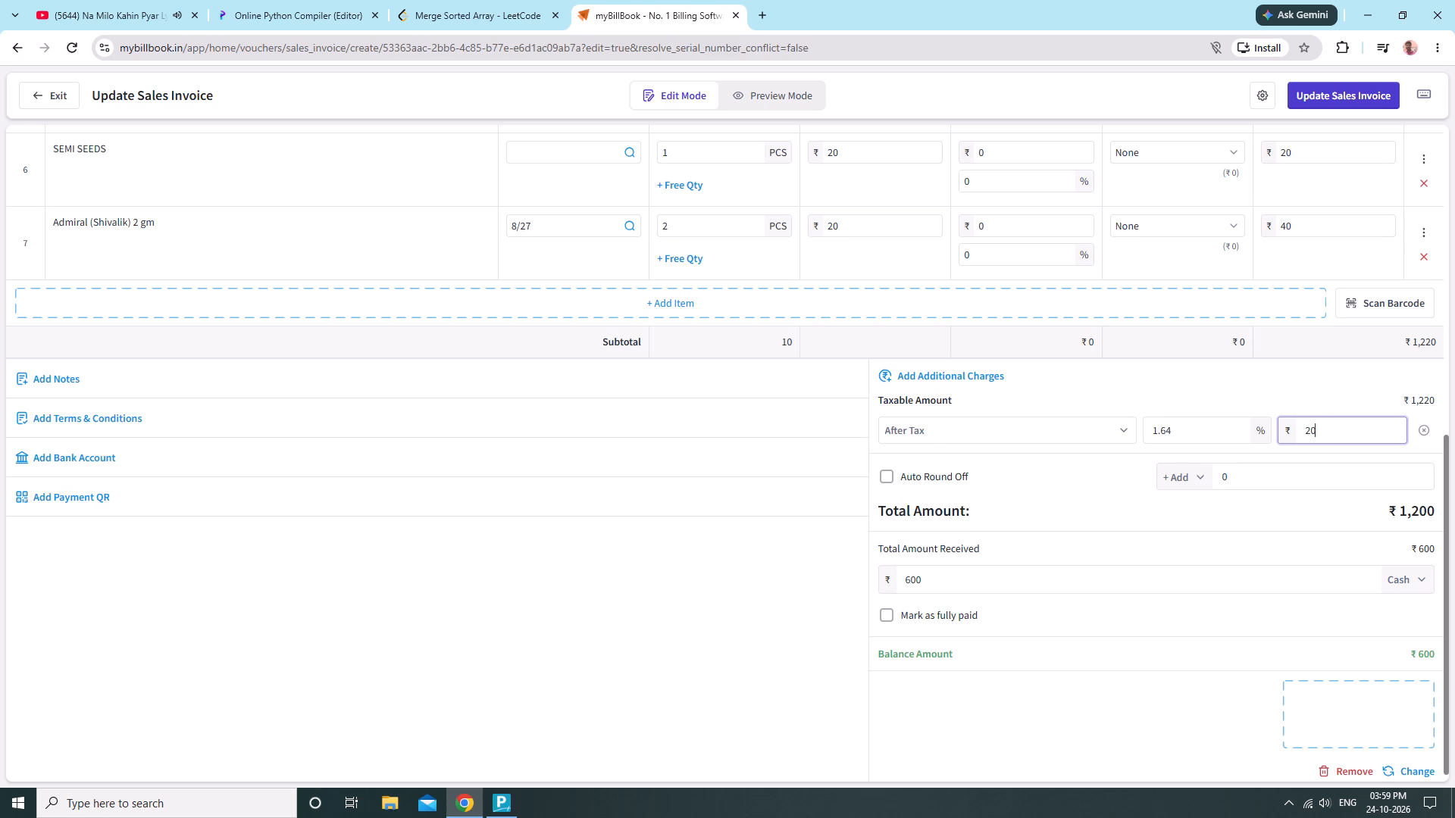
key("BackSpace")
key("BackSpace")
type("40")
scroll(1303, 471, "down", 4)
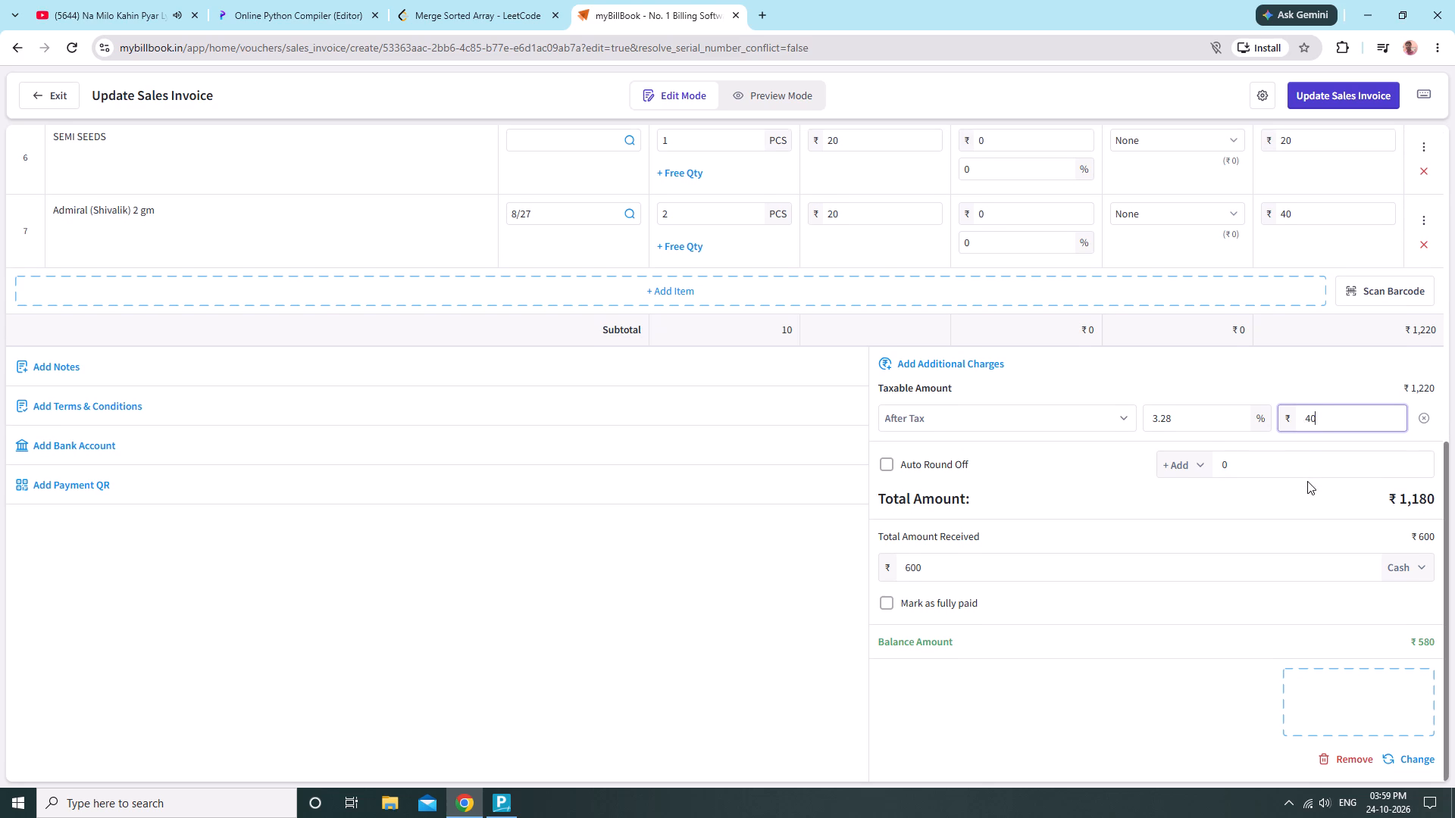
left_click(1016, 691)
left_click(1370, 88)
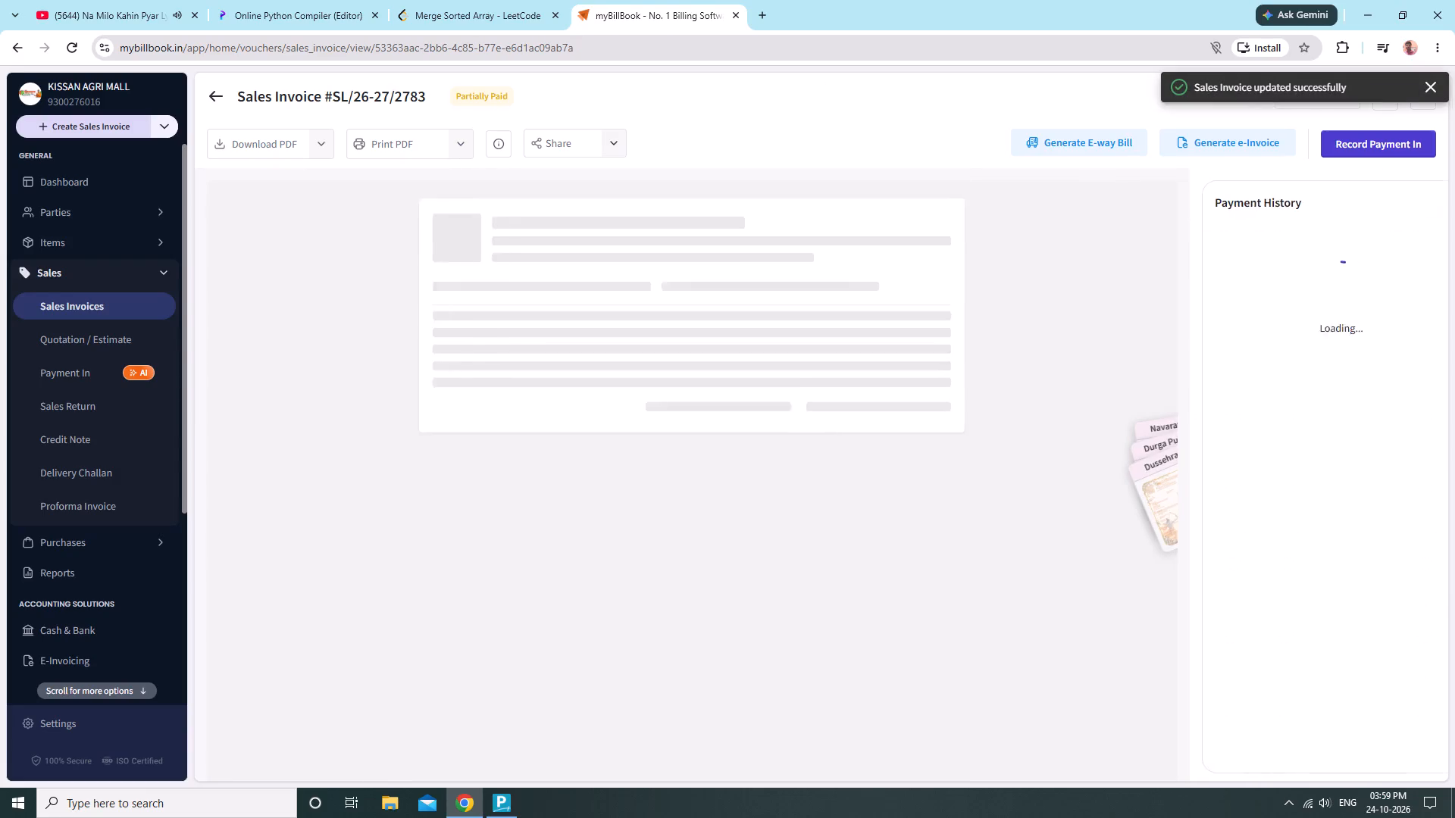
Show the sales invoices list filtered to today's invoices.
left_click(74, 273)
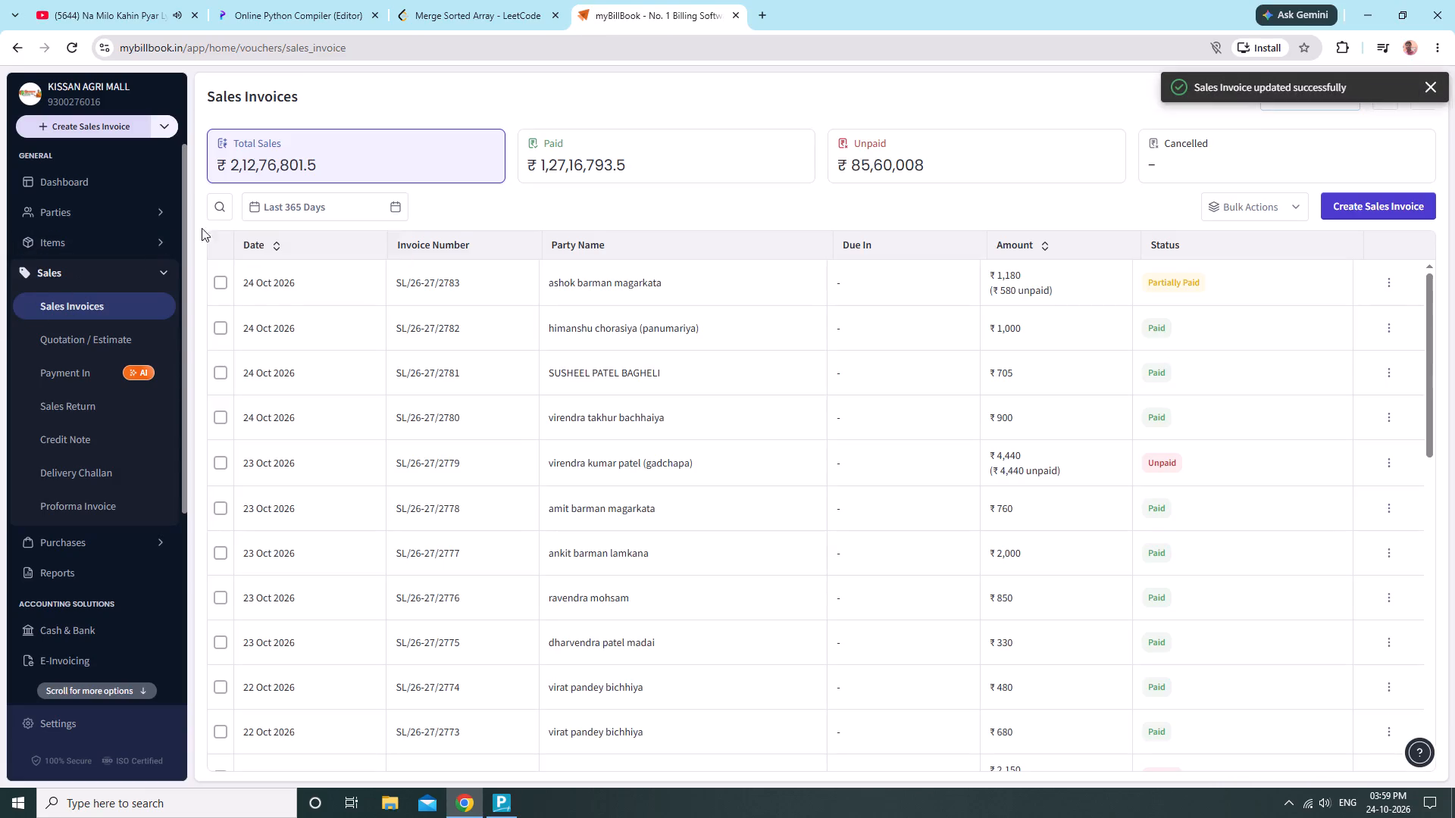
left_click(286, 202)
left_click(333, 239)
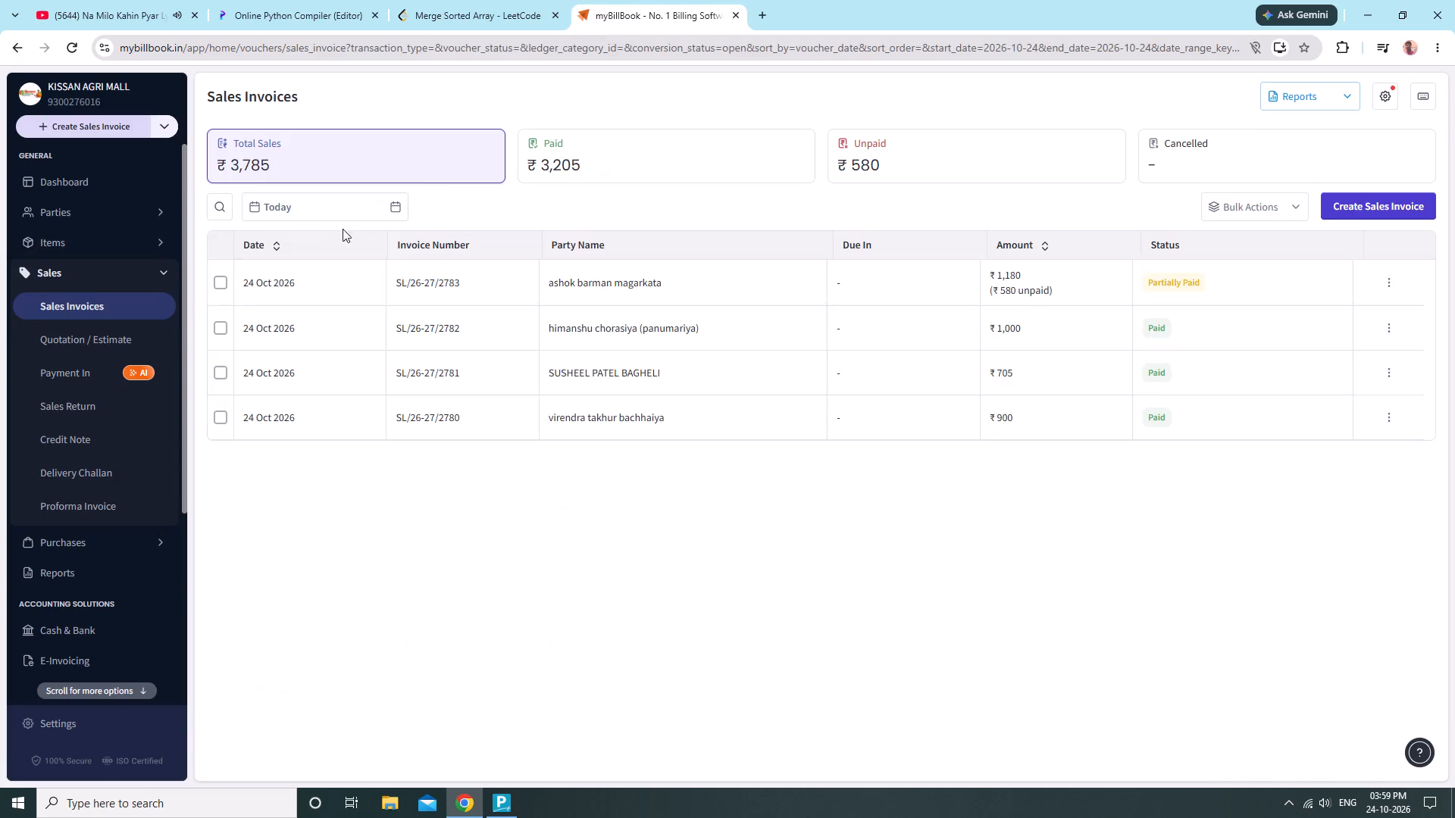
Start a new sales invoice and add 2 PCS of Abro tape to it.
left_click(117, 124)
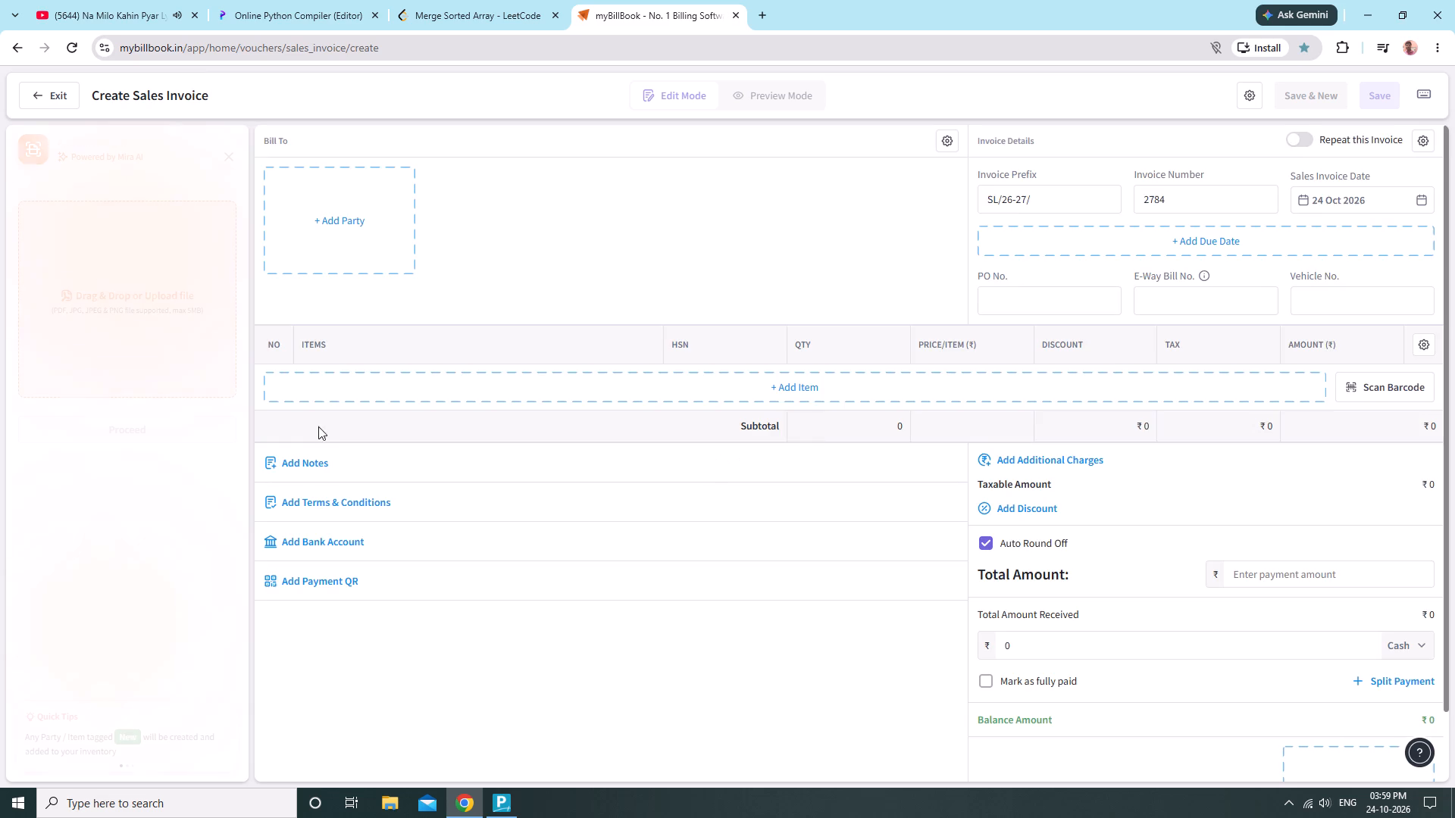
left_click(365, 386)
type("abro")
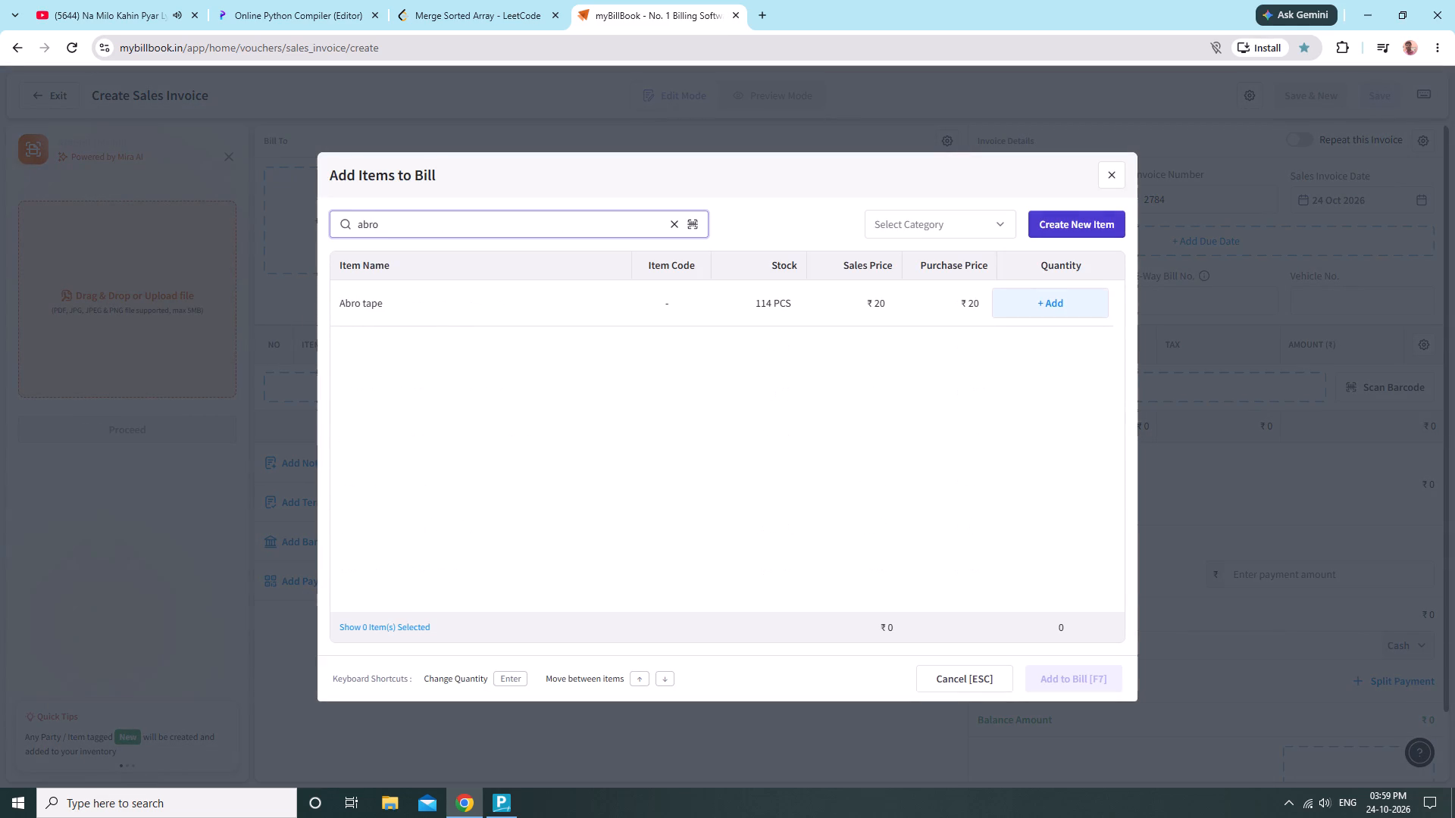
left_click(1096, 304)
left_click(1059, 297)
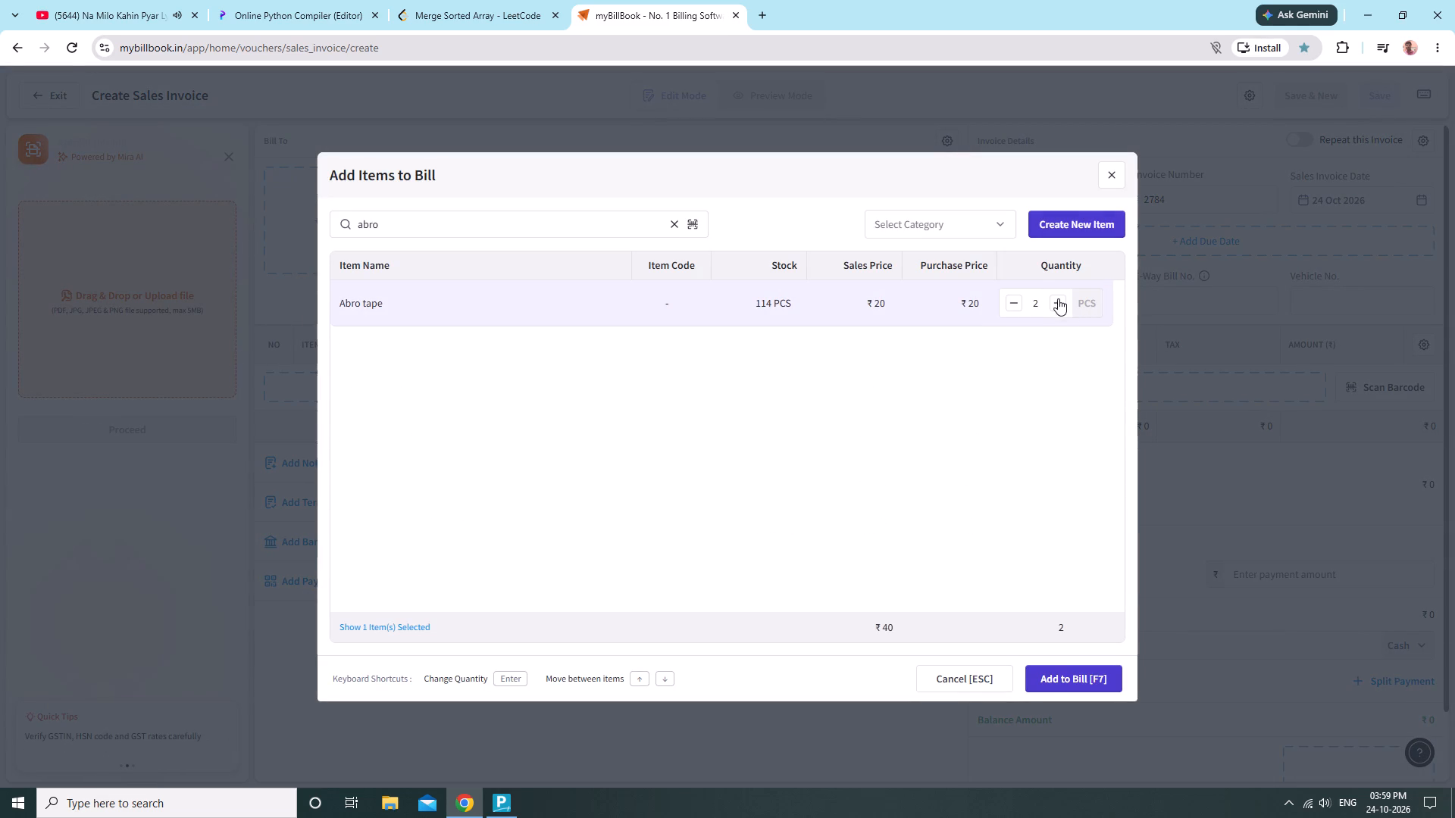
left_click(1091, 660)
left_click(1084, 673)
left_click(746, 191)
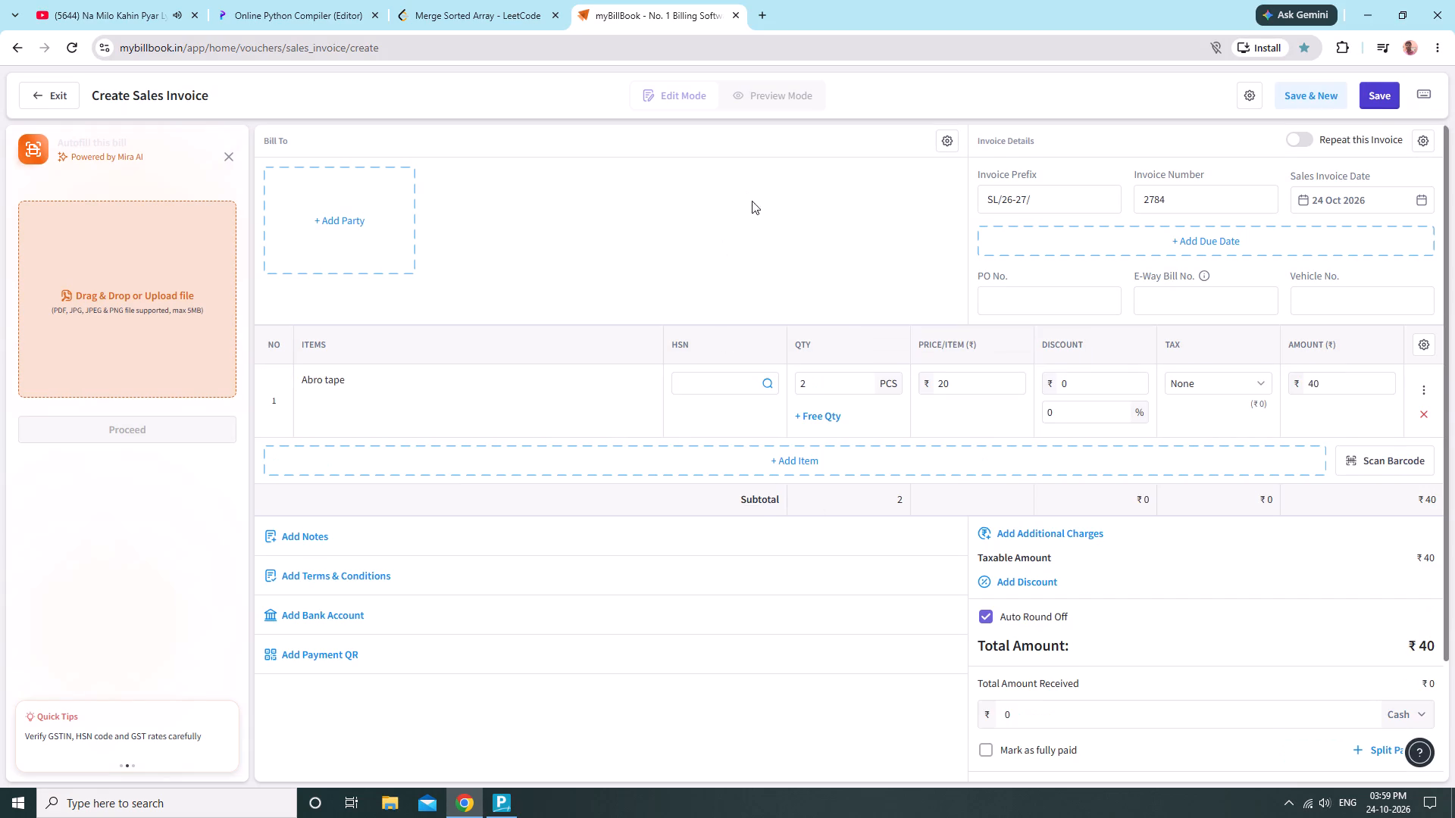
Set the Abro tape line's price per item to ₹10.
left_click(981, 389)
key("BackSpace")
key("BackSpace")
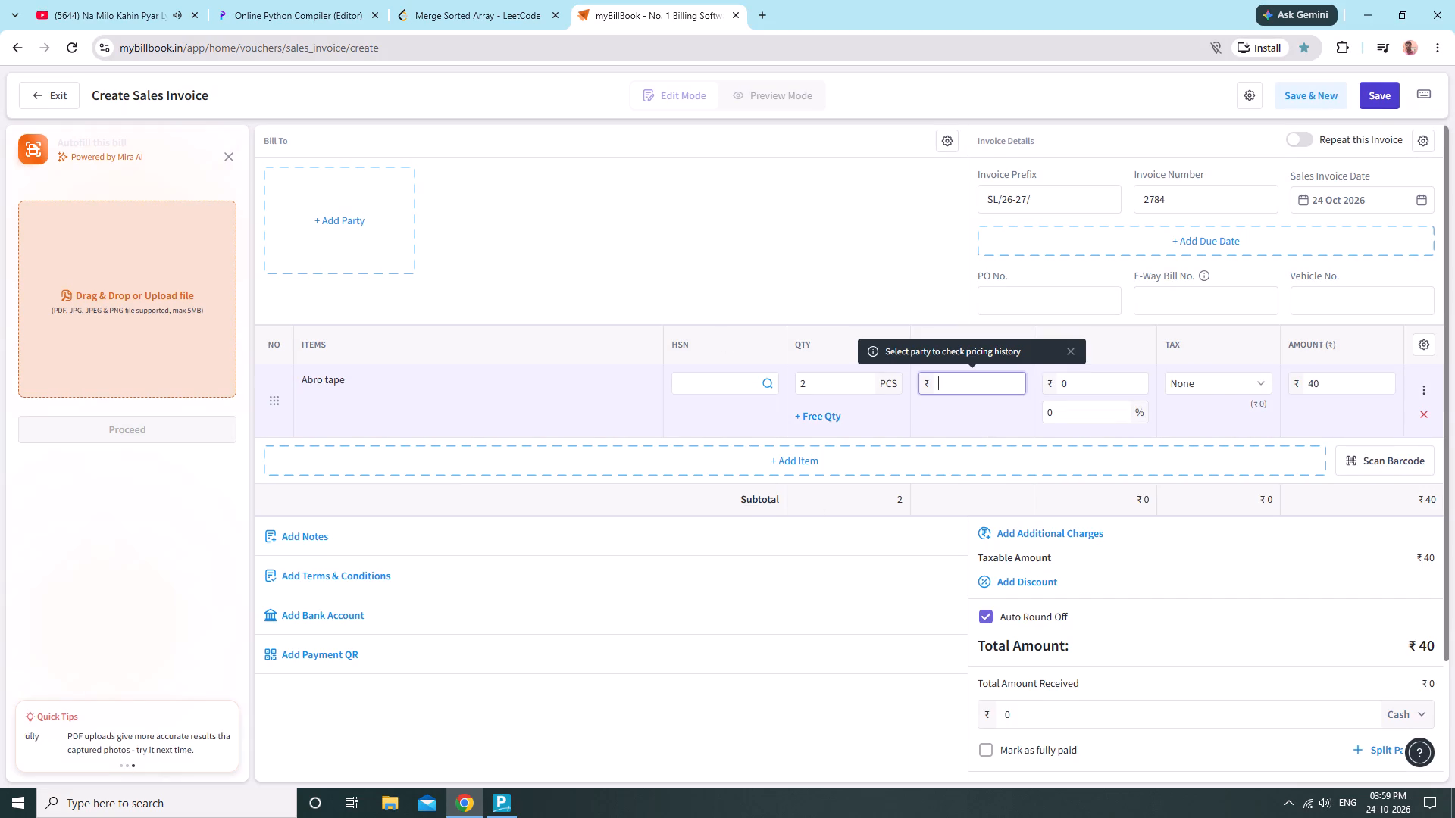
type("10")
scroll(887, 387, "down", 4)
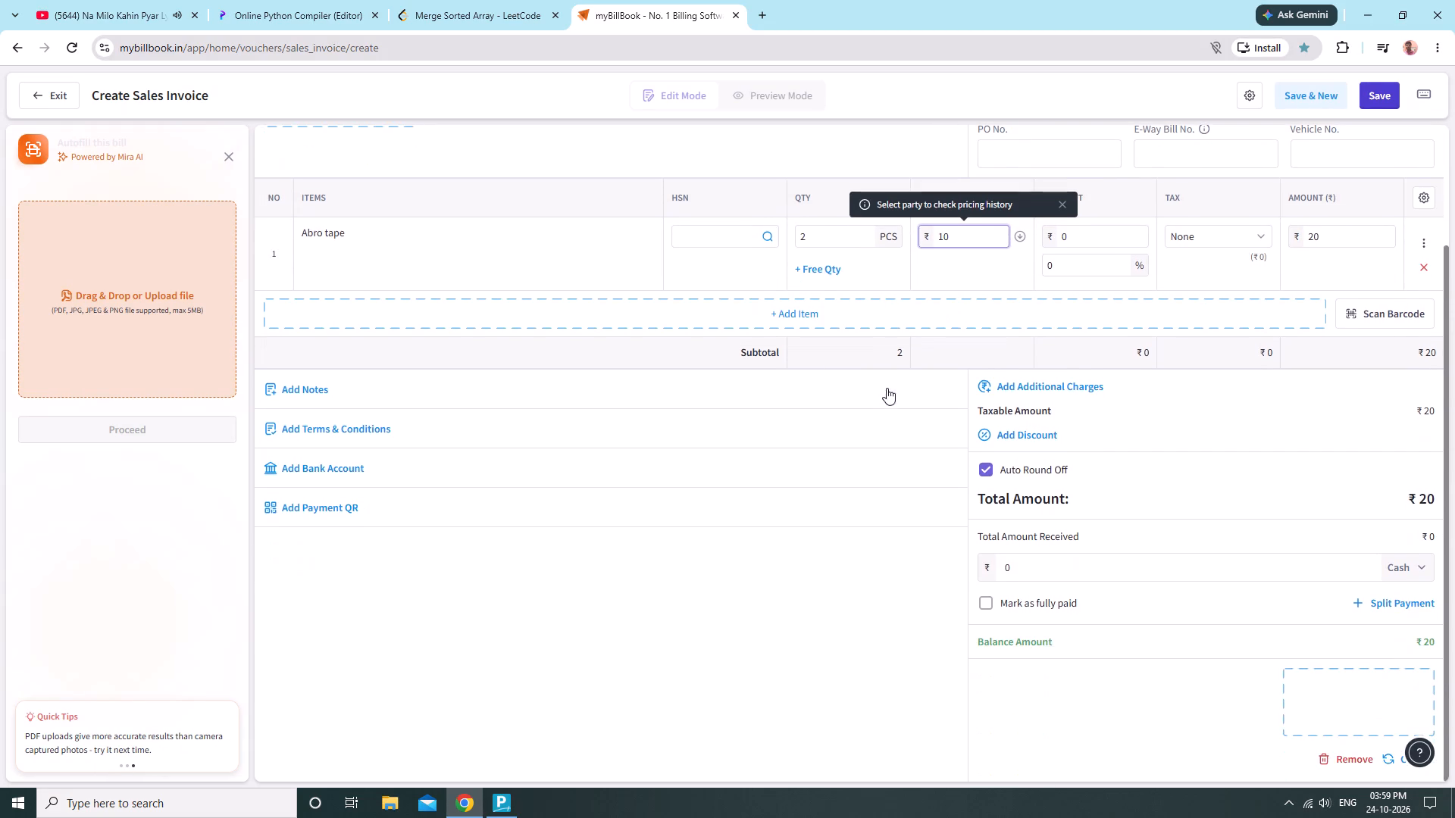
scroll(800, 477, "up", 4)
Create a new customer party for the Junwani buyer with only the party name filled in, and bill the invoice to it.
left_click(333, 228)
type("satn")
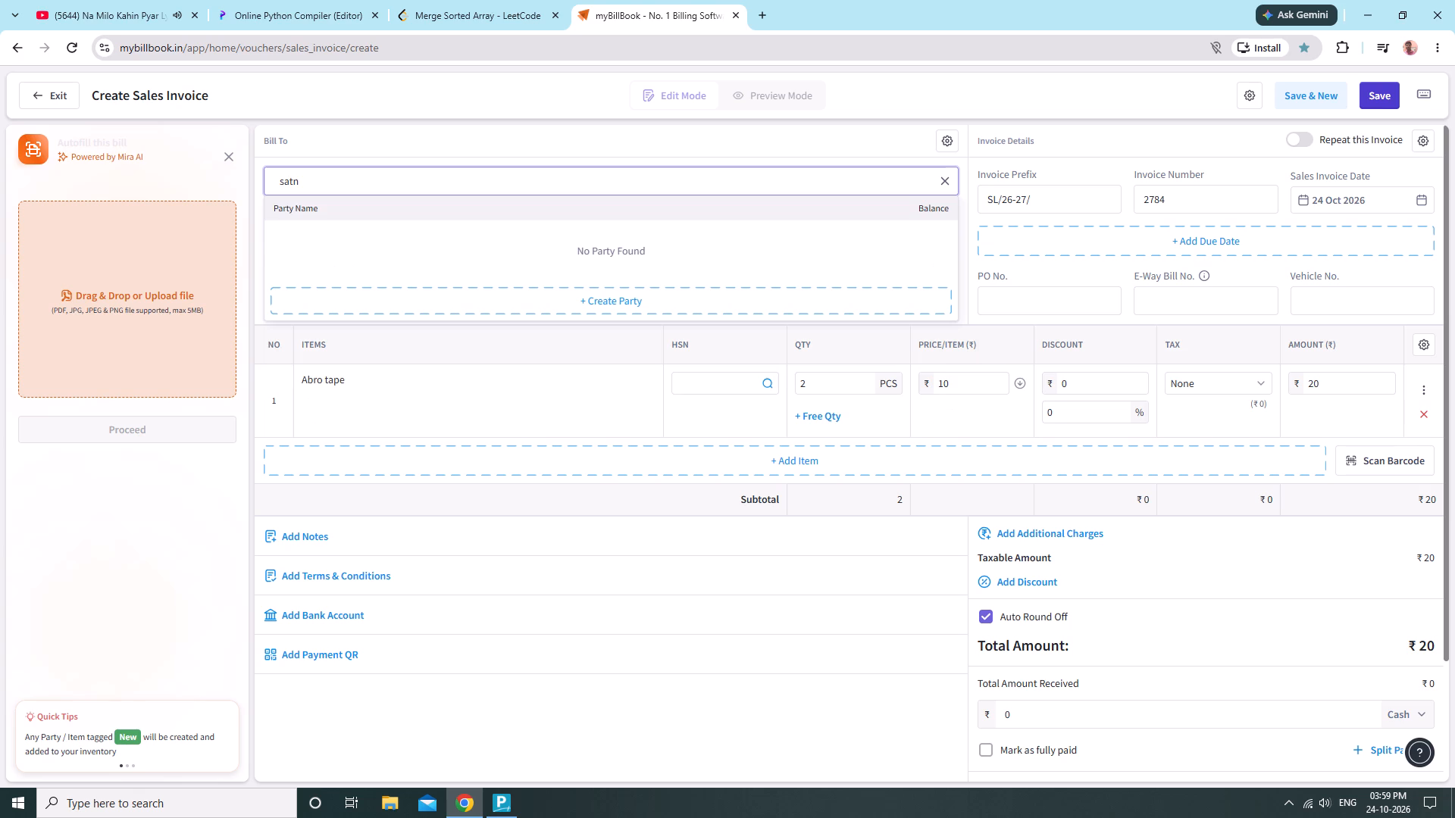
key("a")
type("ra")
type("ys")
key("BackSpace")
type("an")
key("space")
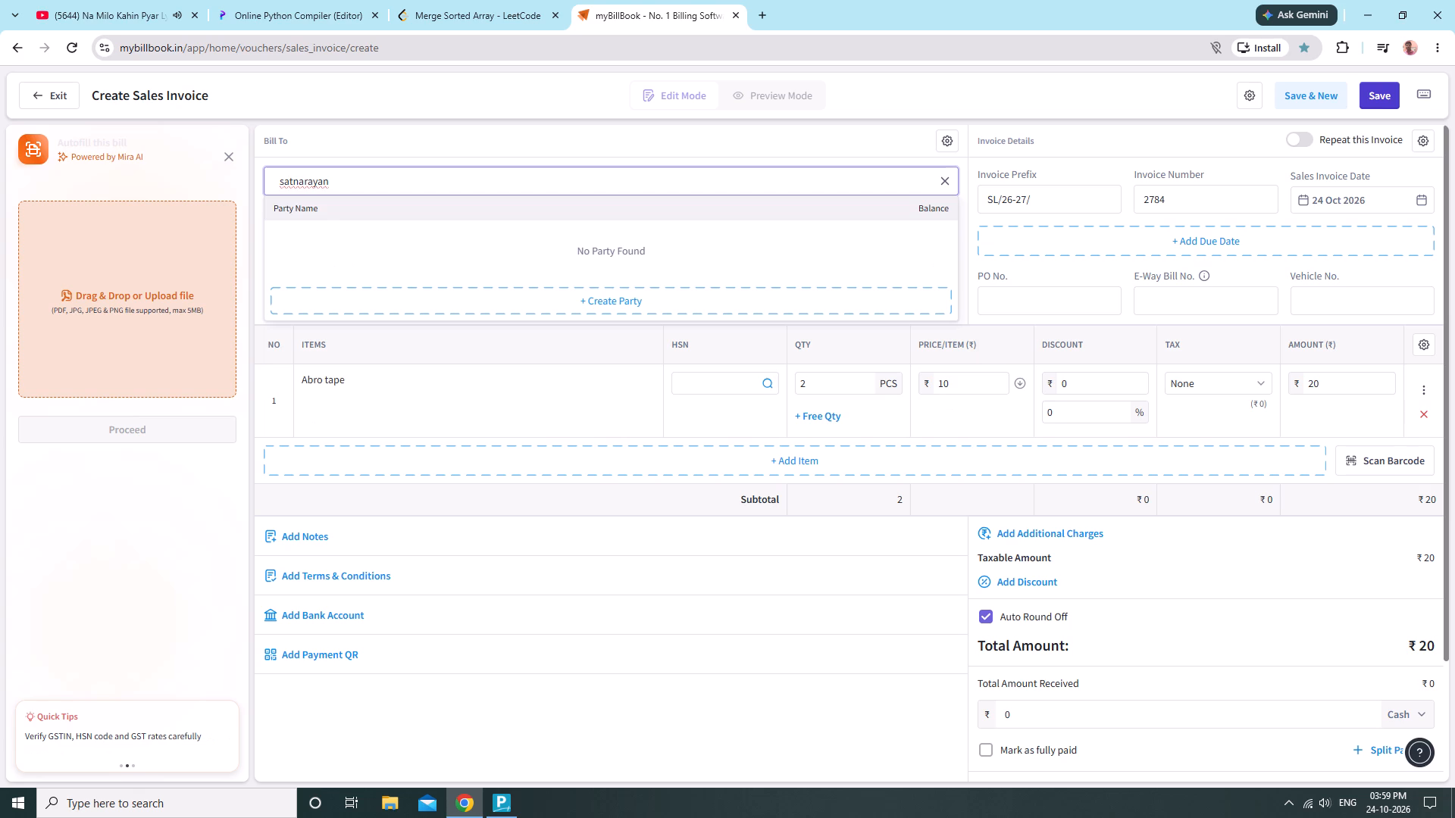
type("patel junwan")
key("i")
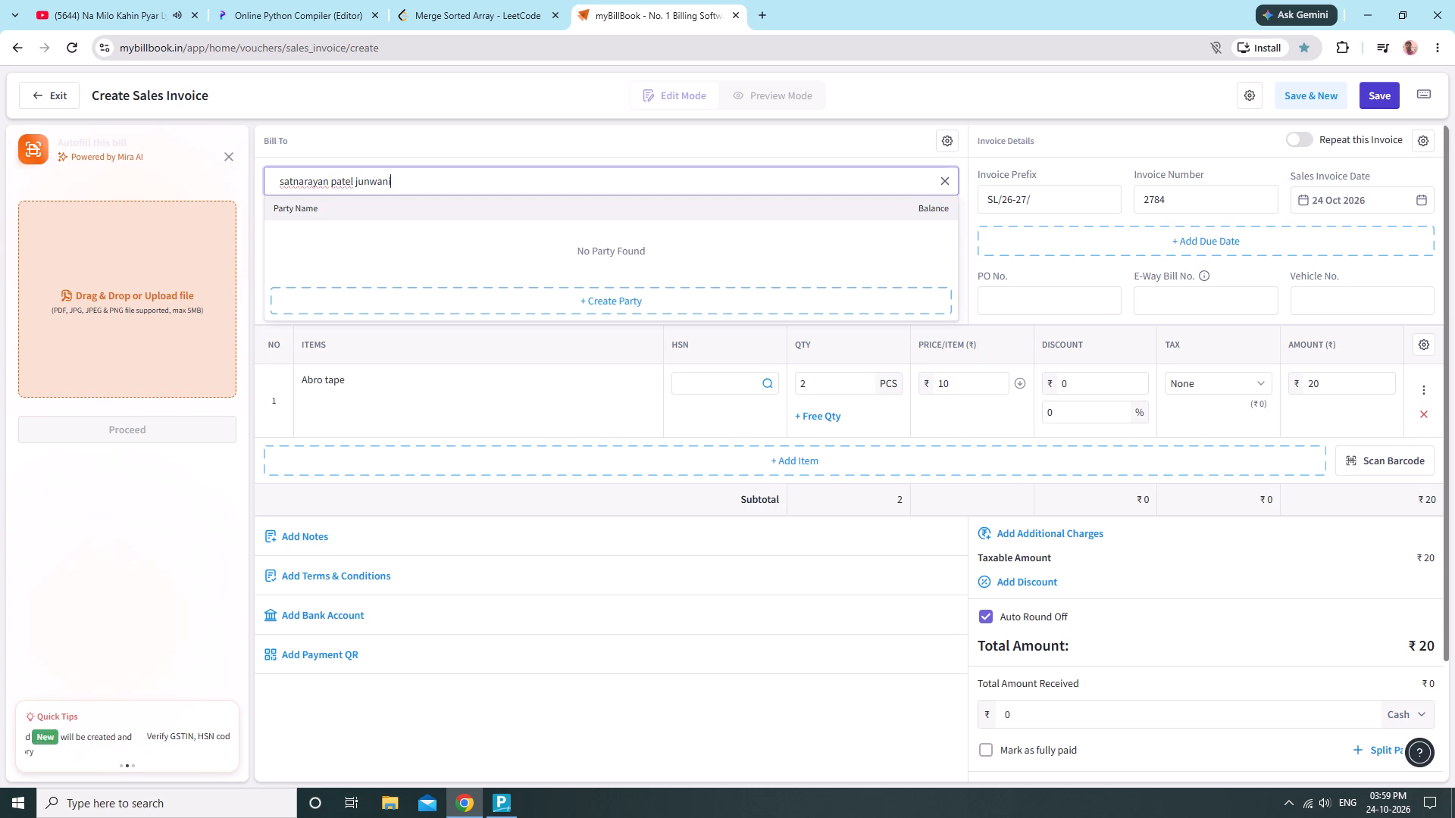
left_click(581, 292)
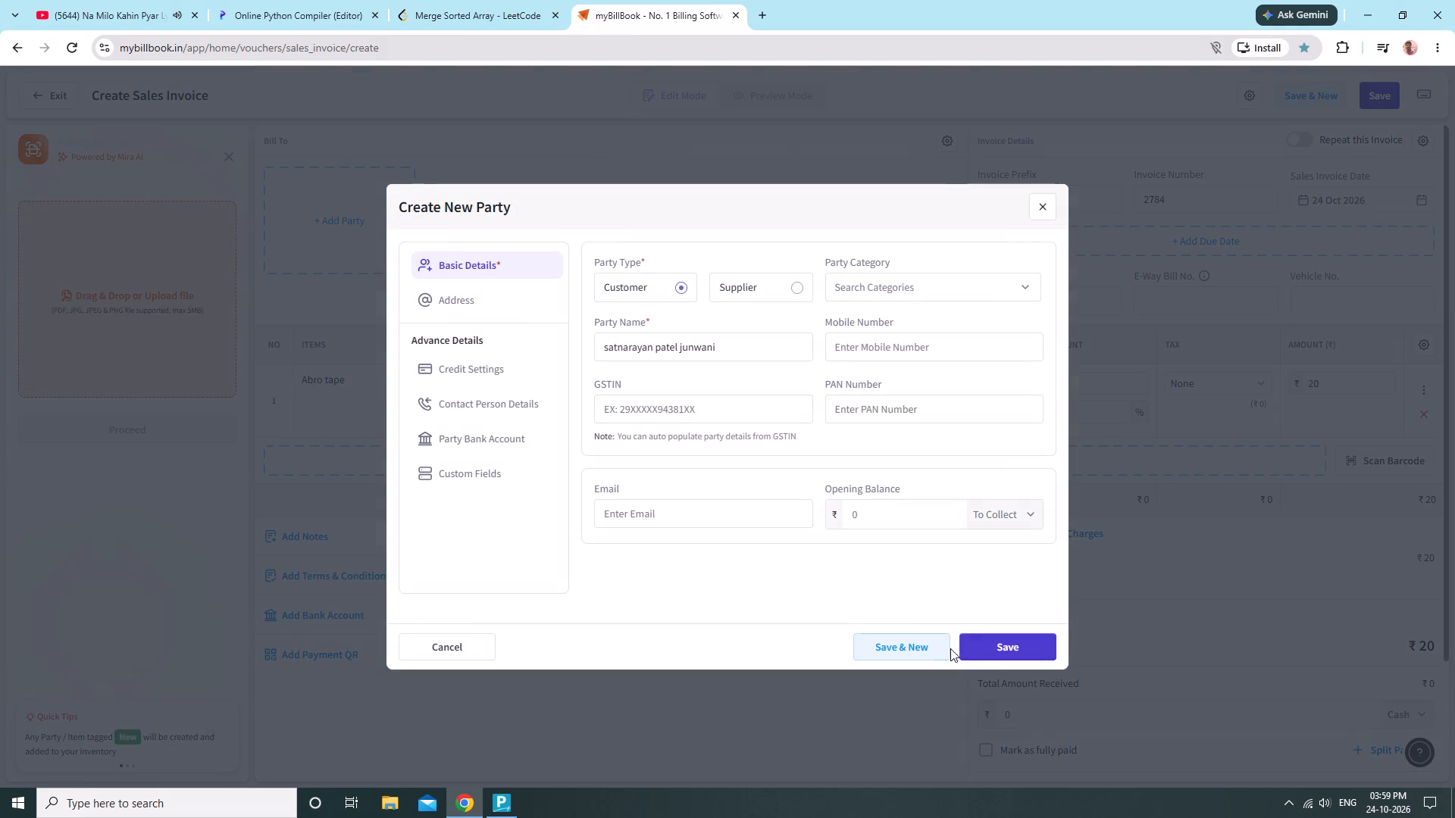
left_click(990, 655)
Mark the new invoice as fully paid in cash and save it.
scroll(805, 588, "down", 7)
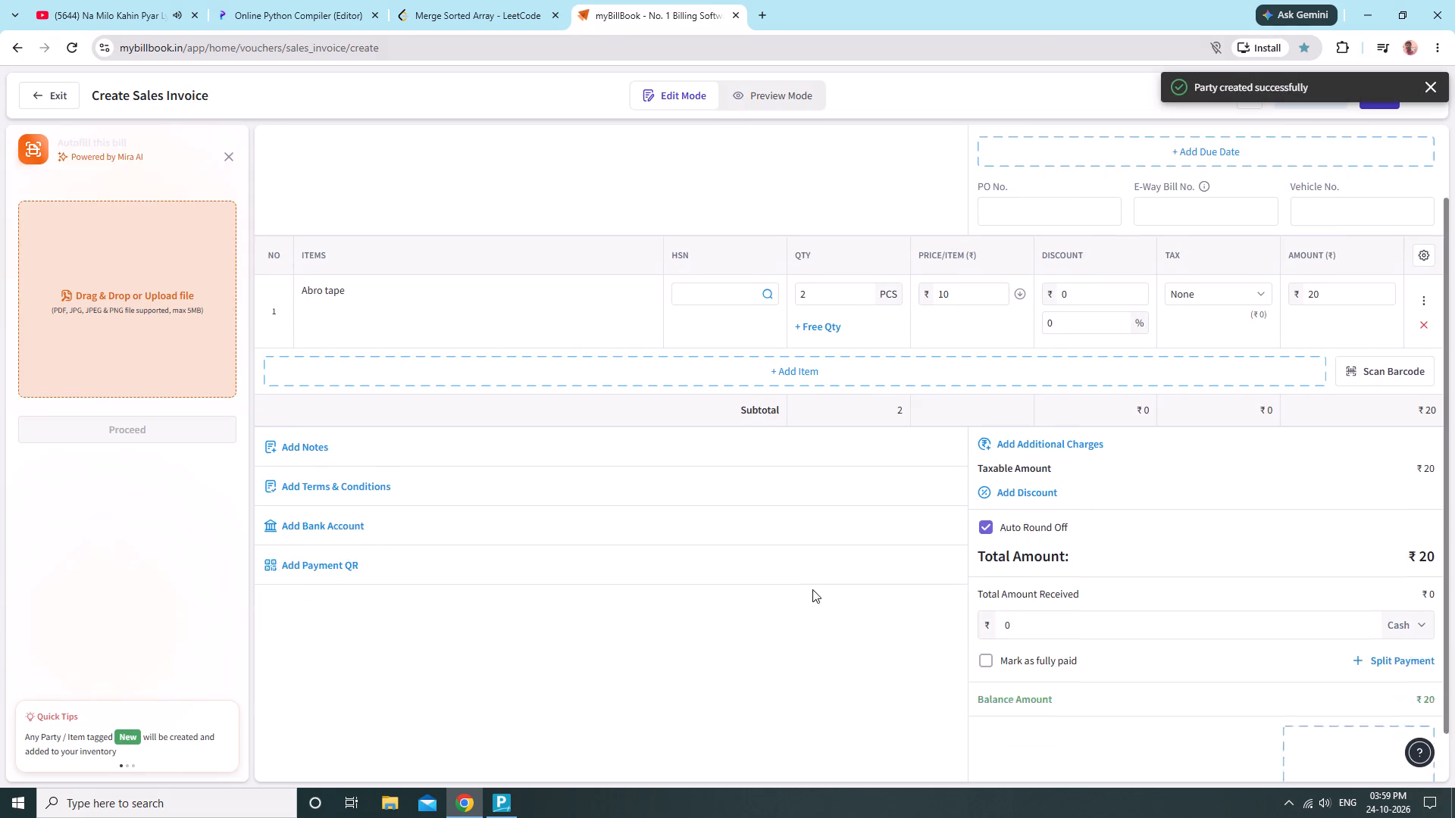
left_click(996, 605)
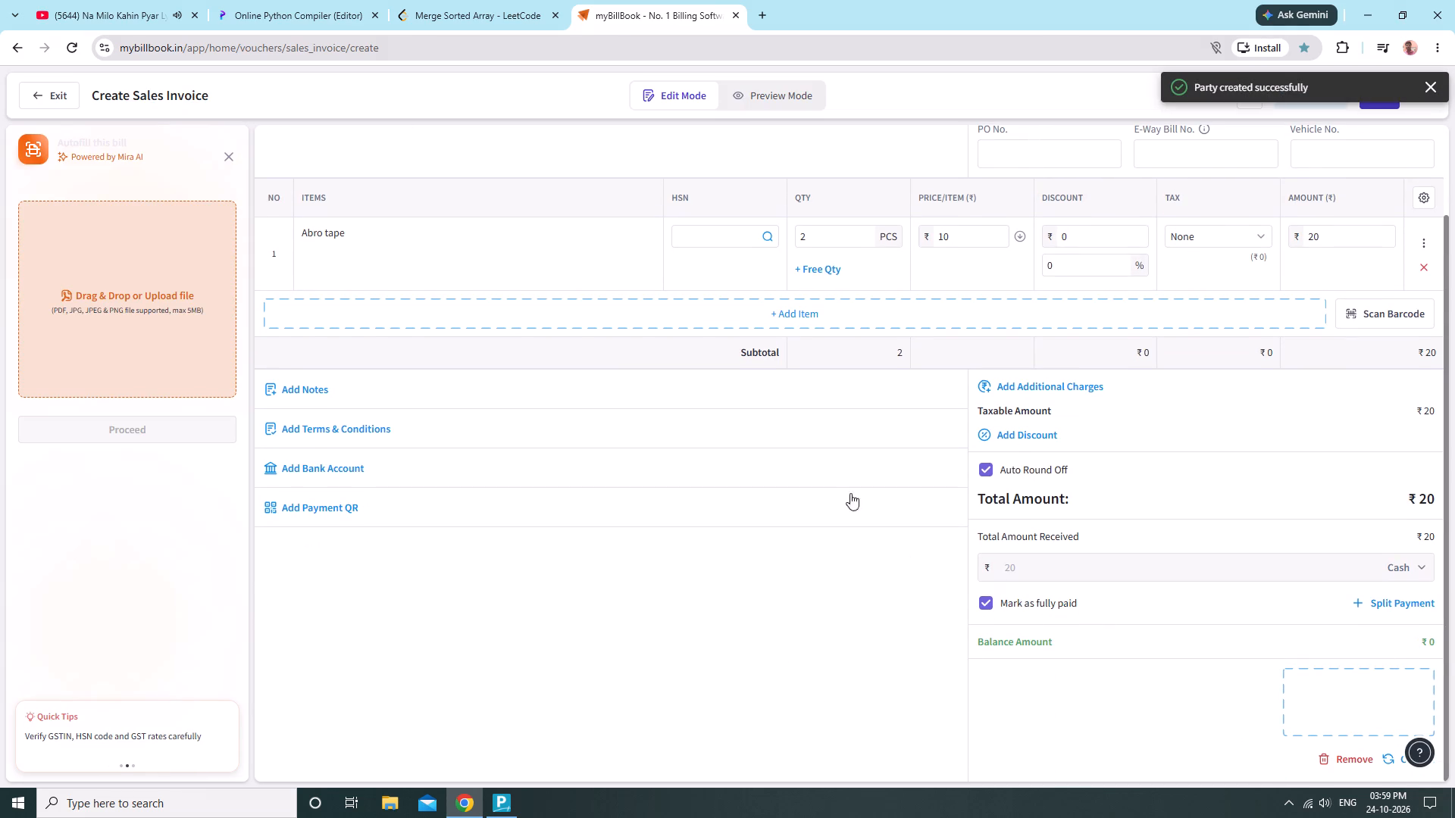
left_click(799, 153)
left_click(1360, 98)
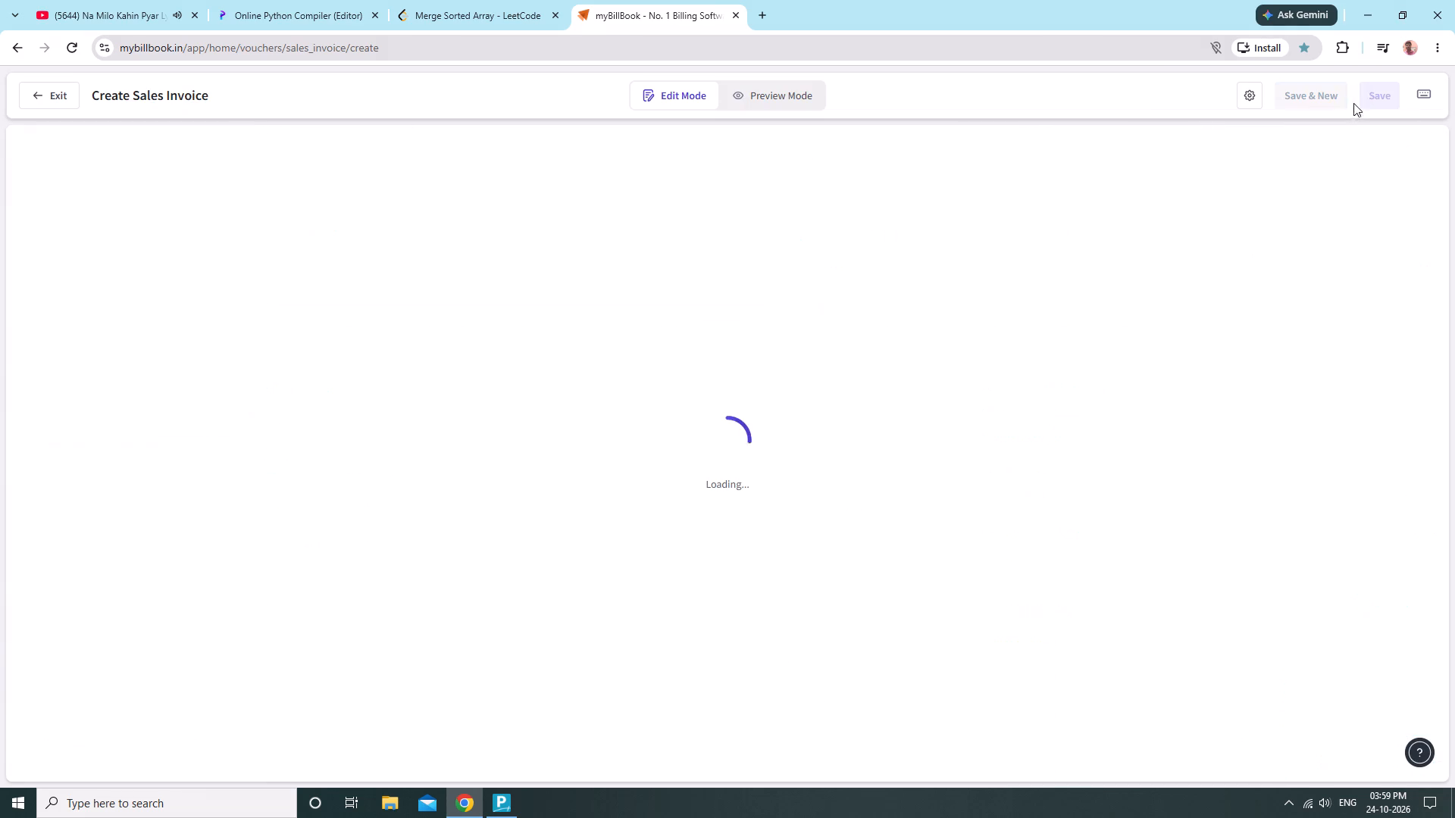
Return to the sales invoices list and filter it to today's invoices.
left_click(104, 271)
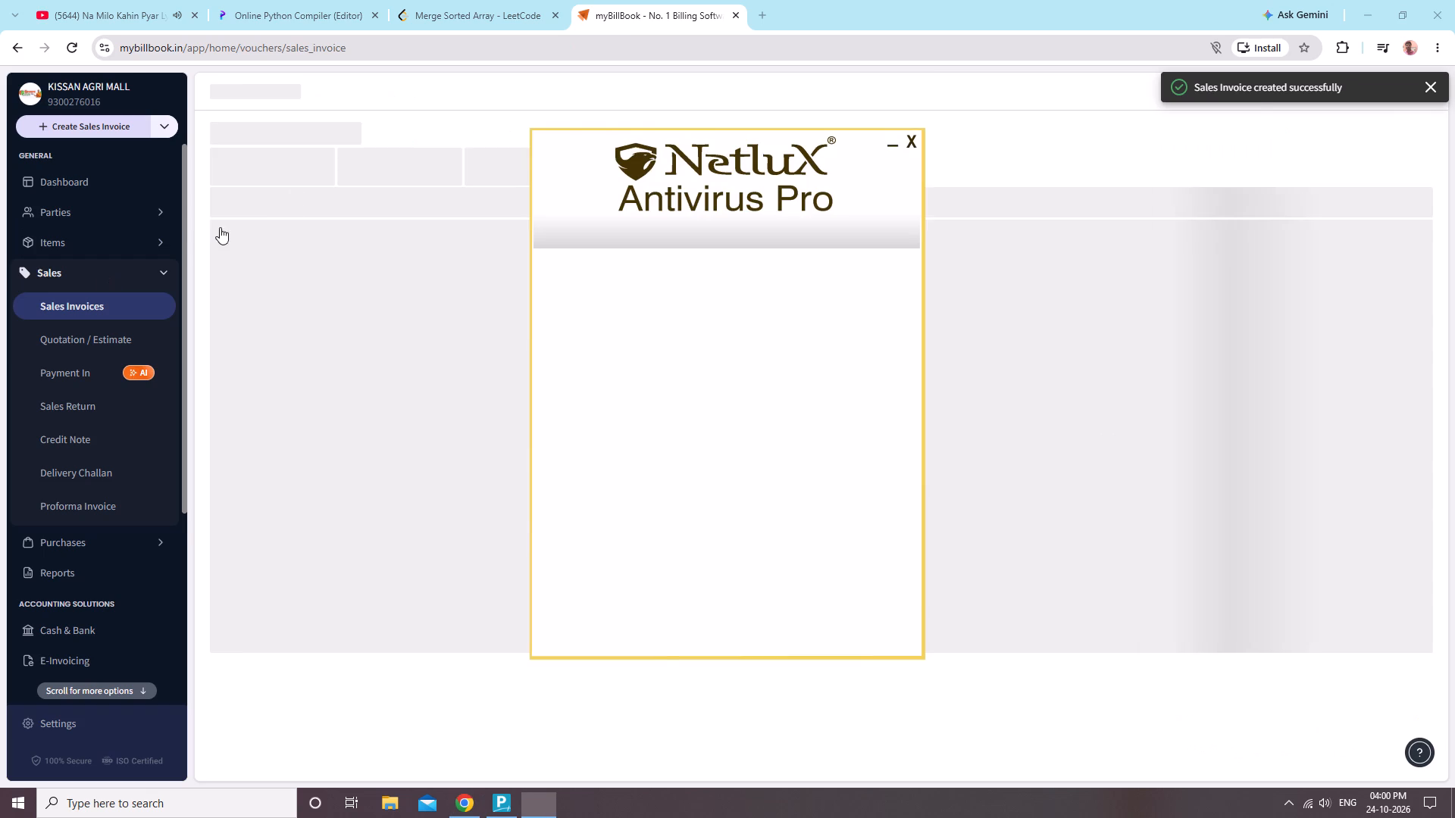
left_click(289, 208, "ctrl+alt")
left_click(293, 259, "ctrl+alt")
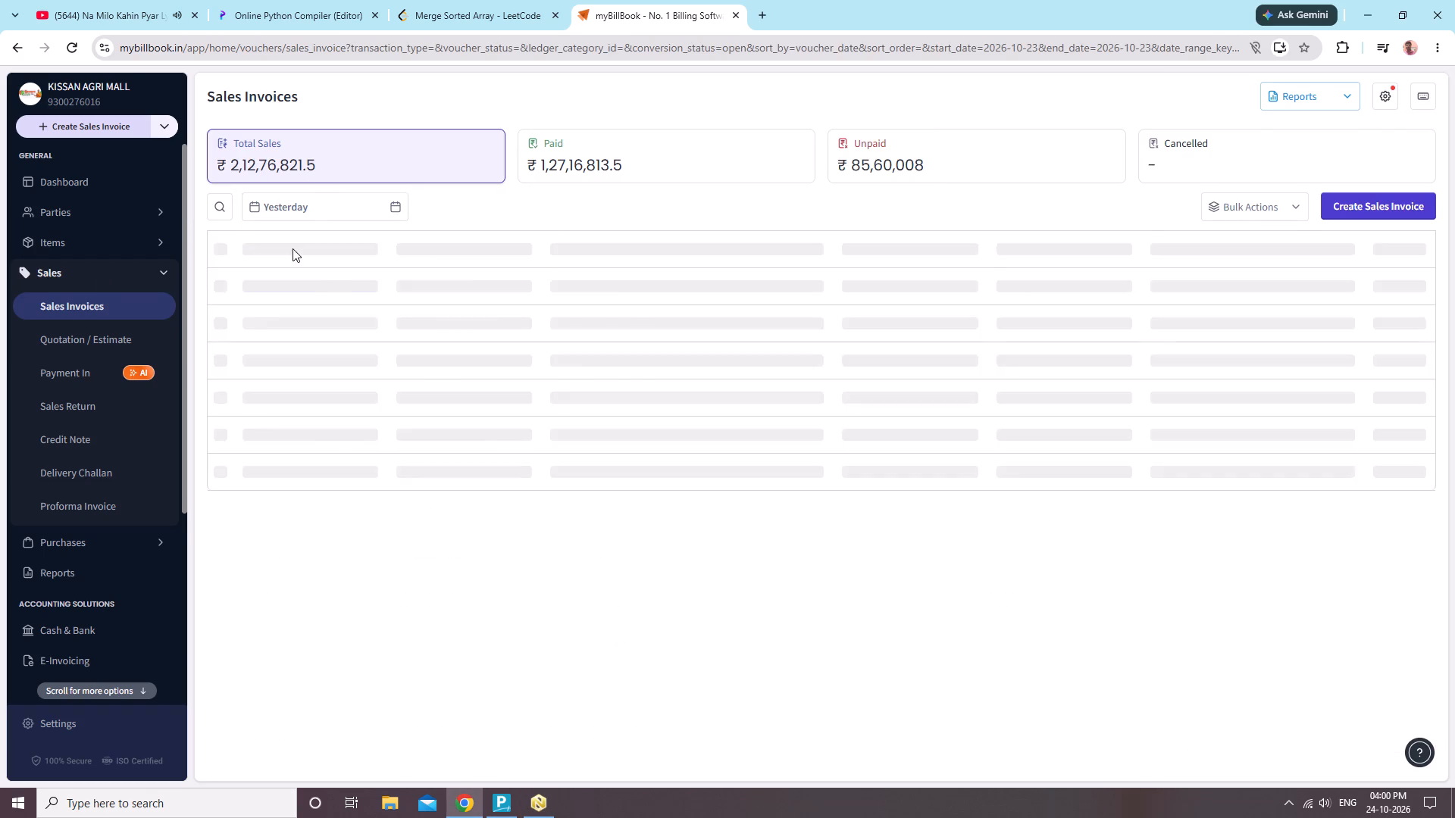
left_click(314, 181, "ctrl+alt")
left_click(315, 192, "ctrl+alt")
left_click(320, 208, "ctrl+alt")
left_click(320, 230, "ctrl+alt")
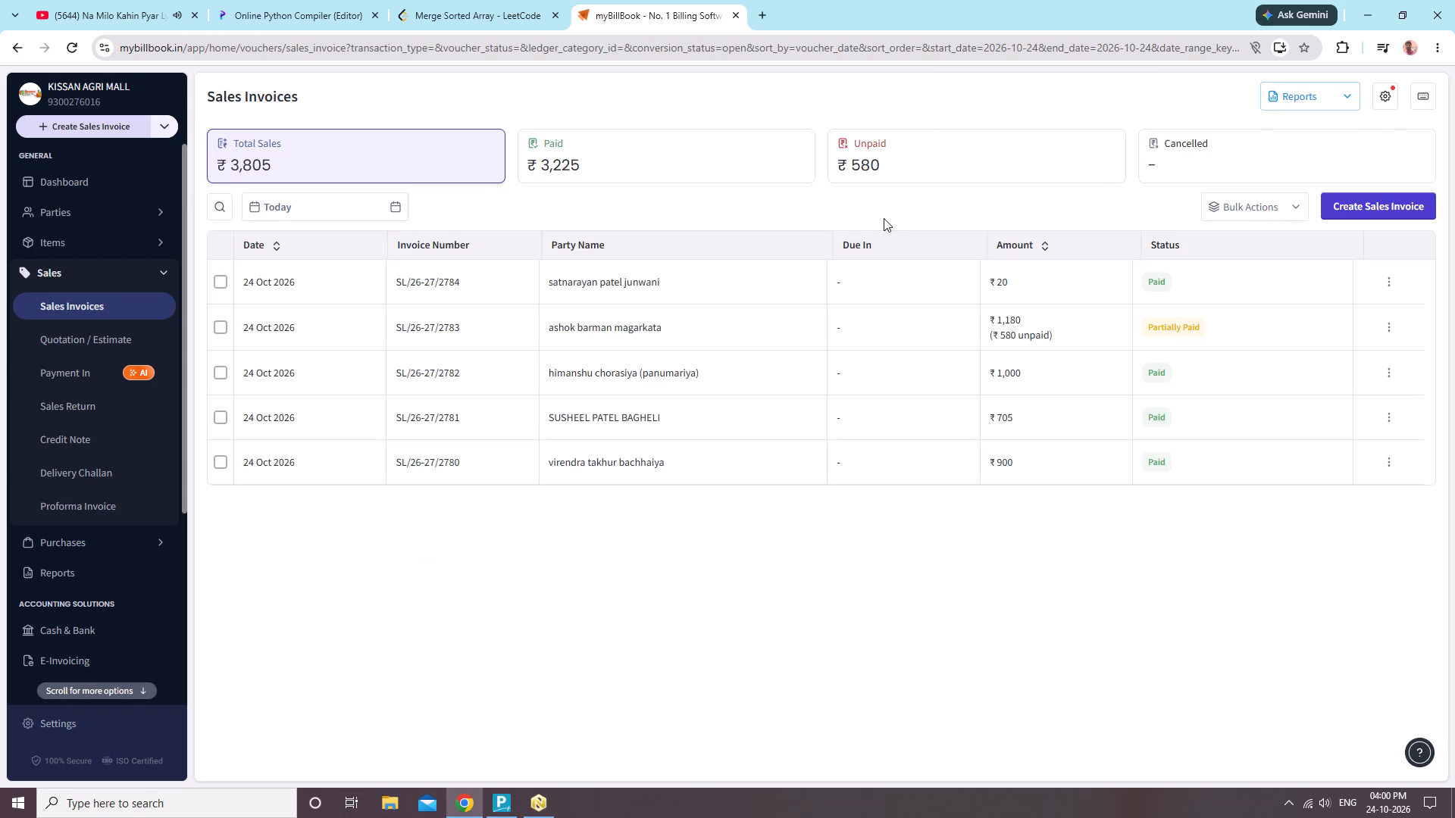
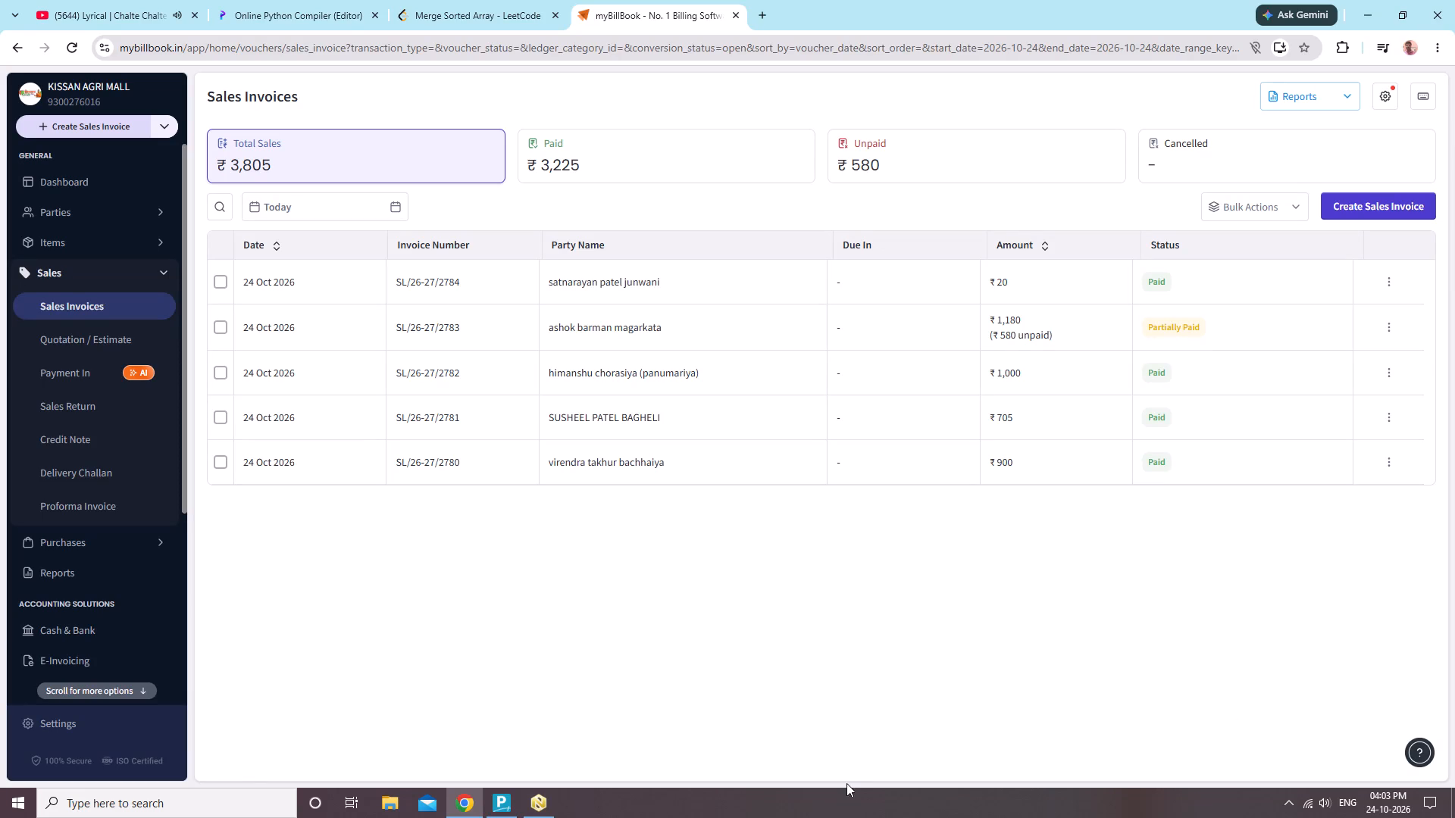
Switch to TallyPrime and add Methi to the open sales voucher: 3 KG from Main Location at a rate of 120 per KG.
left_click(499, 803, "ctrl+alt")
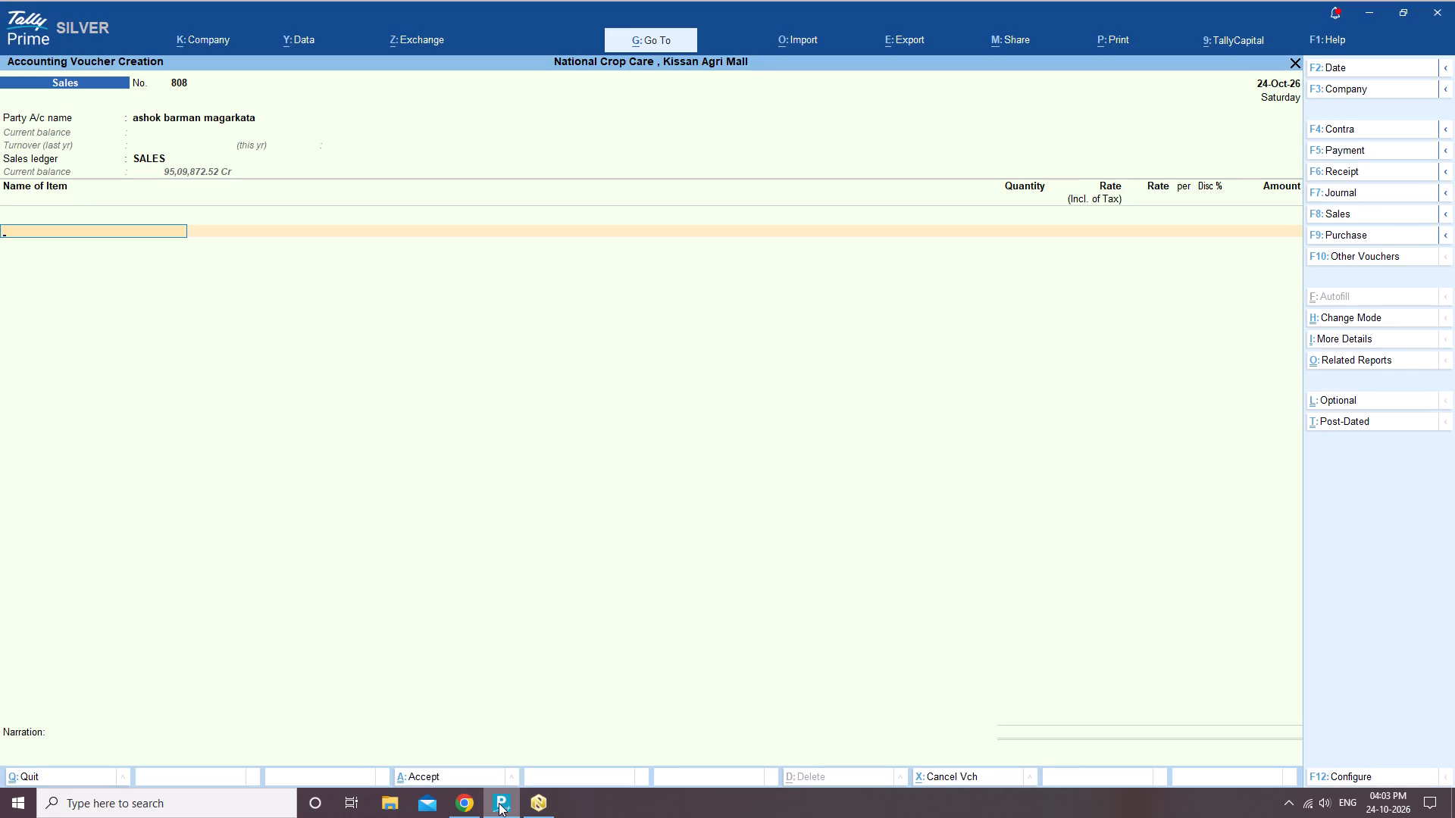
key("m")
type("ethi")
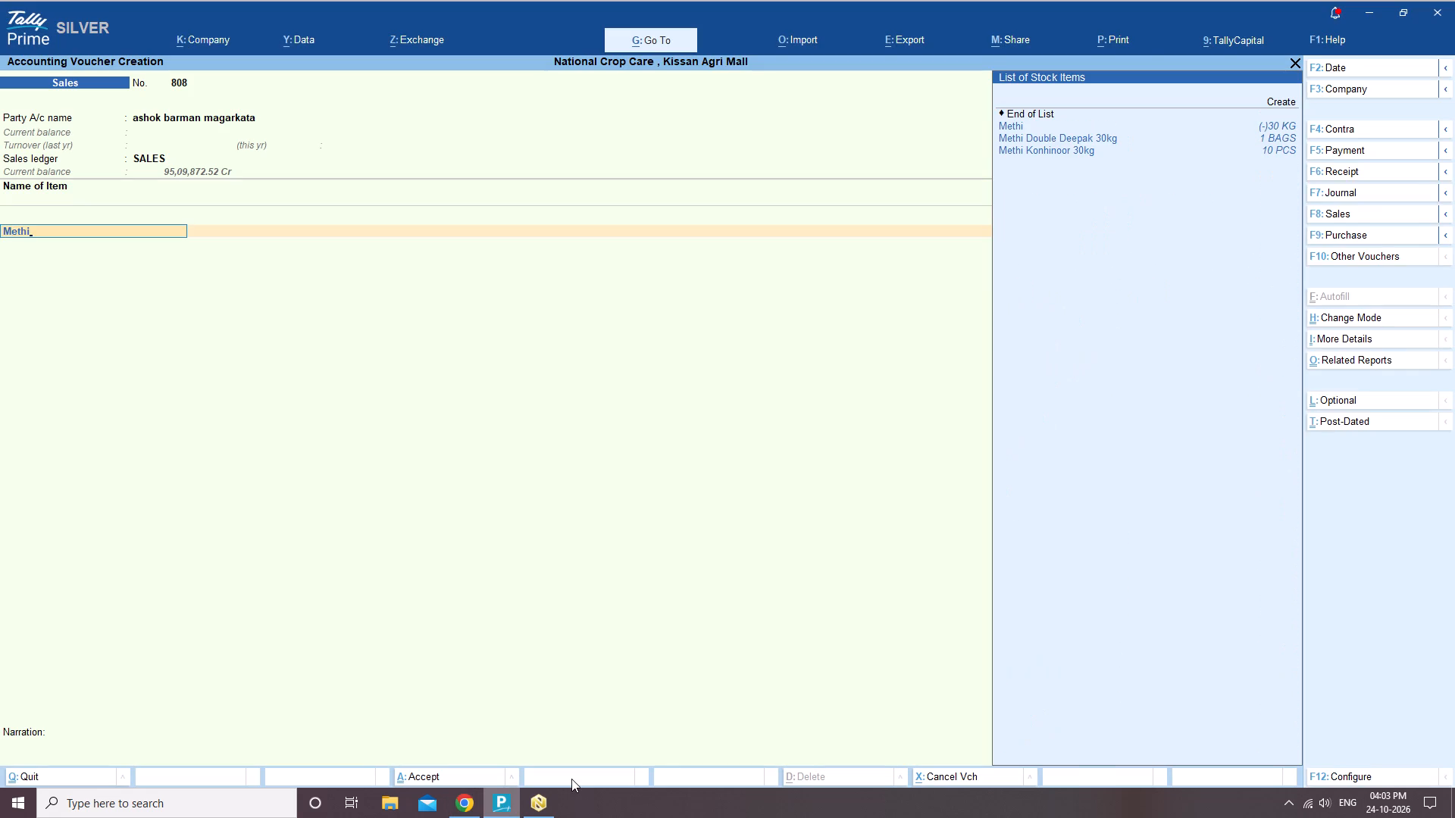
key("Down")
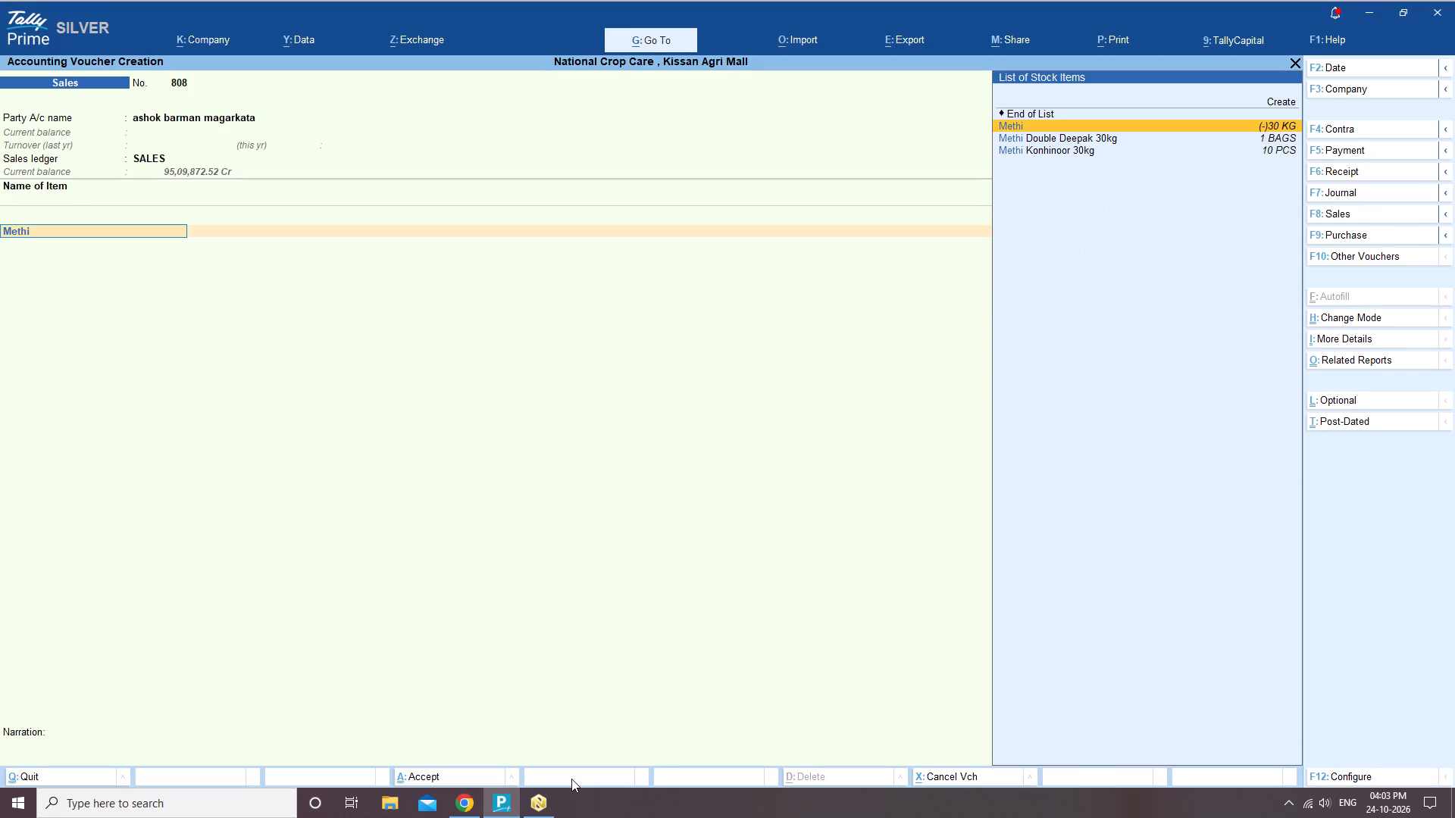
key("Return")
key("Return")
key("Return")
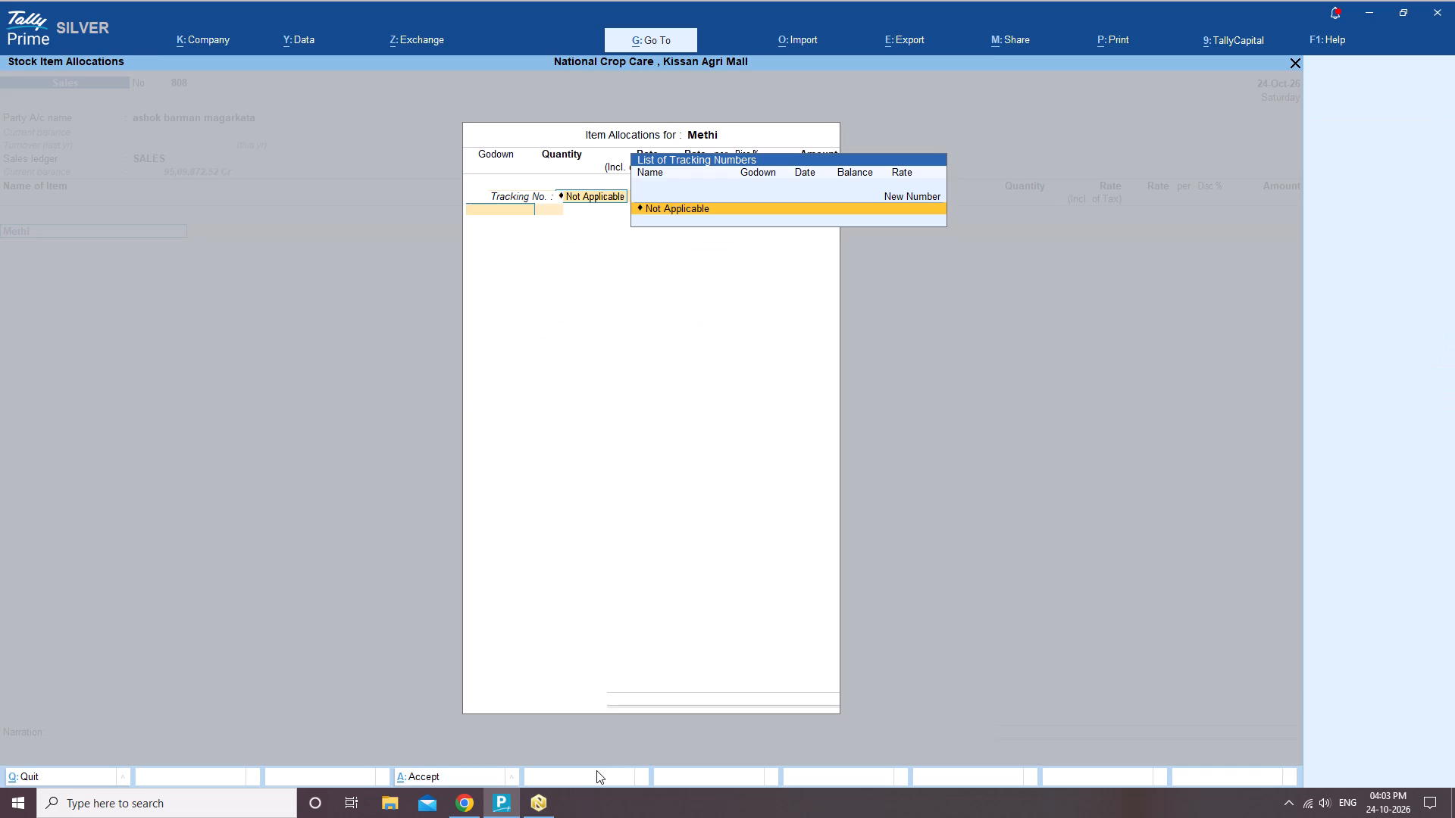
key("m")
key("Return")
key("3")
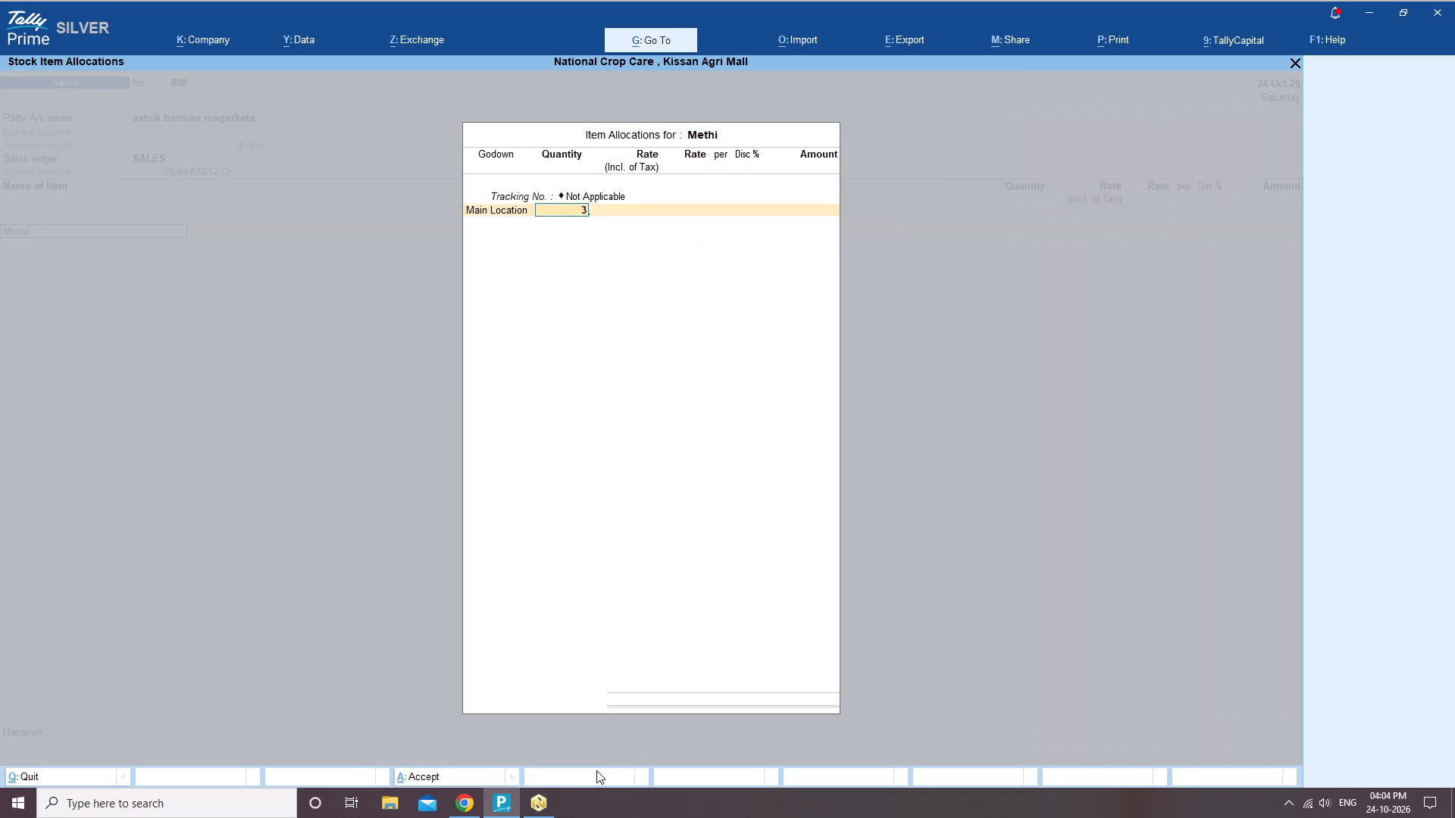
key("Return")
key("Return")
key("Return")
type("120")
key("Return")
key("Return")
key("Return")
key("Return")
key("Return")
key("Return")
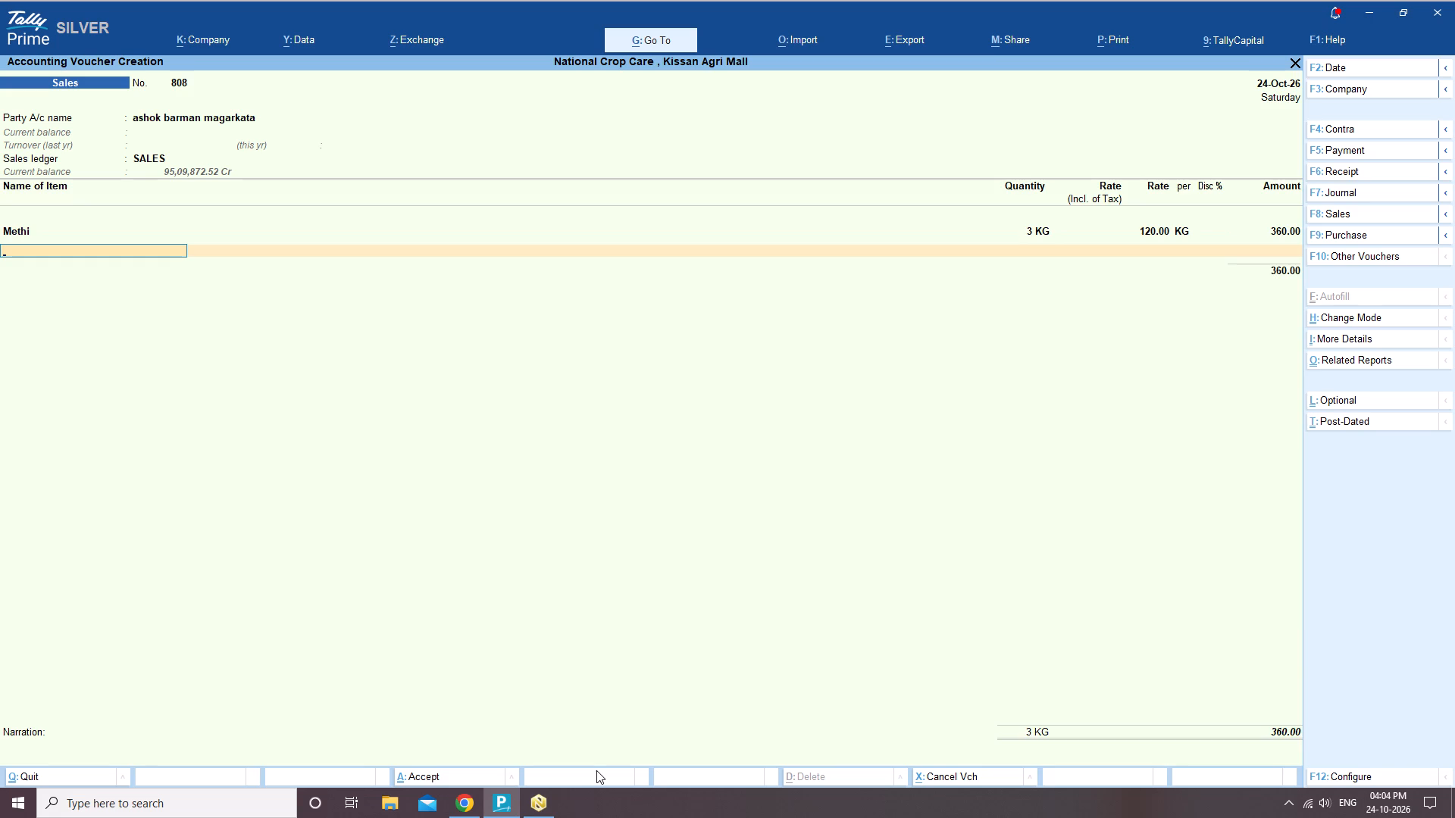
Add Longsuper White 250gm: 1 PCS from Main Location, with both tax-inclusive rate and rate at 500, keeping GST details as per masters.
type("lon")
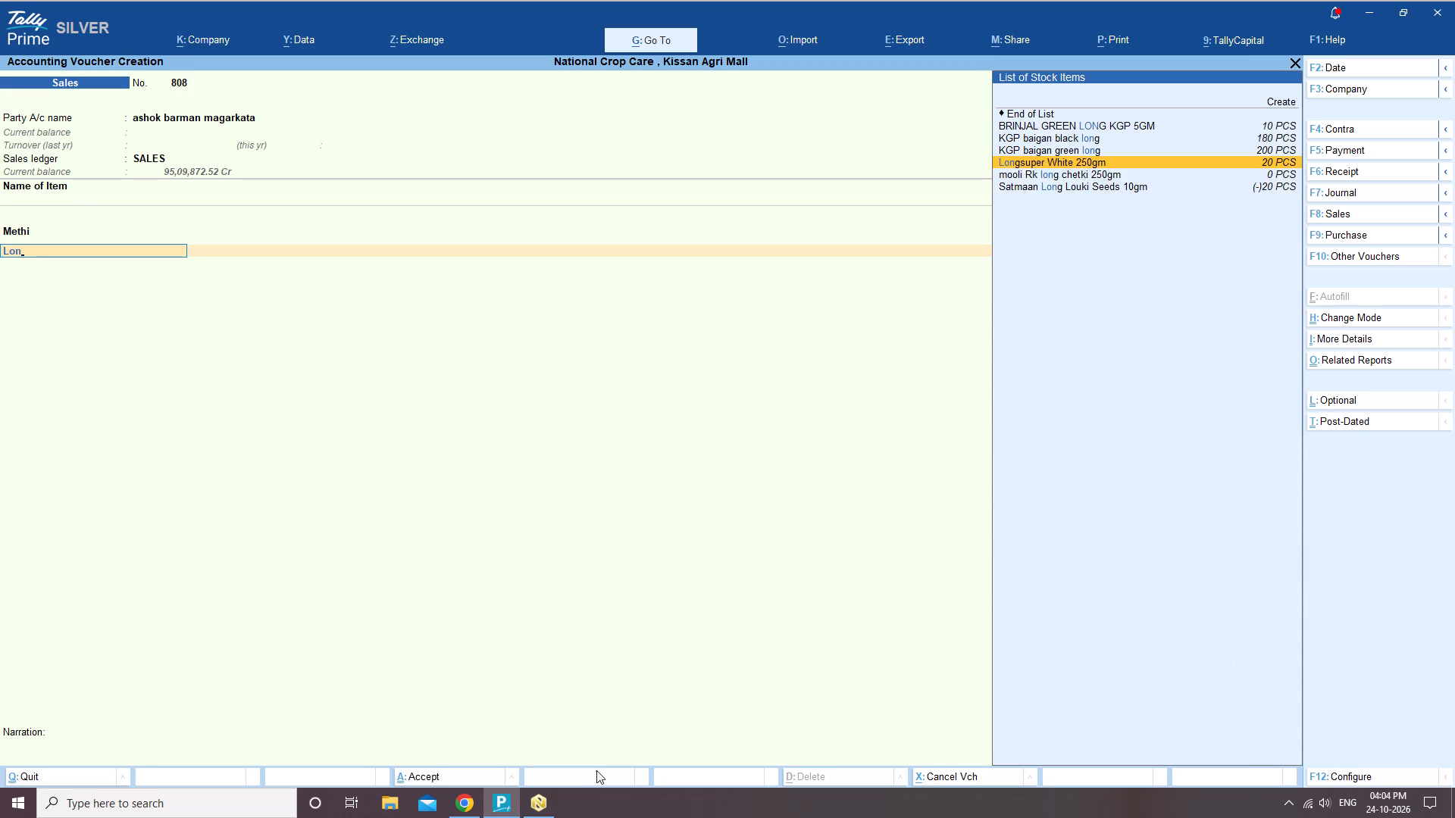
key("Return")
key("Return")
key("Return")
key("m")
key("Return")
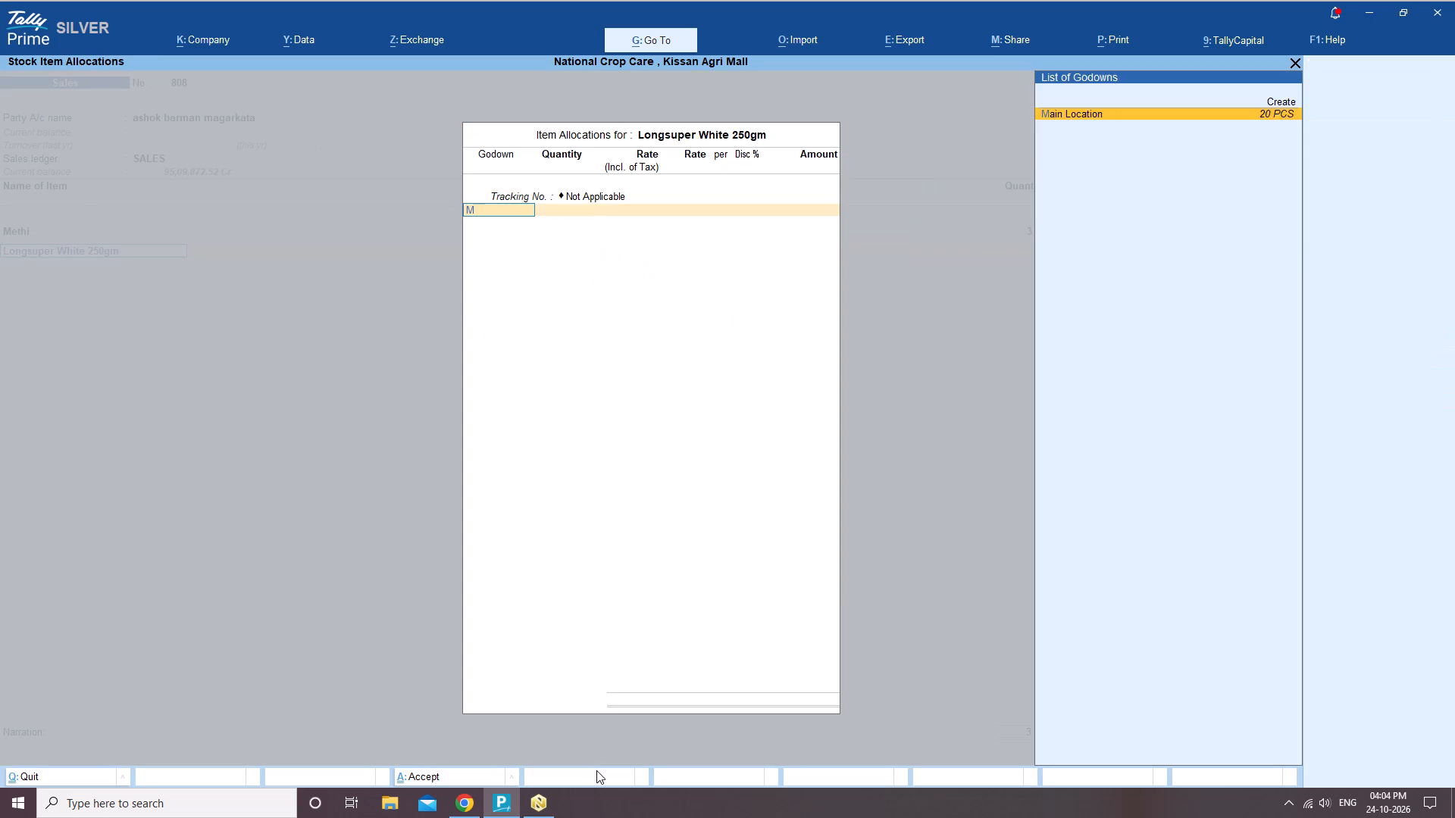
key("1")
key("Return")
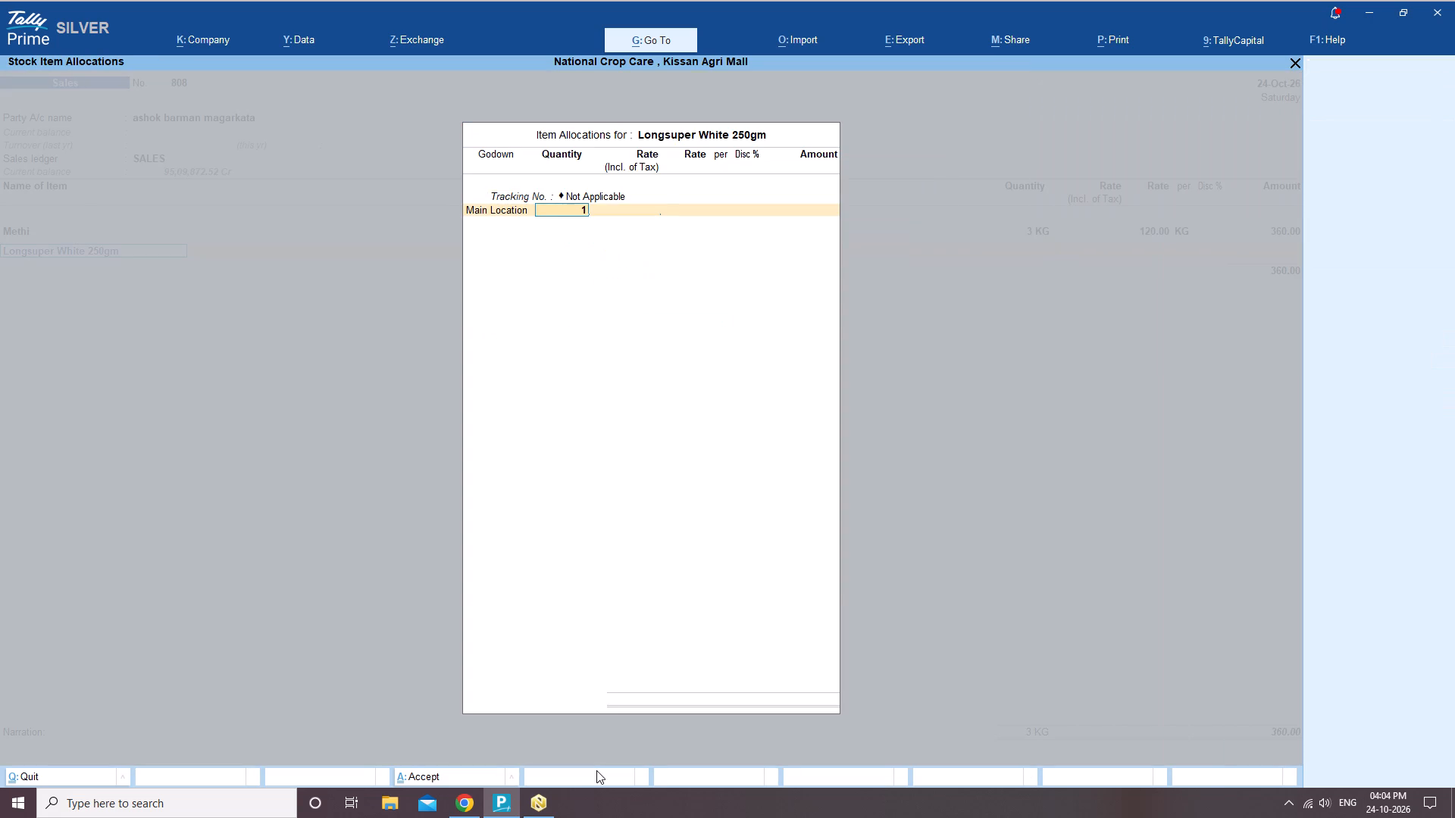
type("500")
key("Return")
type("500")
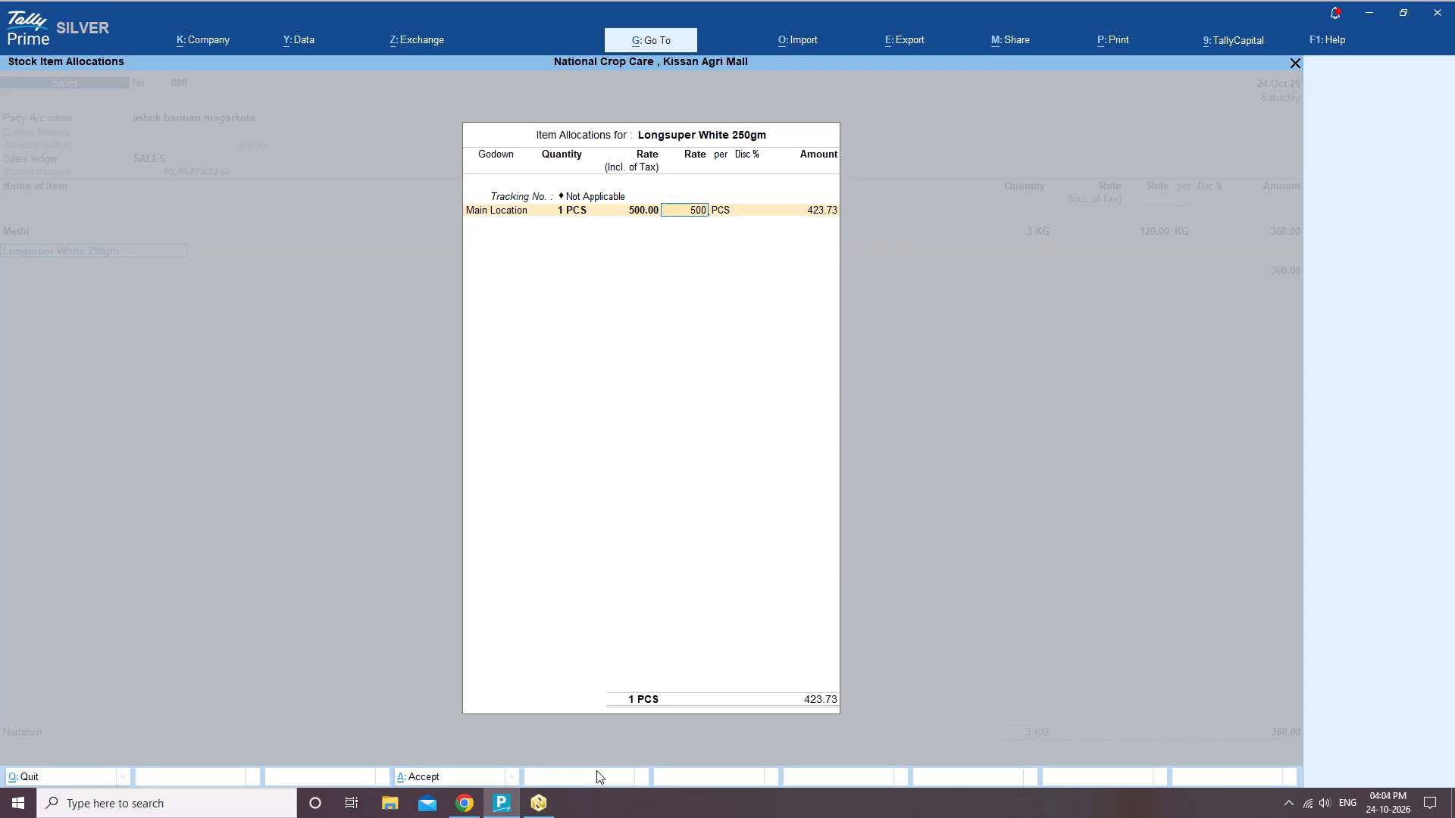
key("Return")
key("Return")
key("Return")
key("Return")
key("Return")
key("Return")
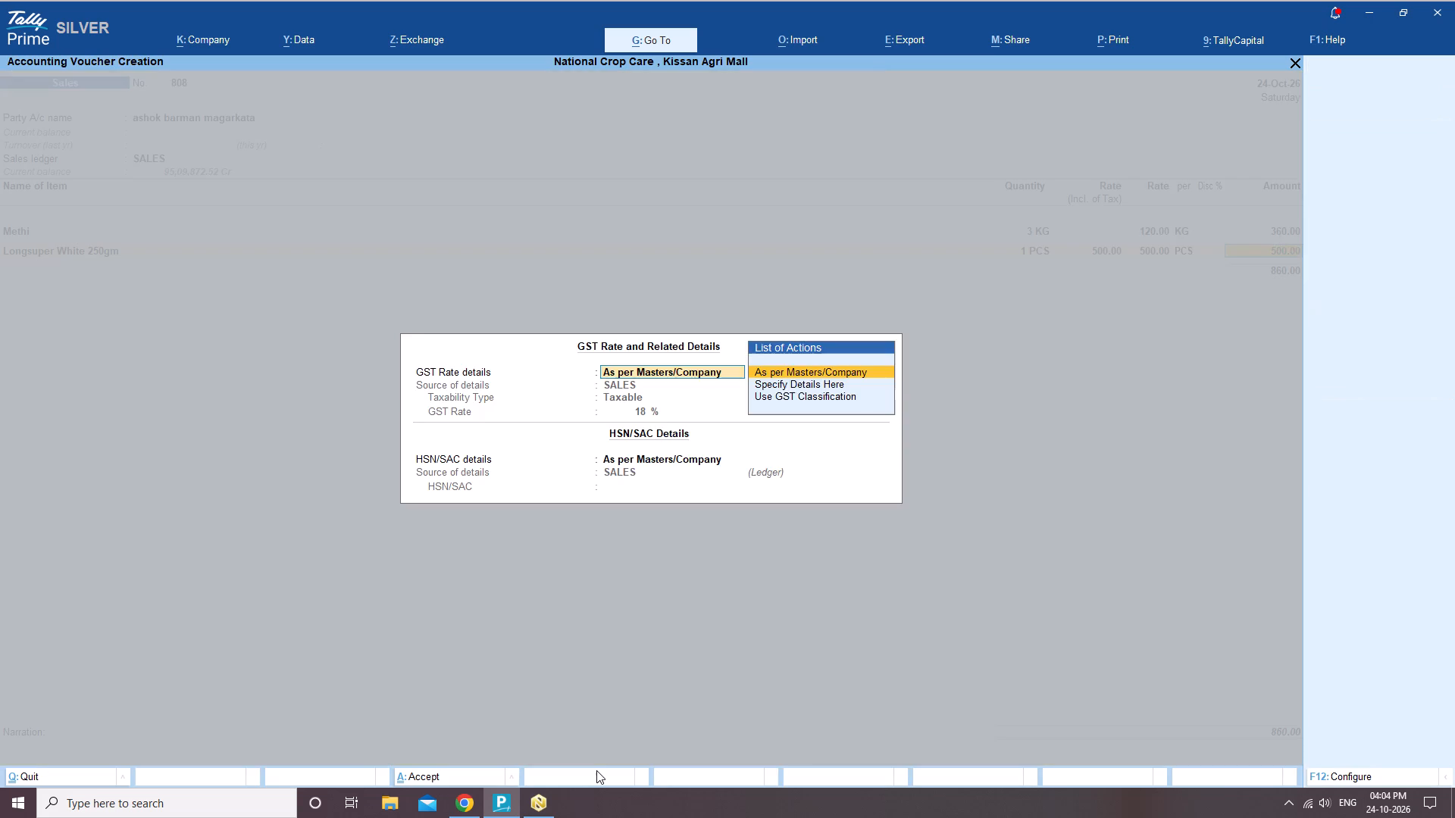
key("Return")
key("Return")
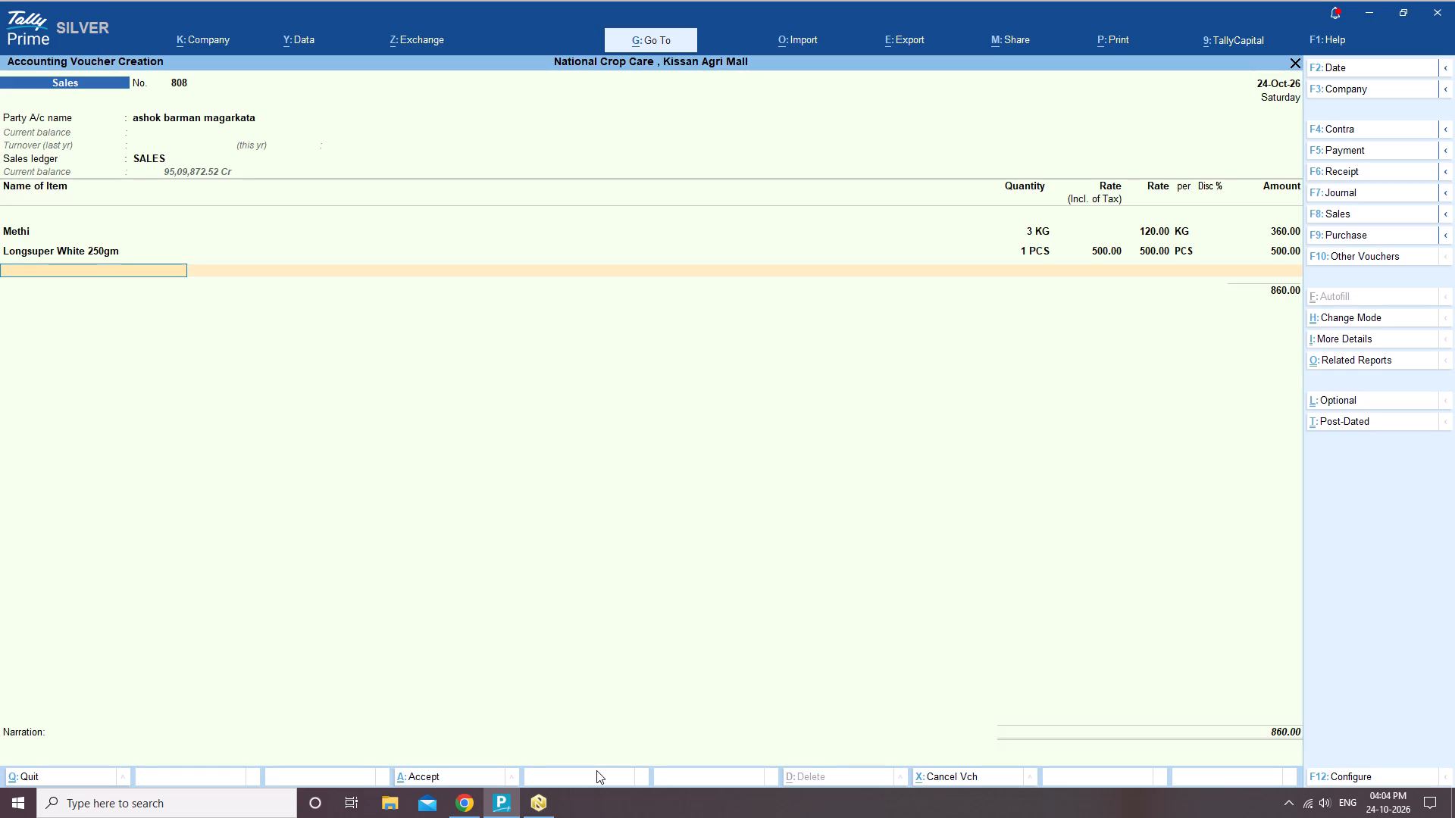
Look up the Dhaniya stock items for the voucher's third item line.
type("dhaniy")
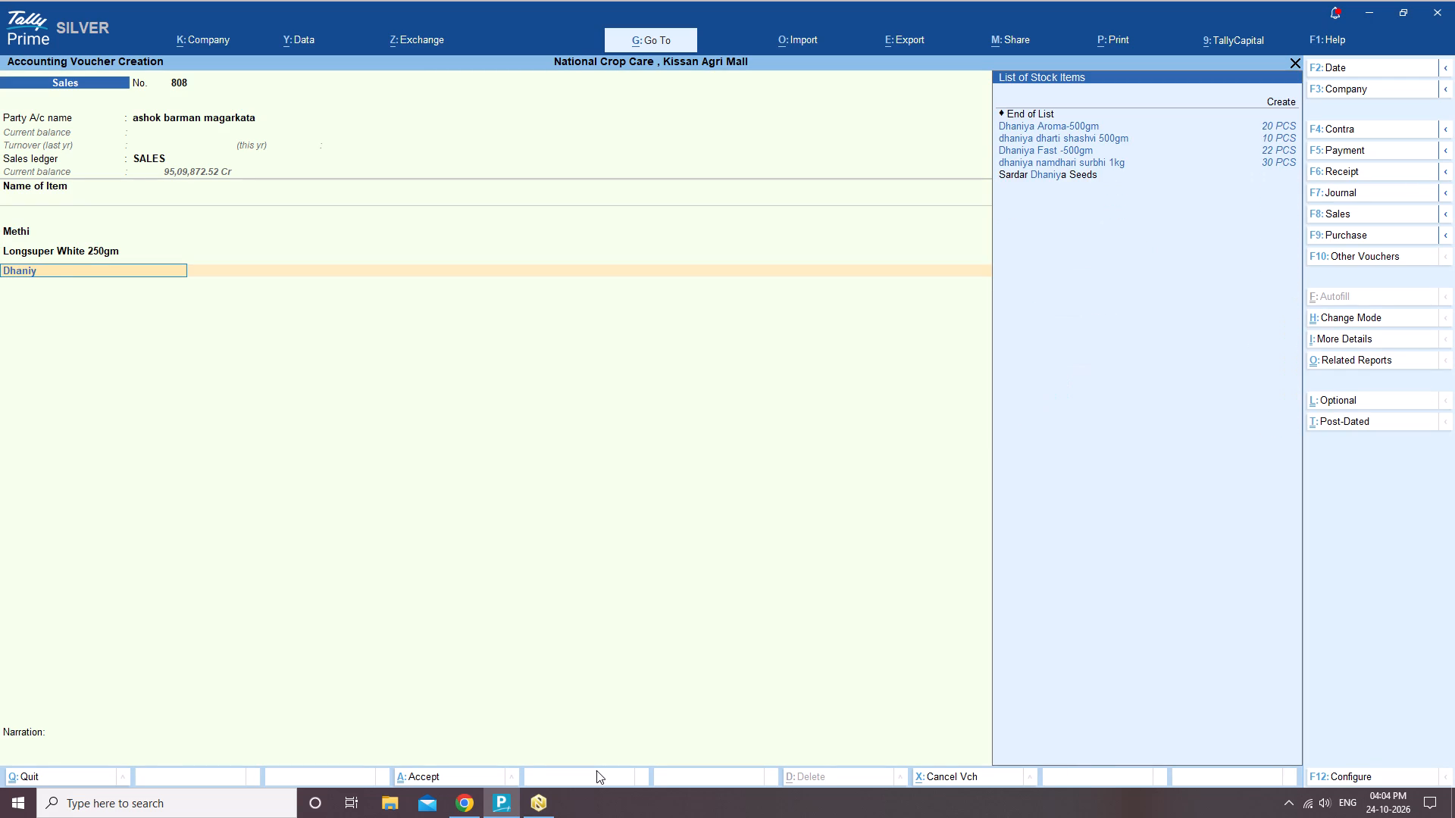
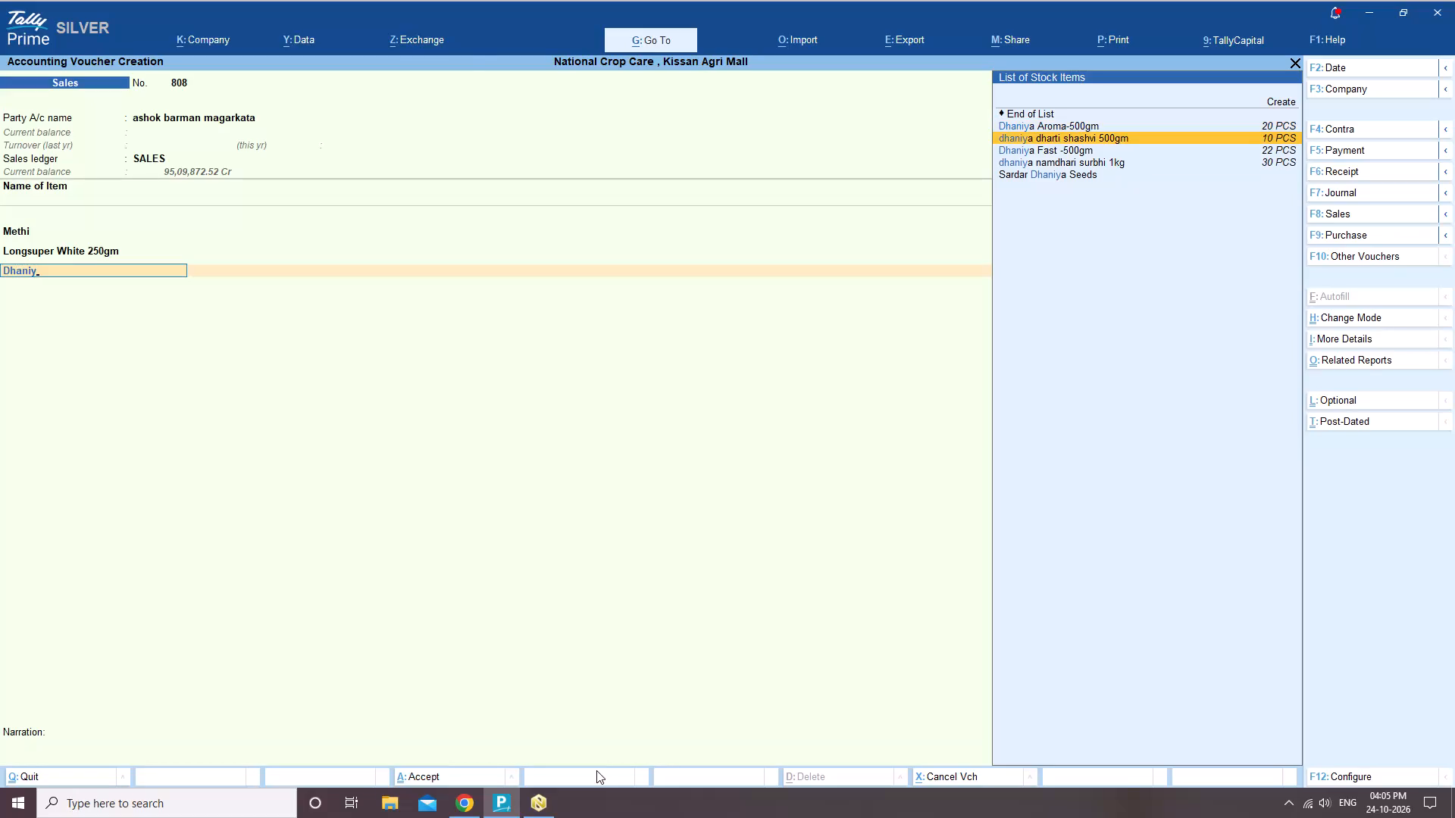
Add dhaniya dharti shashvi 500gm: 1 PCS from Main Location, tax-inclusive rate 1 and rate 250, keeping GST details as per masters.
key("Return")
key("Return")
key("Return")
key("m")
key("Return")
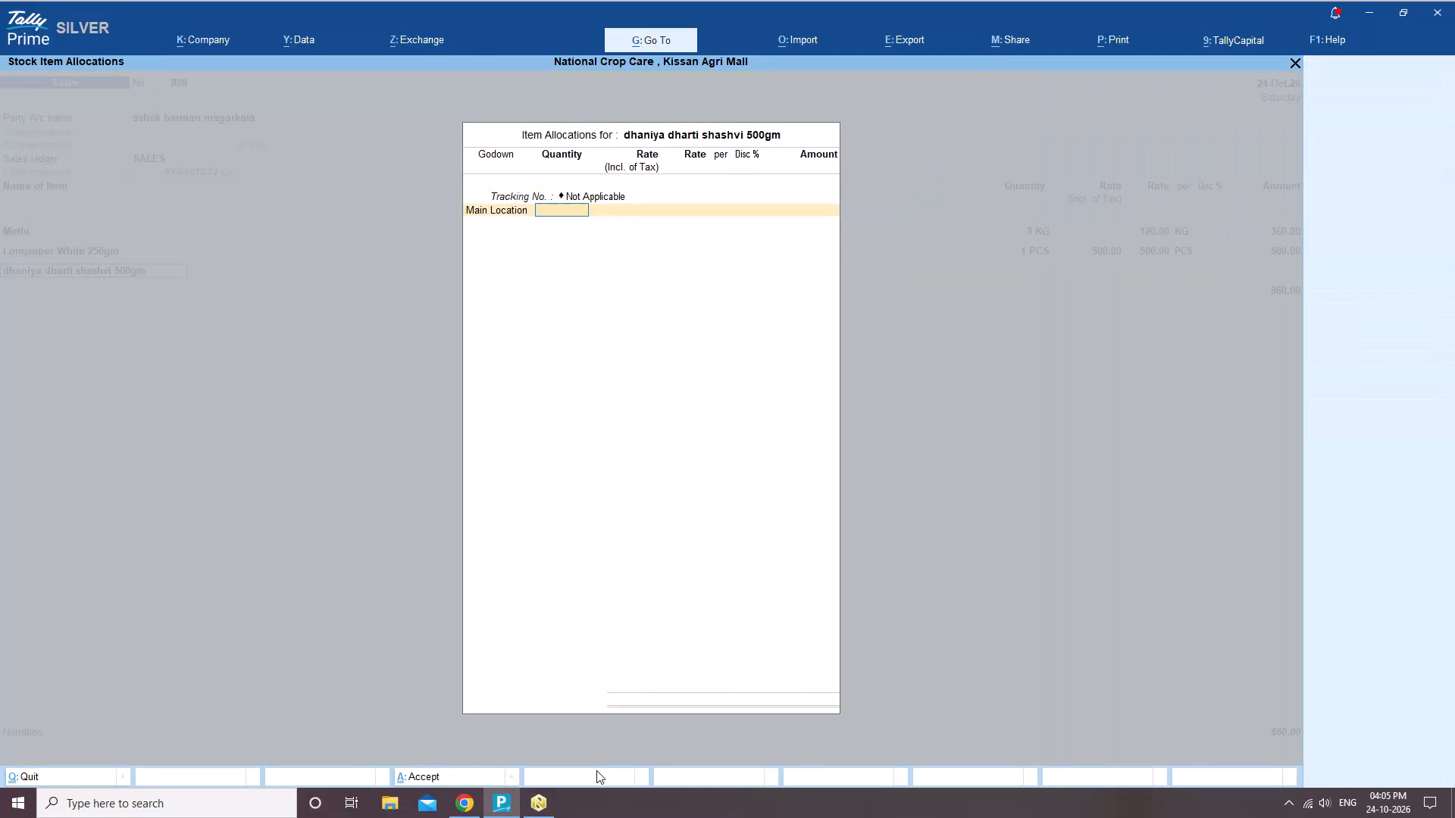
key("1")
key("Return")
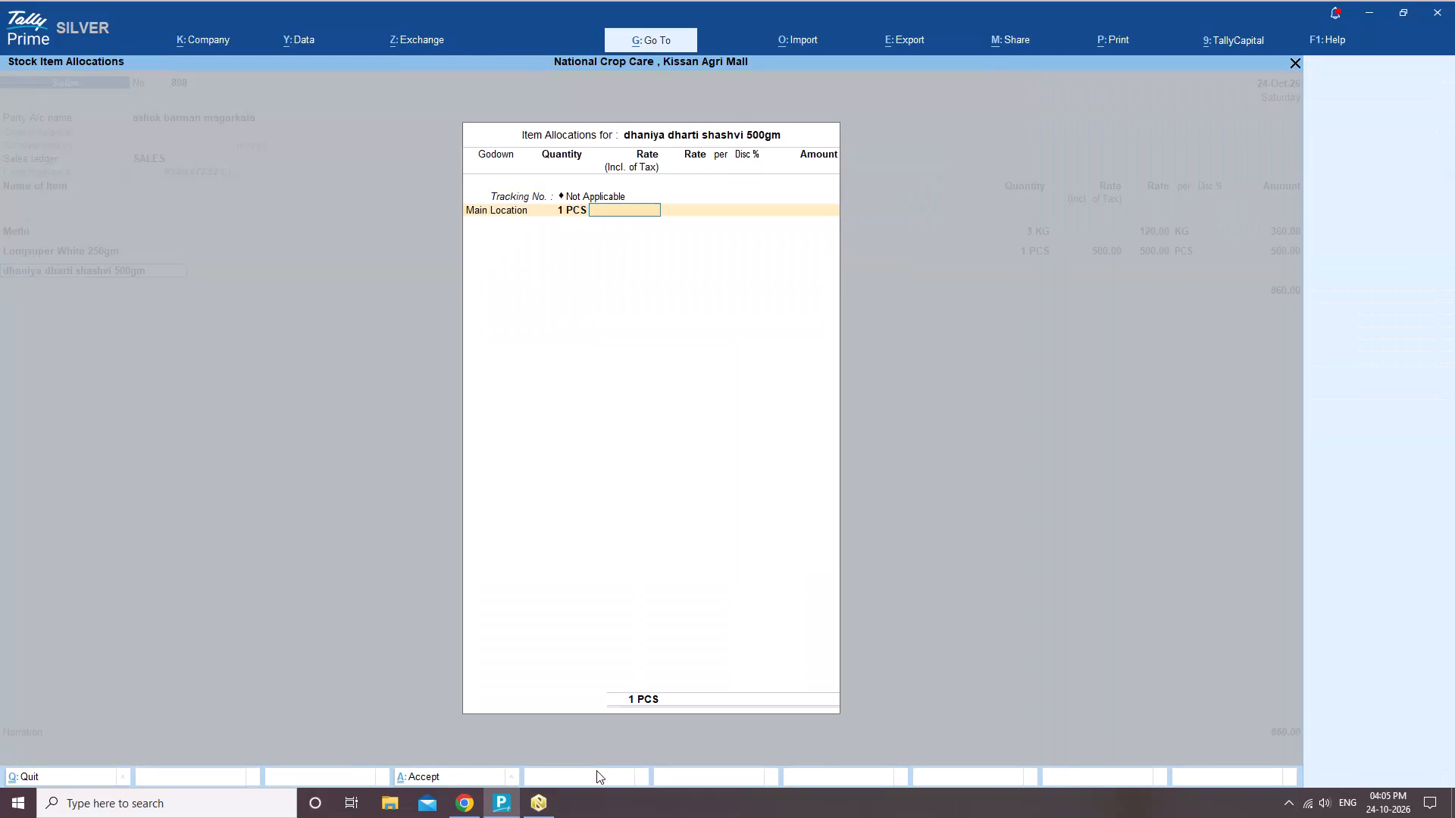
key("1")
key("Return")
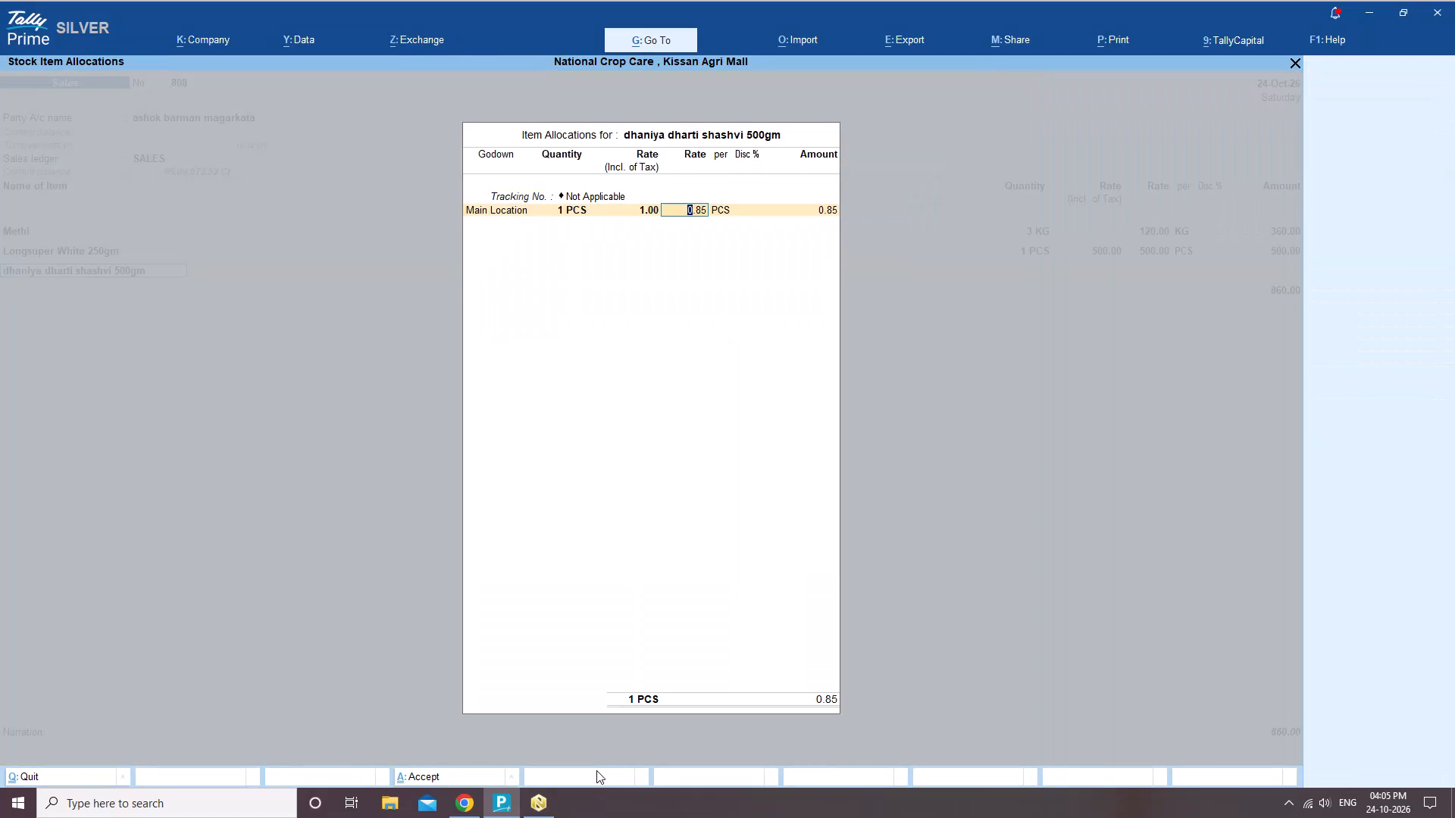
type("25")
key("0")
key("Return")
key("Return")
key("Return")
key("Return")
key("Return")
key("Return")
key("Return")
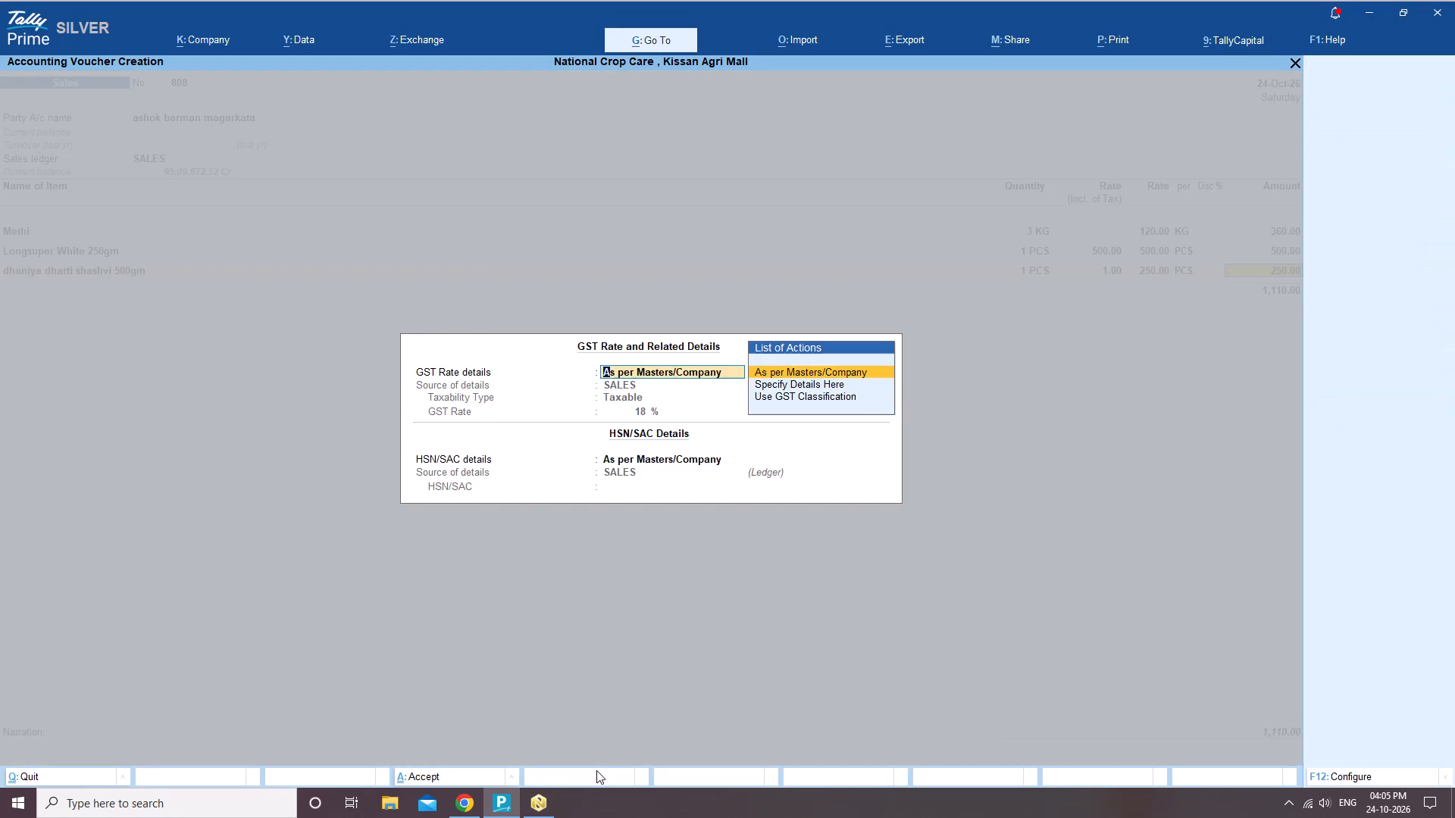
key("Return")
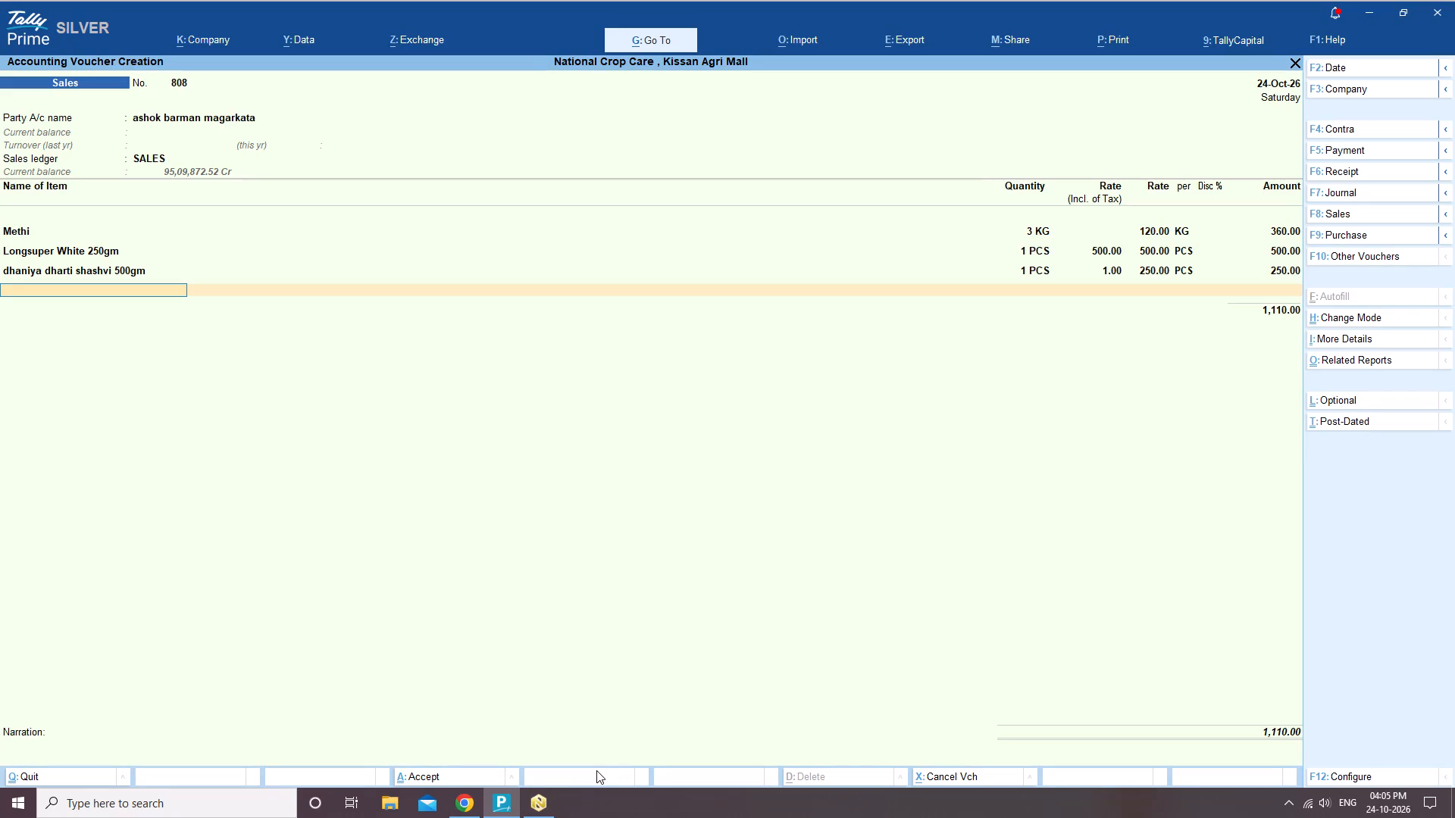
Search the stock items for carrot seeds, trying "carr" and "gaj".
type("carr")
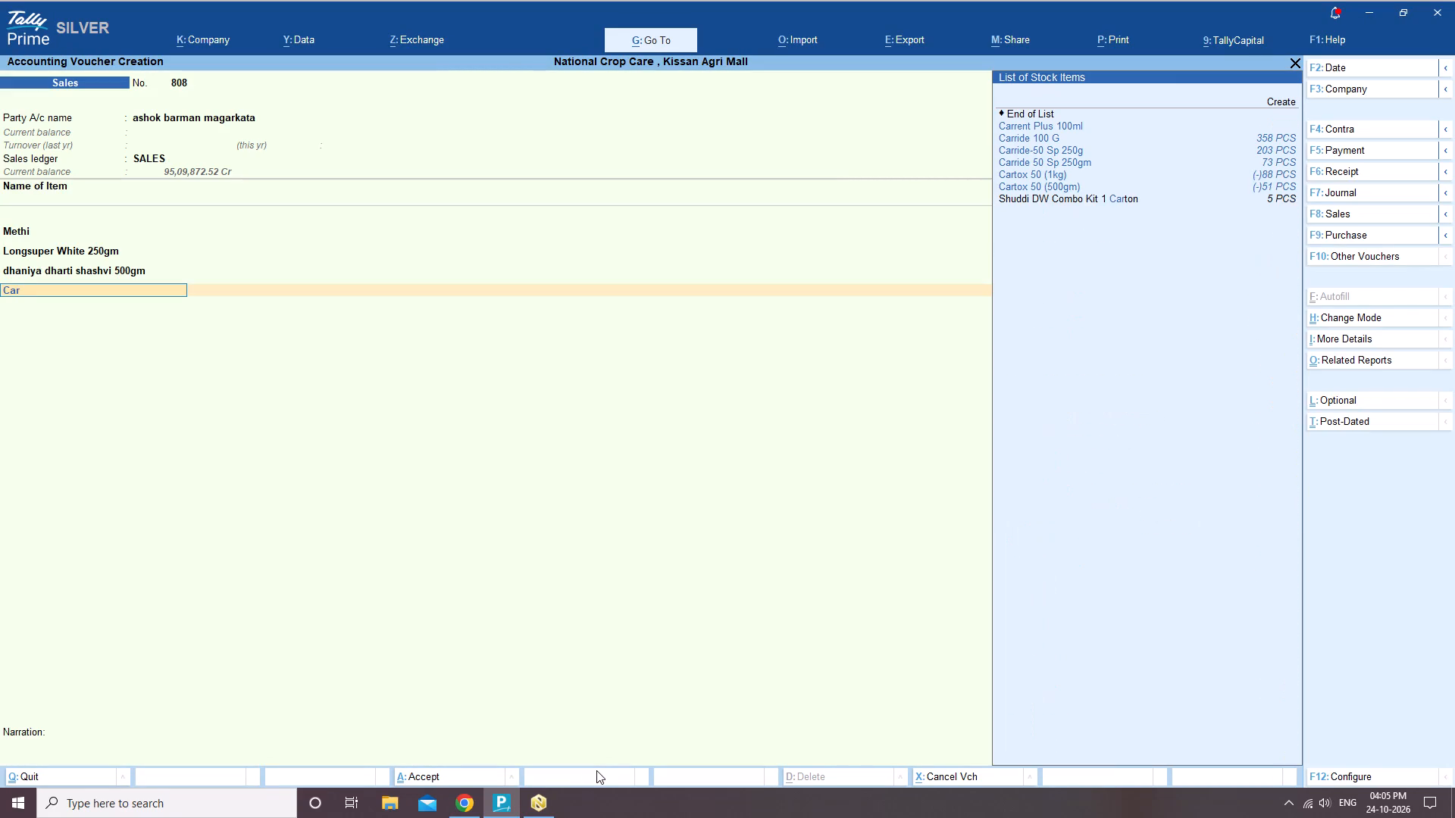
key("BackSpace")
key("BackSpace")
key("BackSpace")
key("BackSpace")
type("gaj")
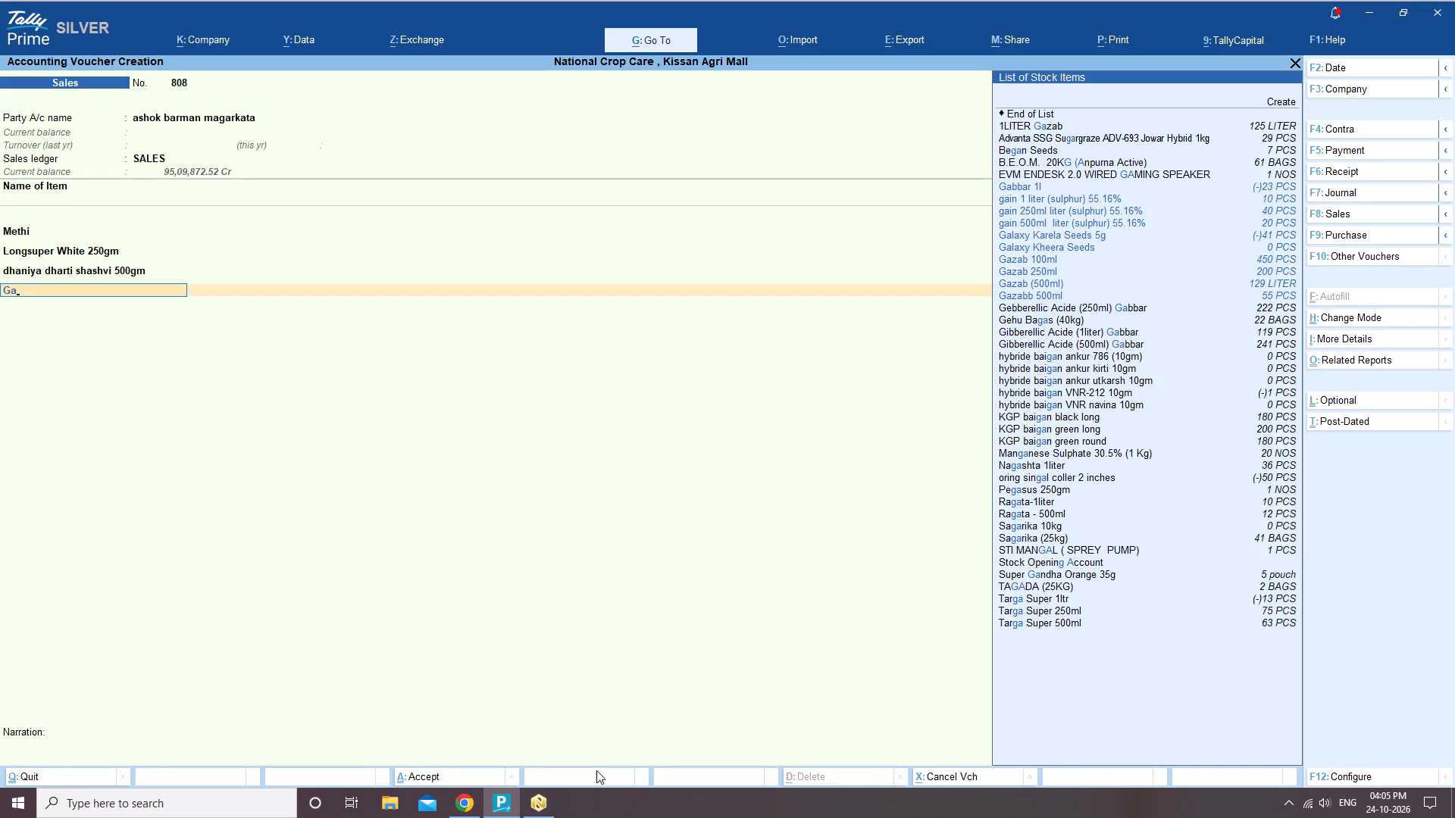
key("BackSpace")
key("BackSpace")
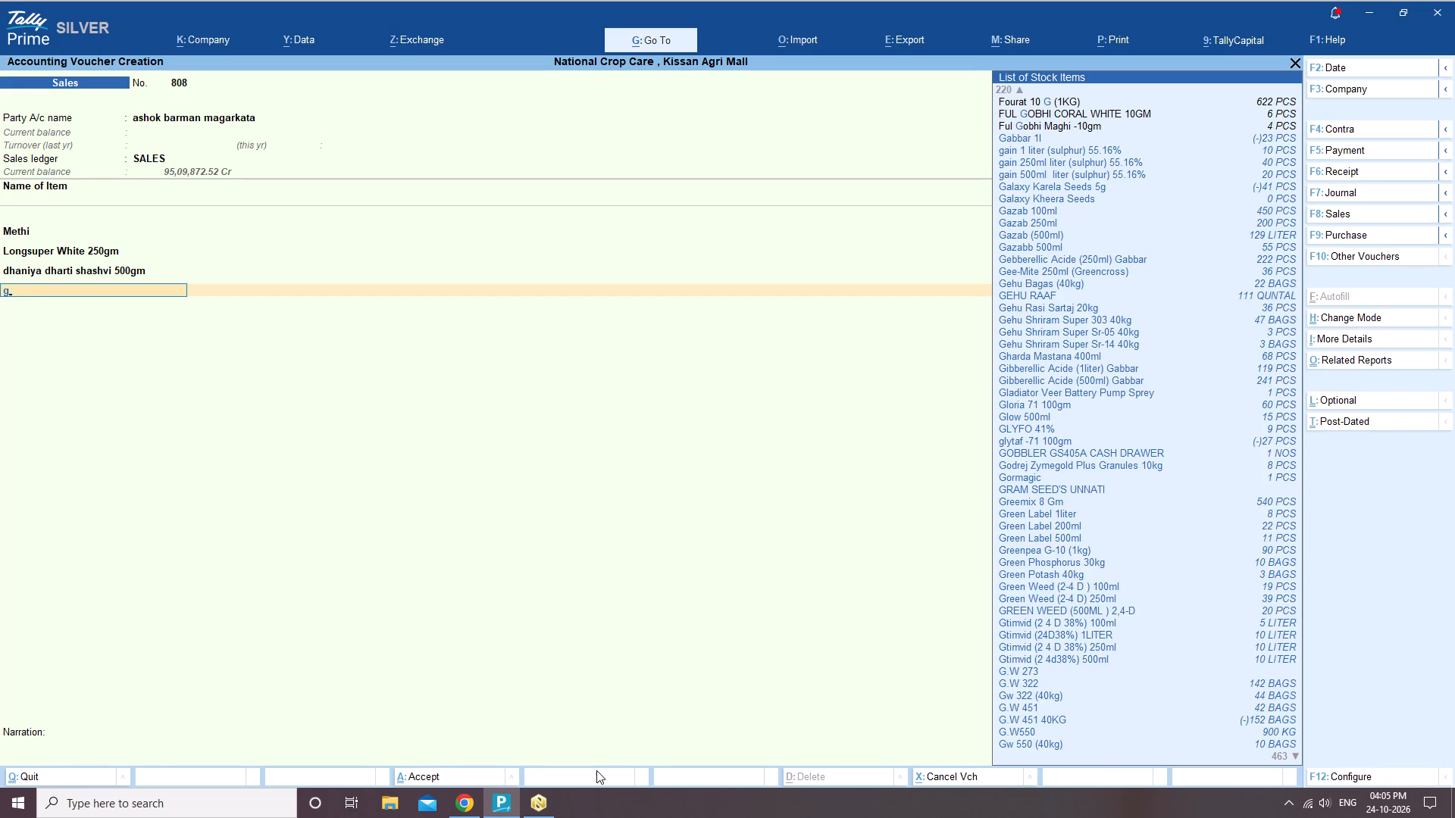
key("BackSpace")
Start a new stock item from the voucher, named Carrot Seeds, under Primary with PCS as its unit.
key("alt+c")
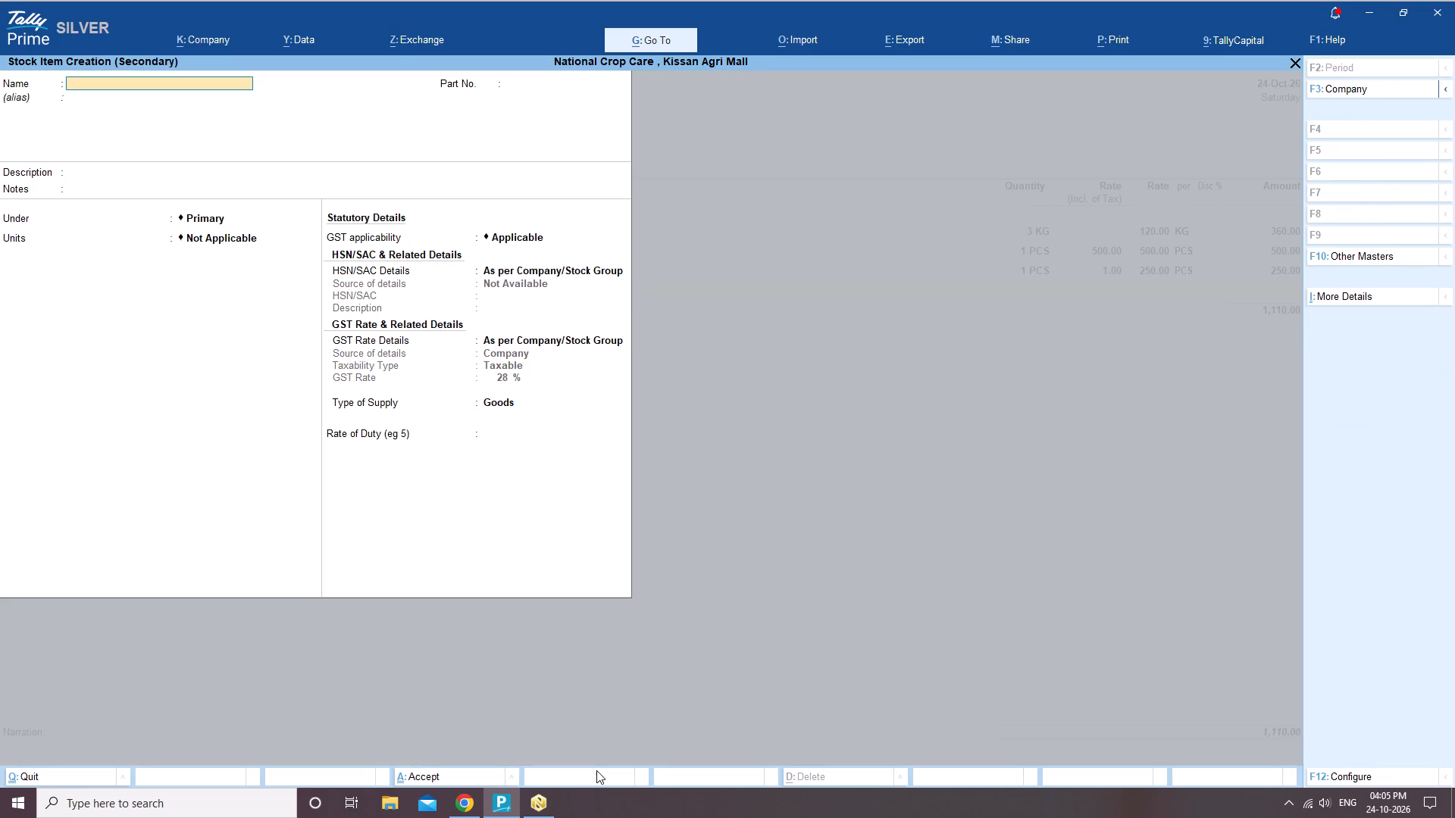
type("carrot")
key("space")
type("seeds")
key("Return")
key("Return")
key("Return")
key("Return")
key("Return")
key("Return")
key("Down")
key("Down")
key("Down")
key("Down")
key("Down")
key("Down")
key("Down")
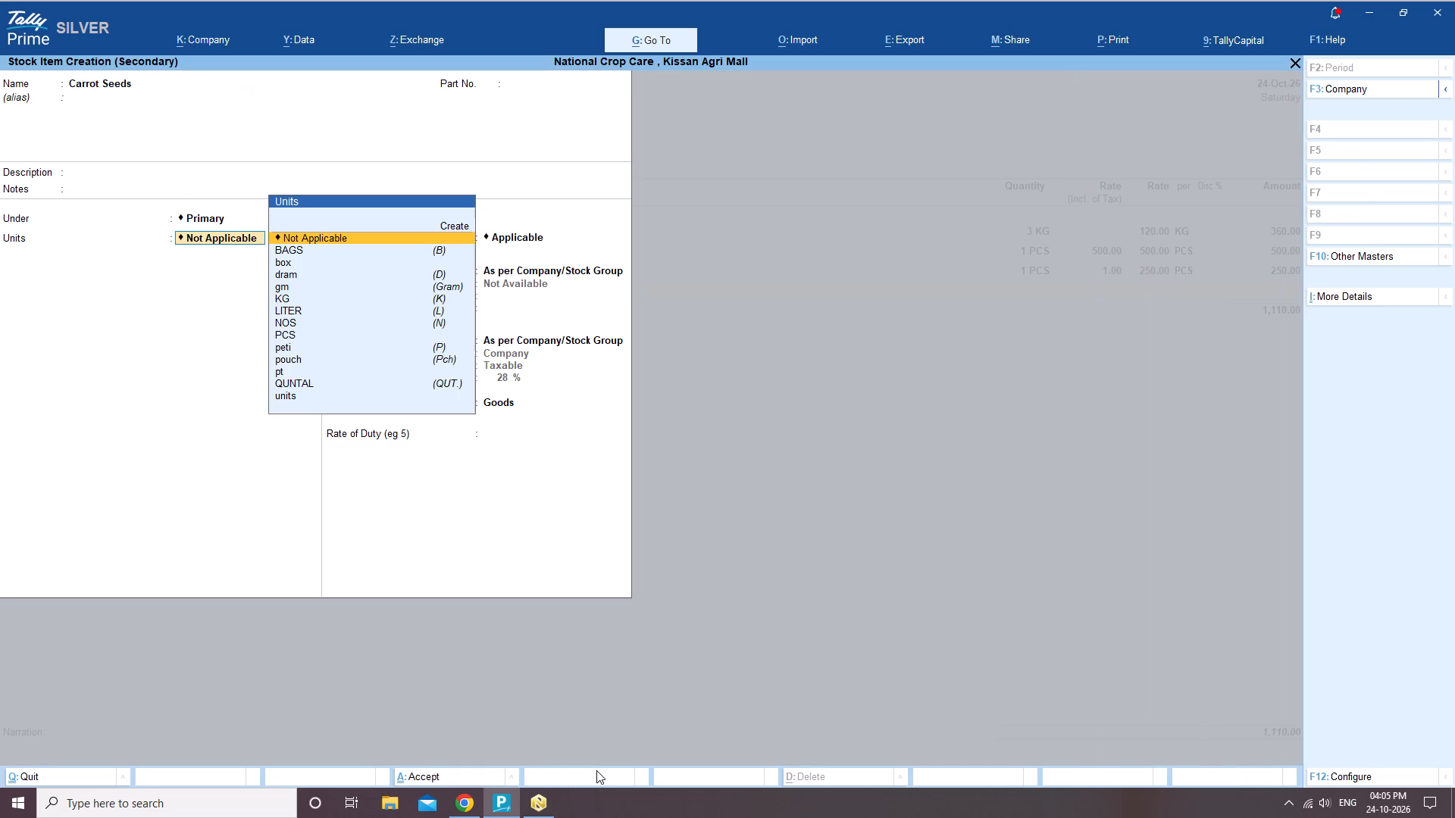
key("Down")
key("Return")
Specify the item's GST rate details directly as Taxable at 0%, keep the supply type as Goods, and save the item.
key("Return")
key("Return")
key("Return")
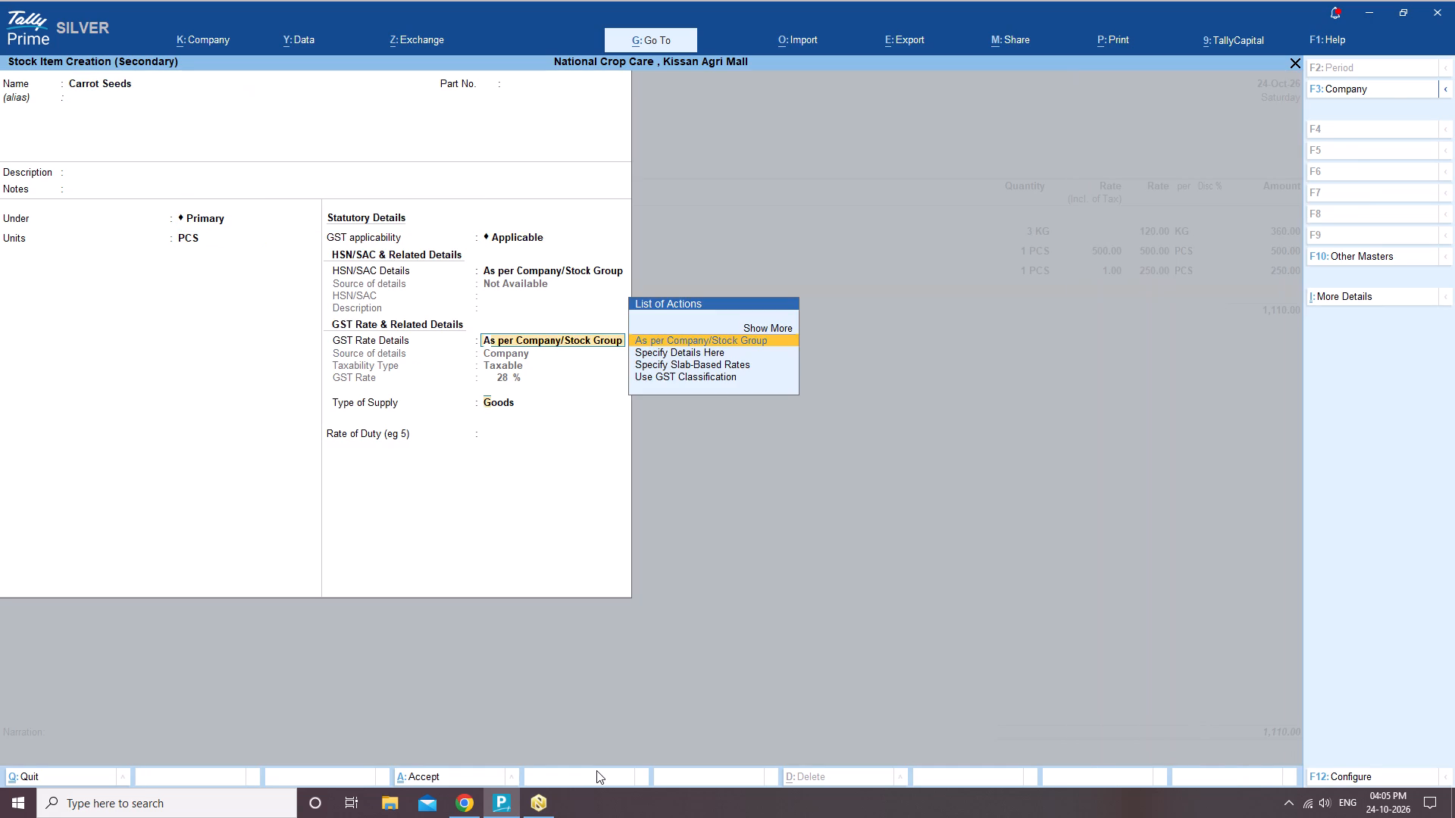
key("BackSpace")
key("Down")
key("Return")
key("Return")
key("Return")
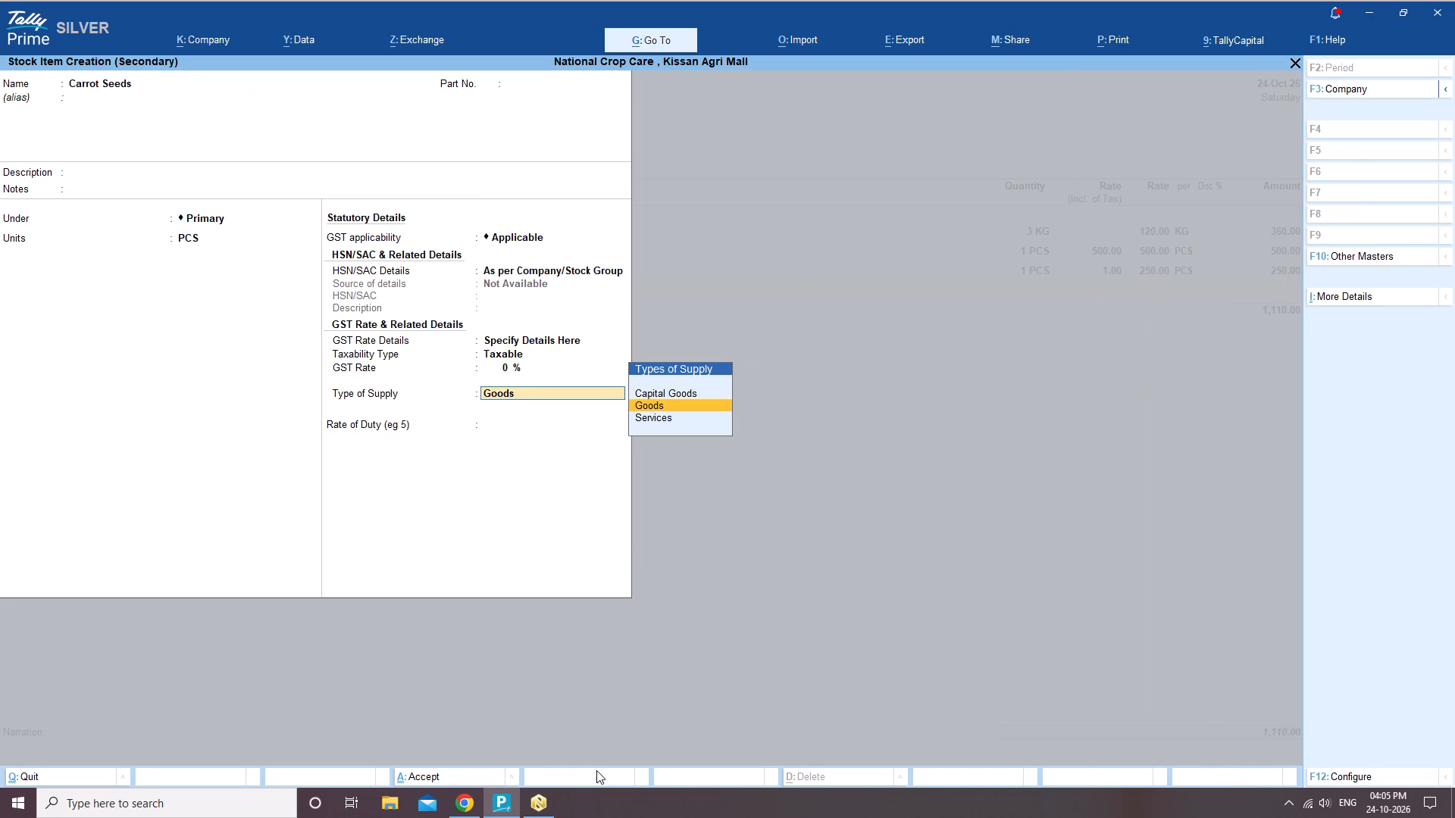
key("Return")
key("Return")
key("Return")
Add Carrot Seeds to the voucher: 1 PCS from Main Location at a rate of 30 per PCS.
key("Return")
key("Return")
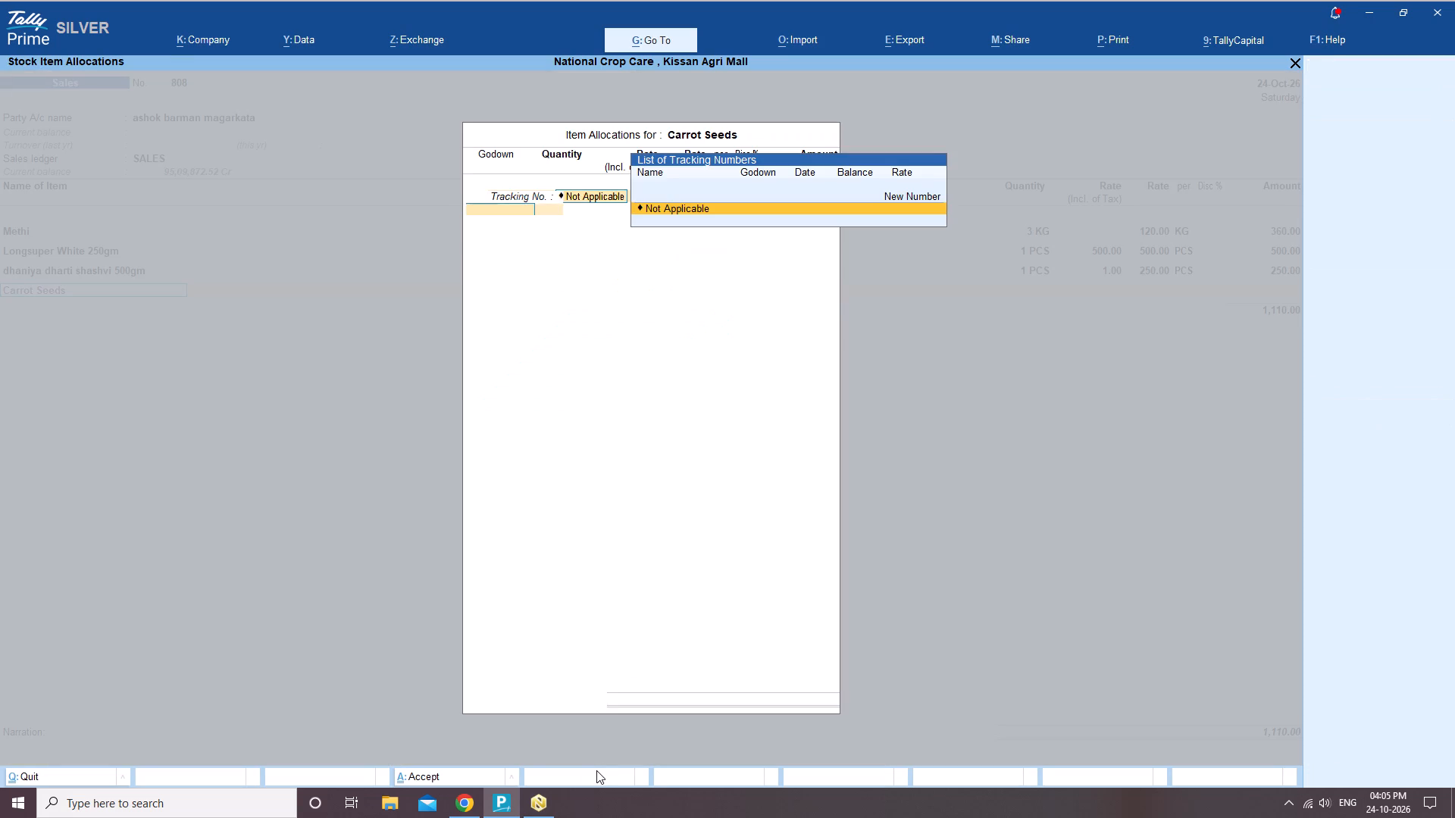
key("m")
key("Return")
key("1")
key("Return")
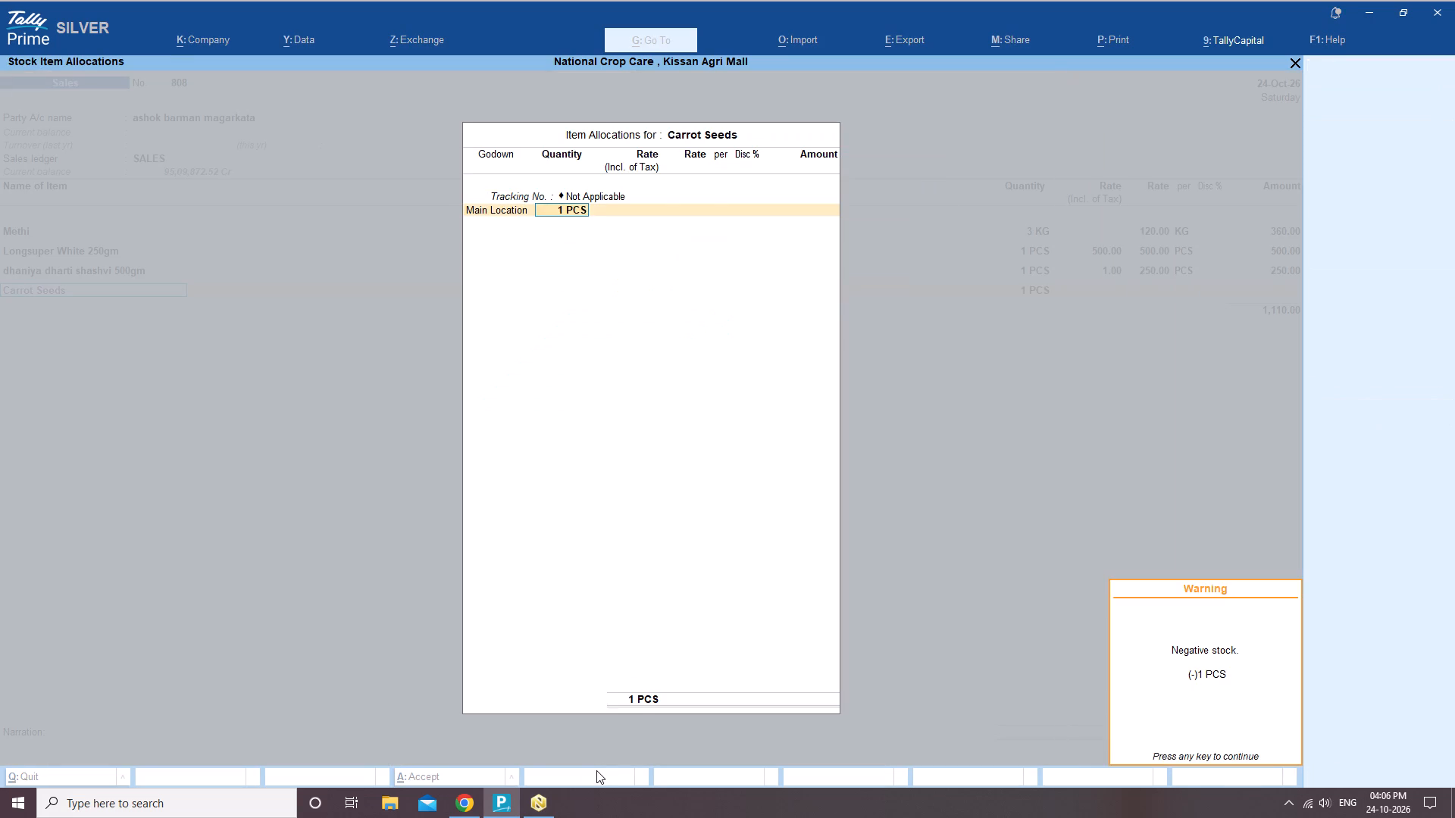
key("Return")
key("Return")
type("30")
key("Return")
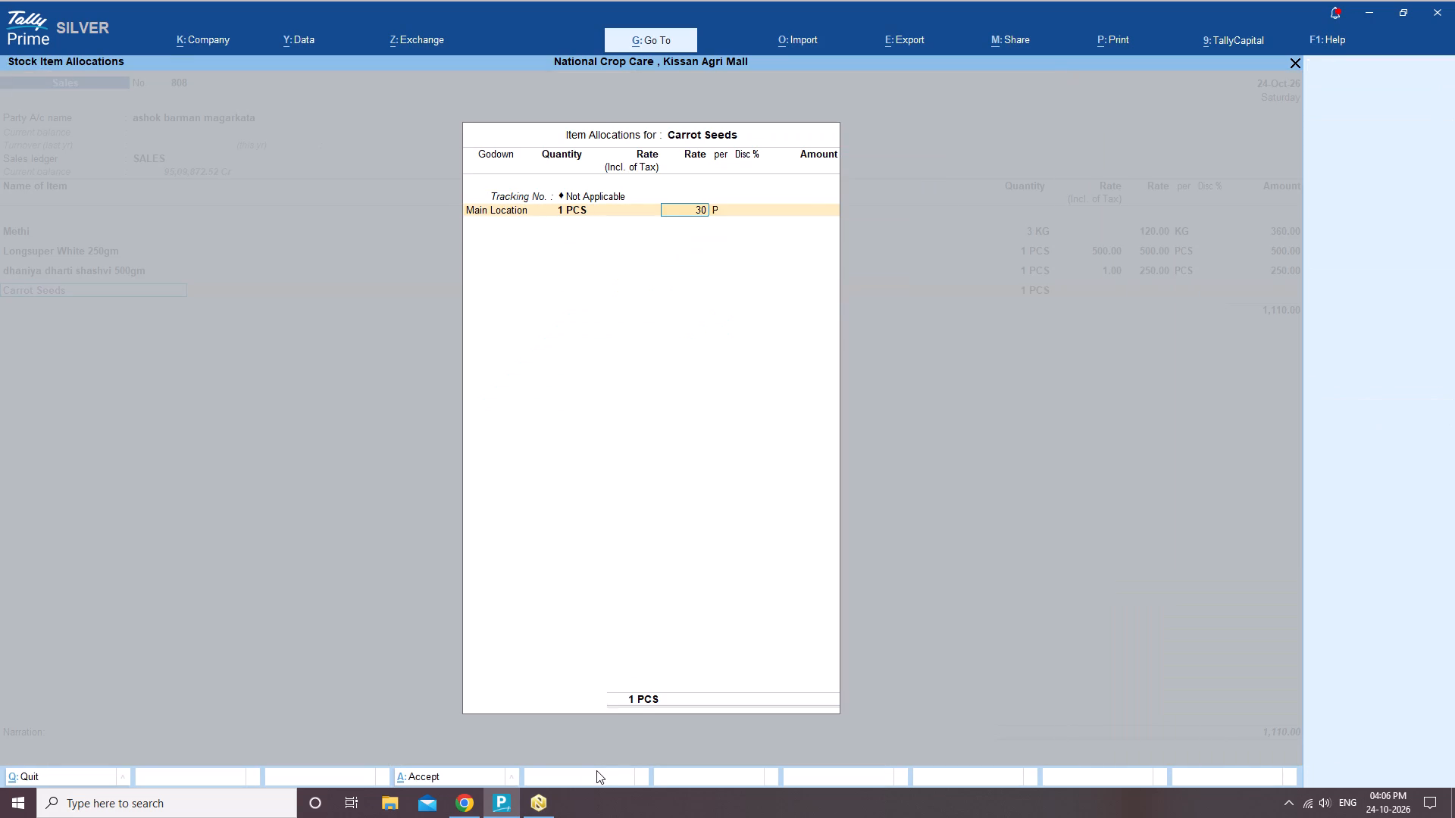
key("Return")
key("Return")
key("Return")
key("Return")
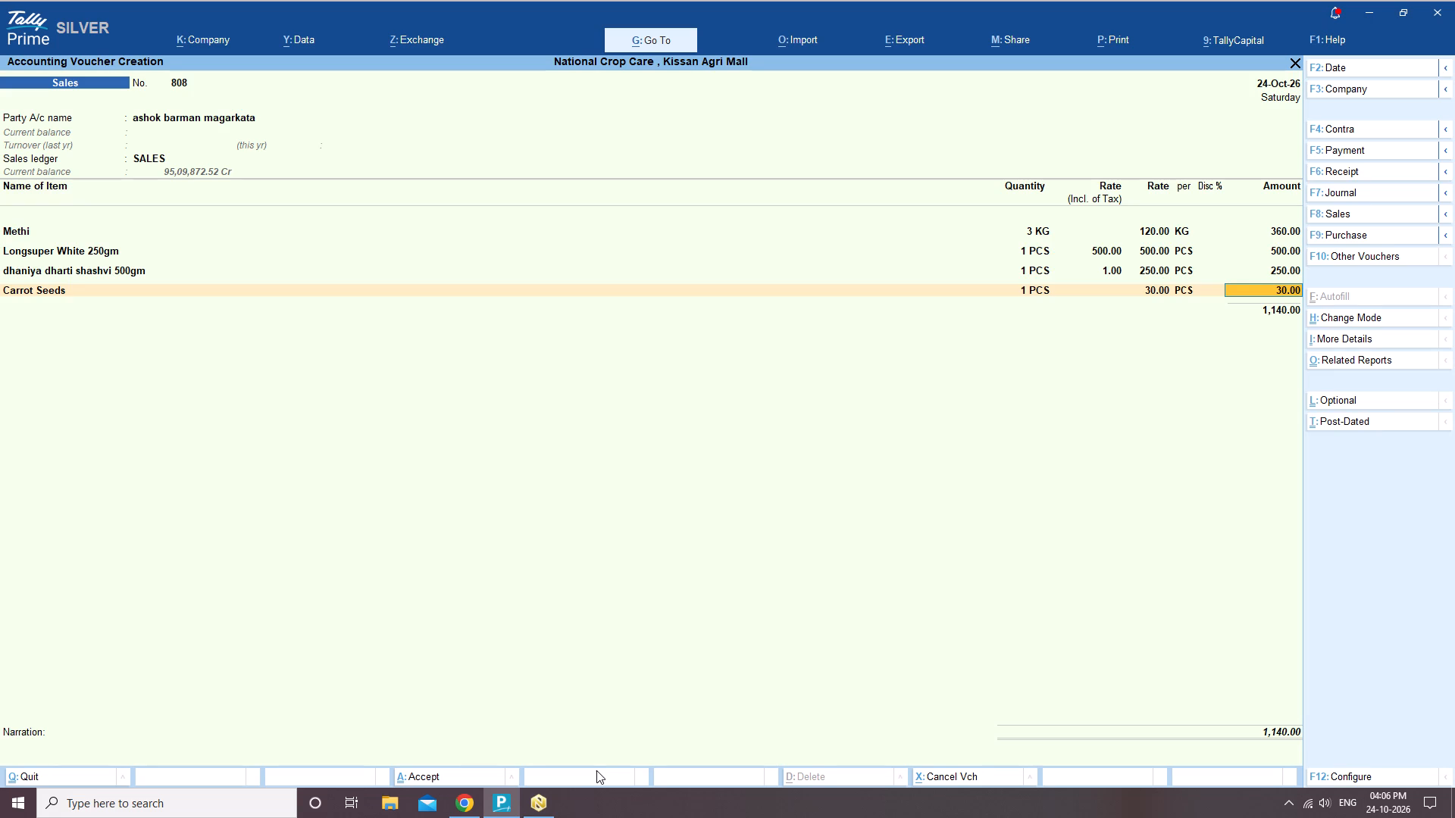
key("Return")
key("Return")
key("Return")
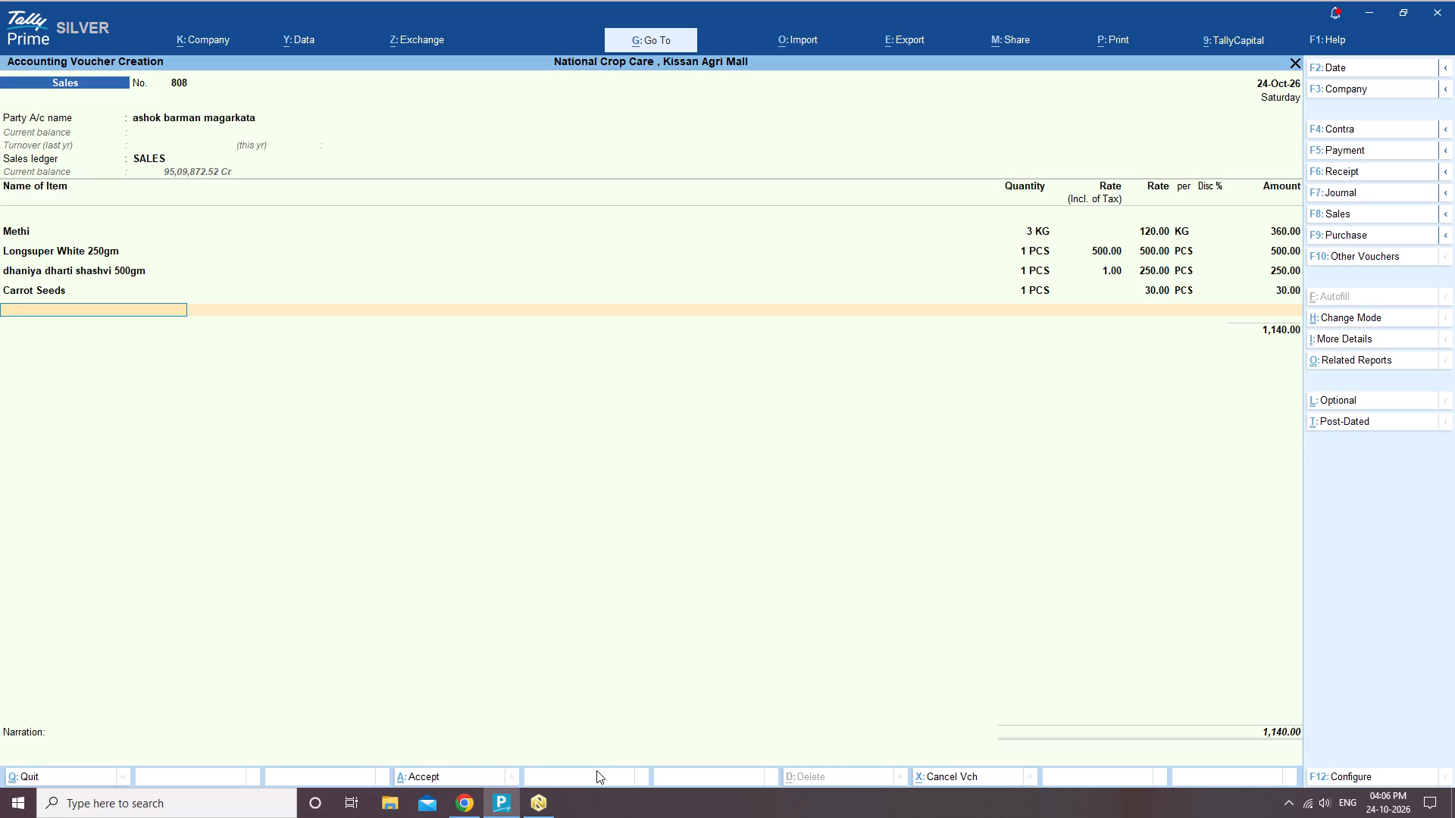
Add KGP baigan black long: 1 PCS from Main Location at a rate of 20 per PCS.
type("baiga")
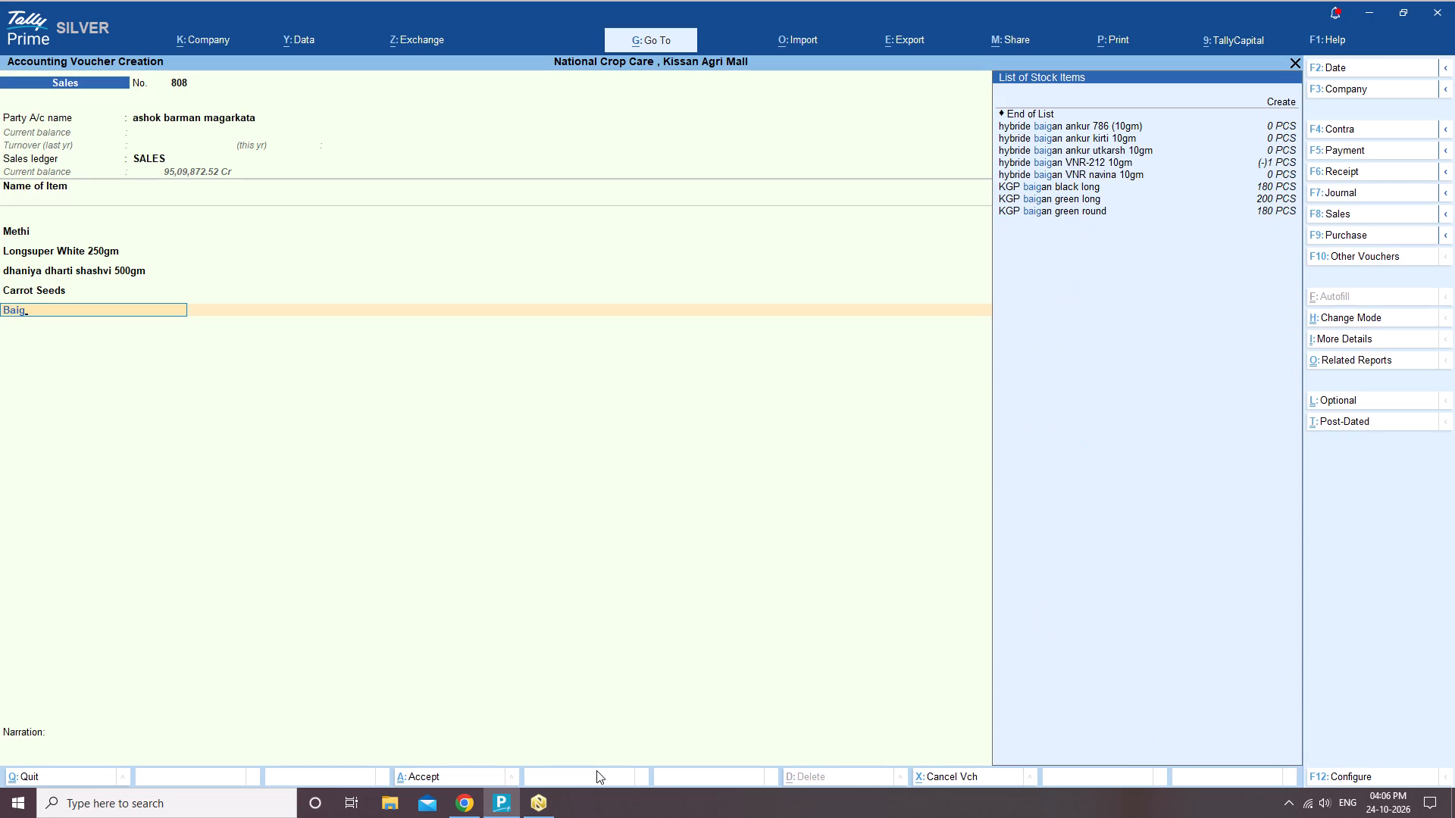
key("Down")
key("Down")
key("Down")
key("Down")
key("Down")
key("Down")
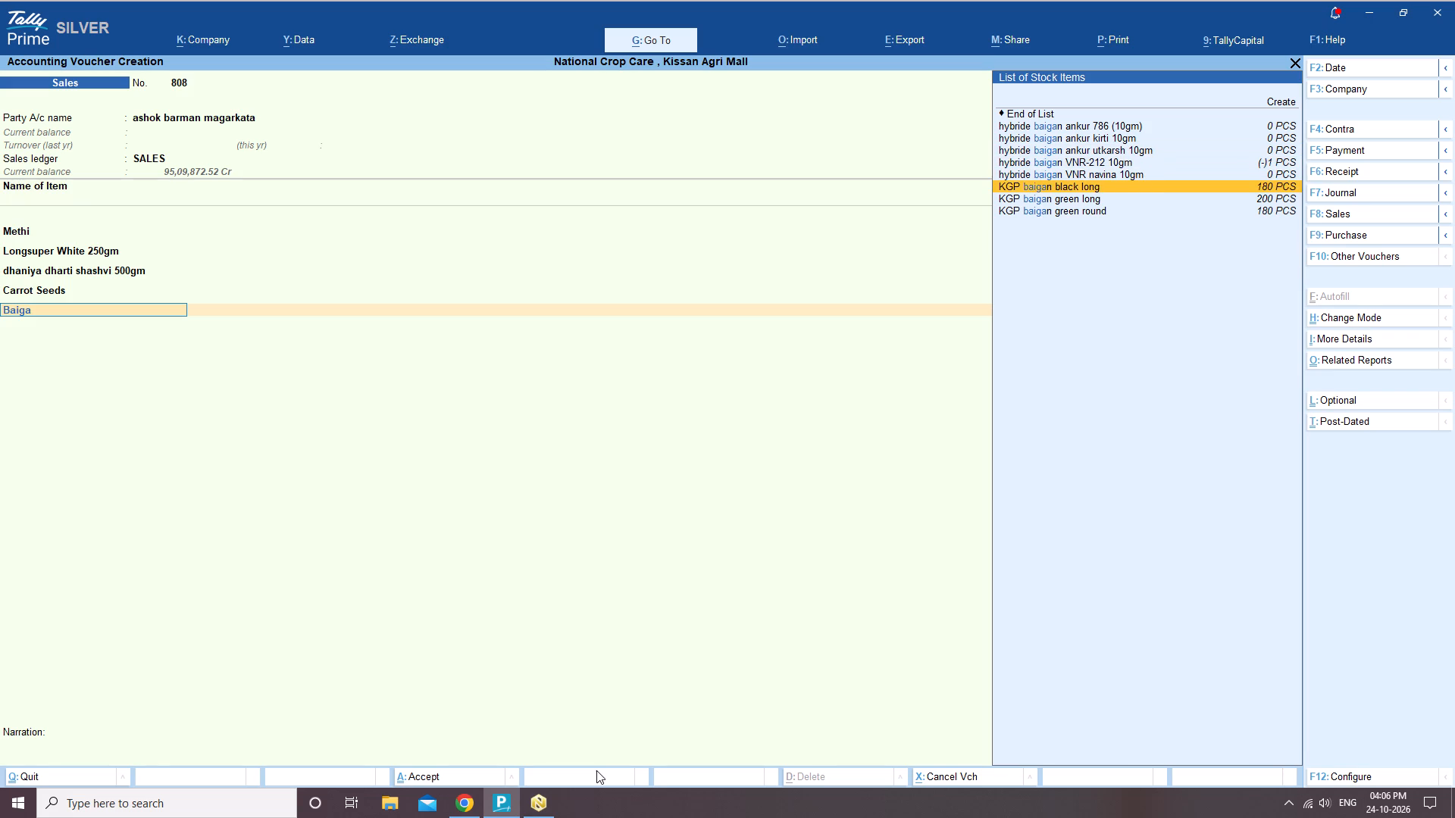
key("Return")
key("Return")
key("Return")
key("m")
key("Return")
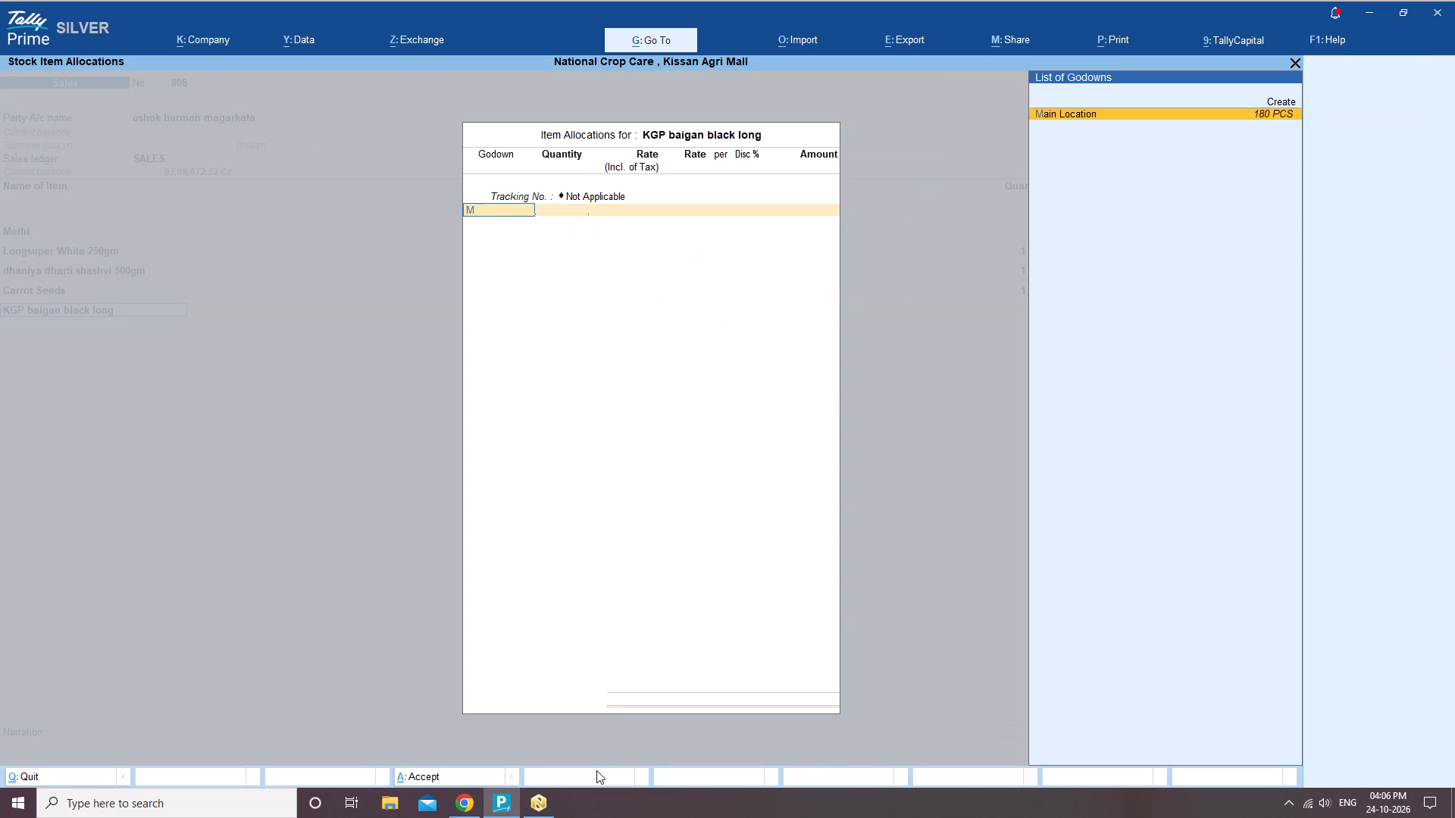
key("1")
key("Return")
key("Return")
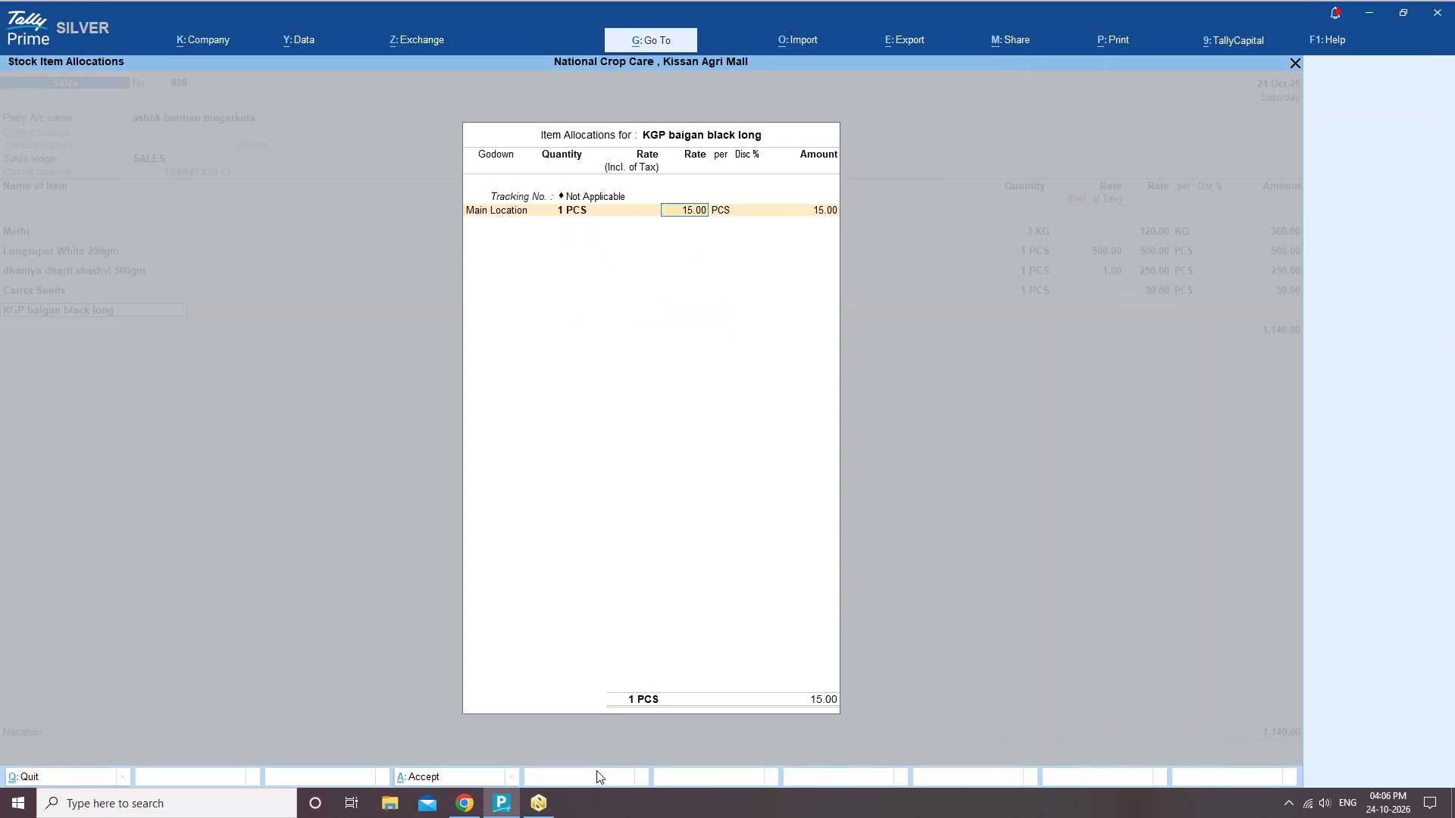
type("20")
key("Return")
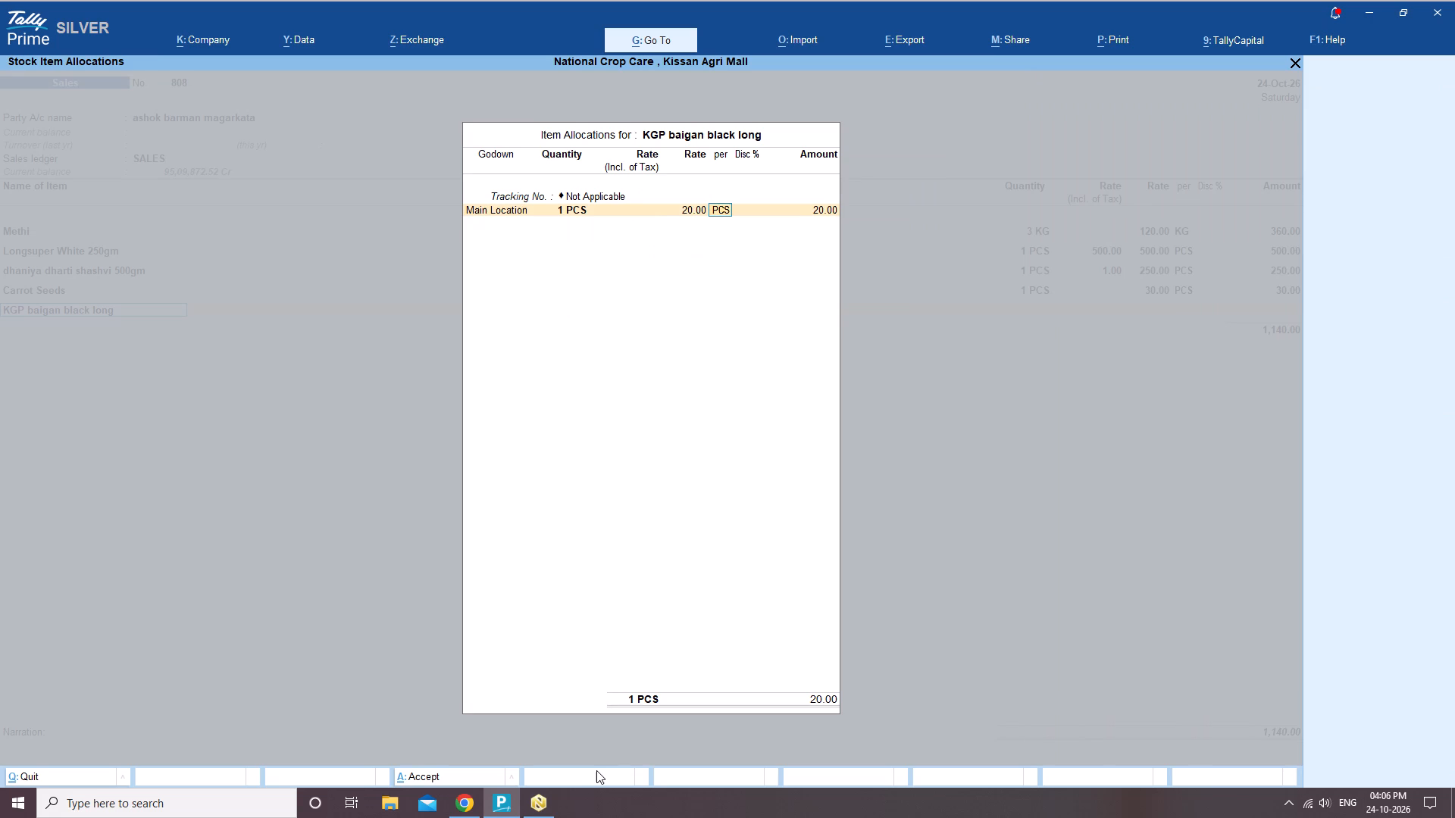
key("Return")
key("Return")
key("Return")
key("Return")
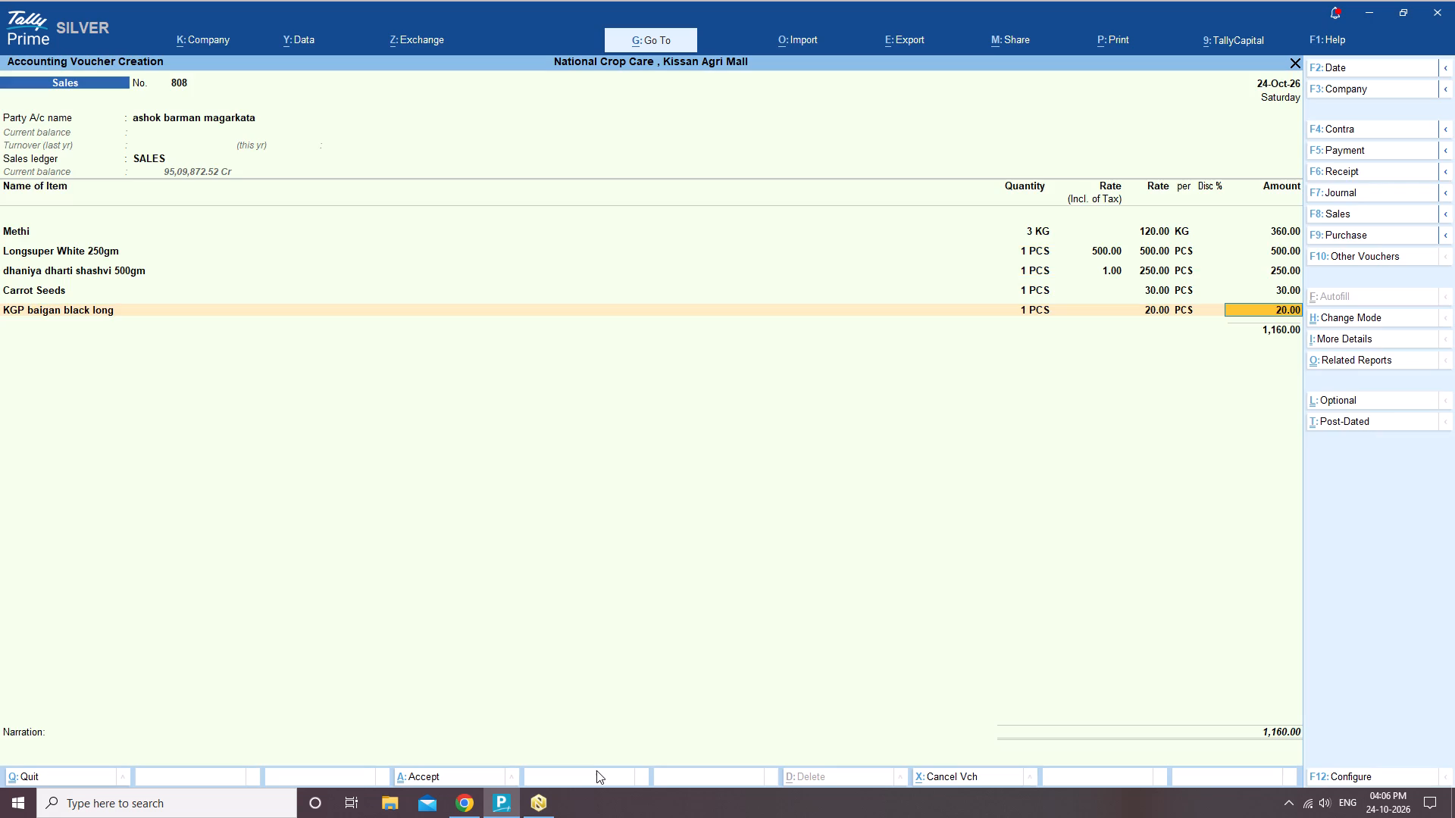
key("Return")
key("Return")
key("Return")
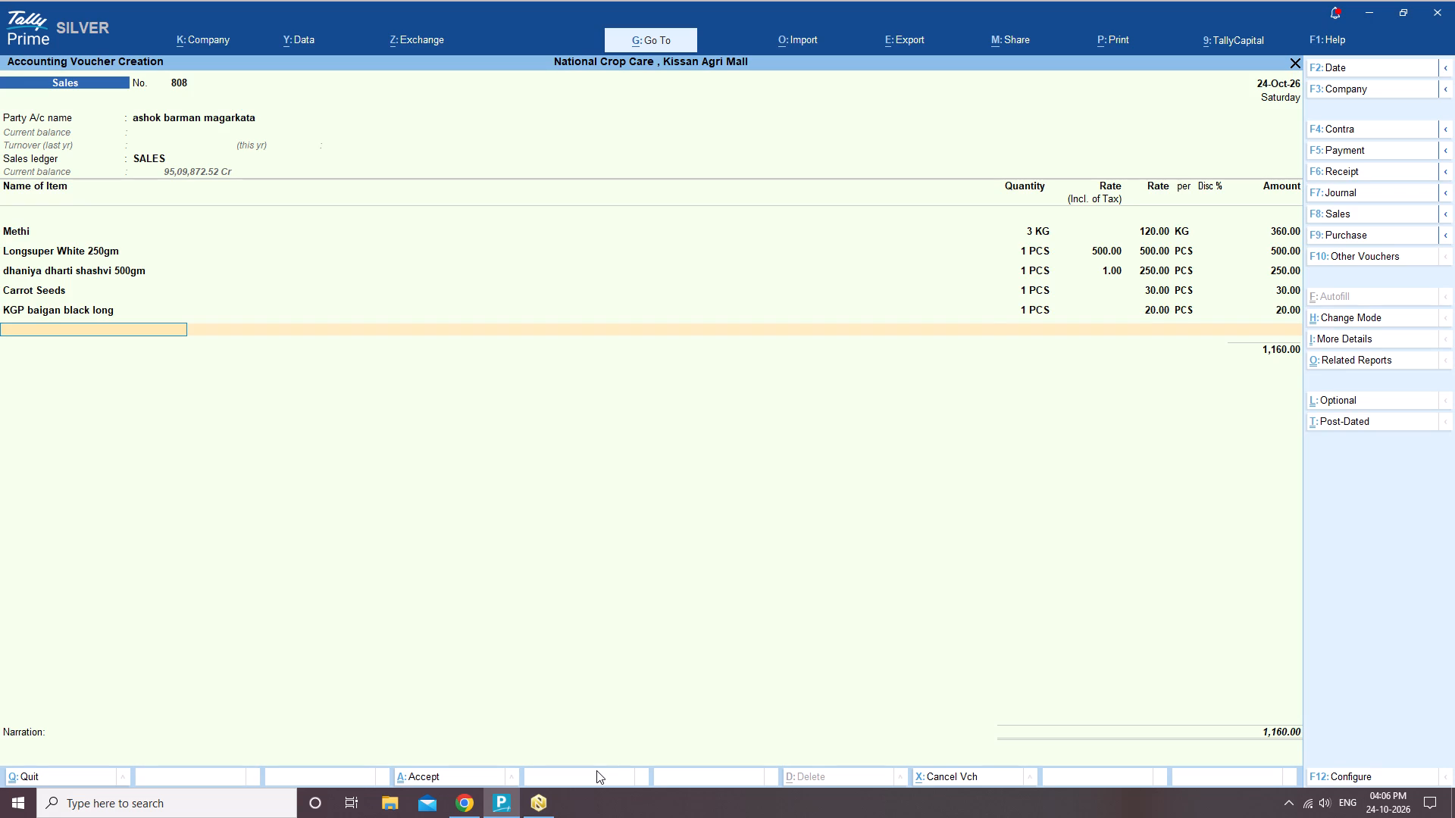
Add Sardar Semi Seeds 10g: 1 PCS from Main Location at a rate of 20 per PCS.
type("semi see")
key("Return")
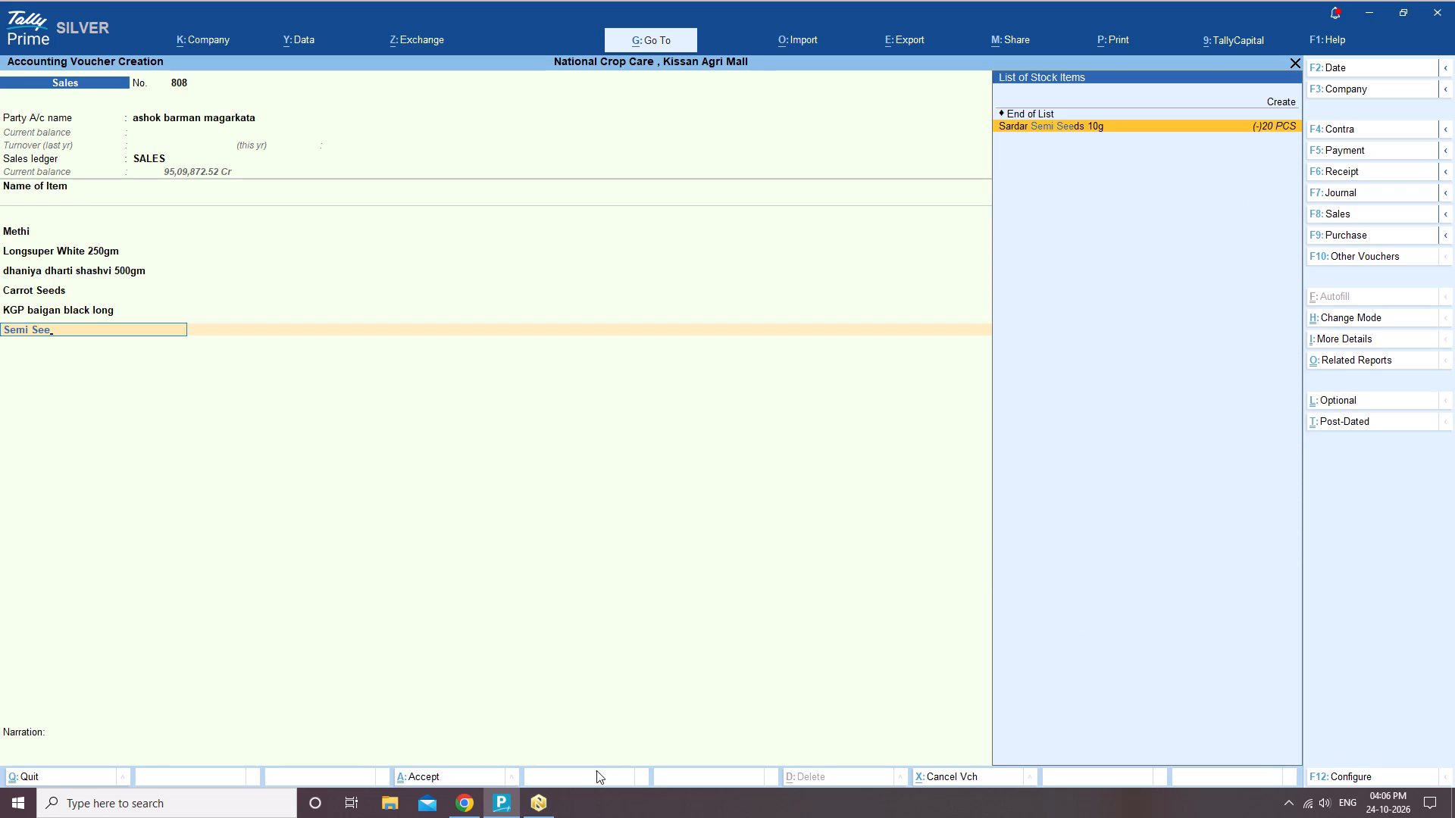
key("Return")
key("Return")
key("m")
key("Return")
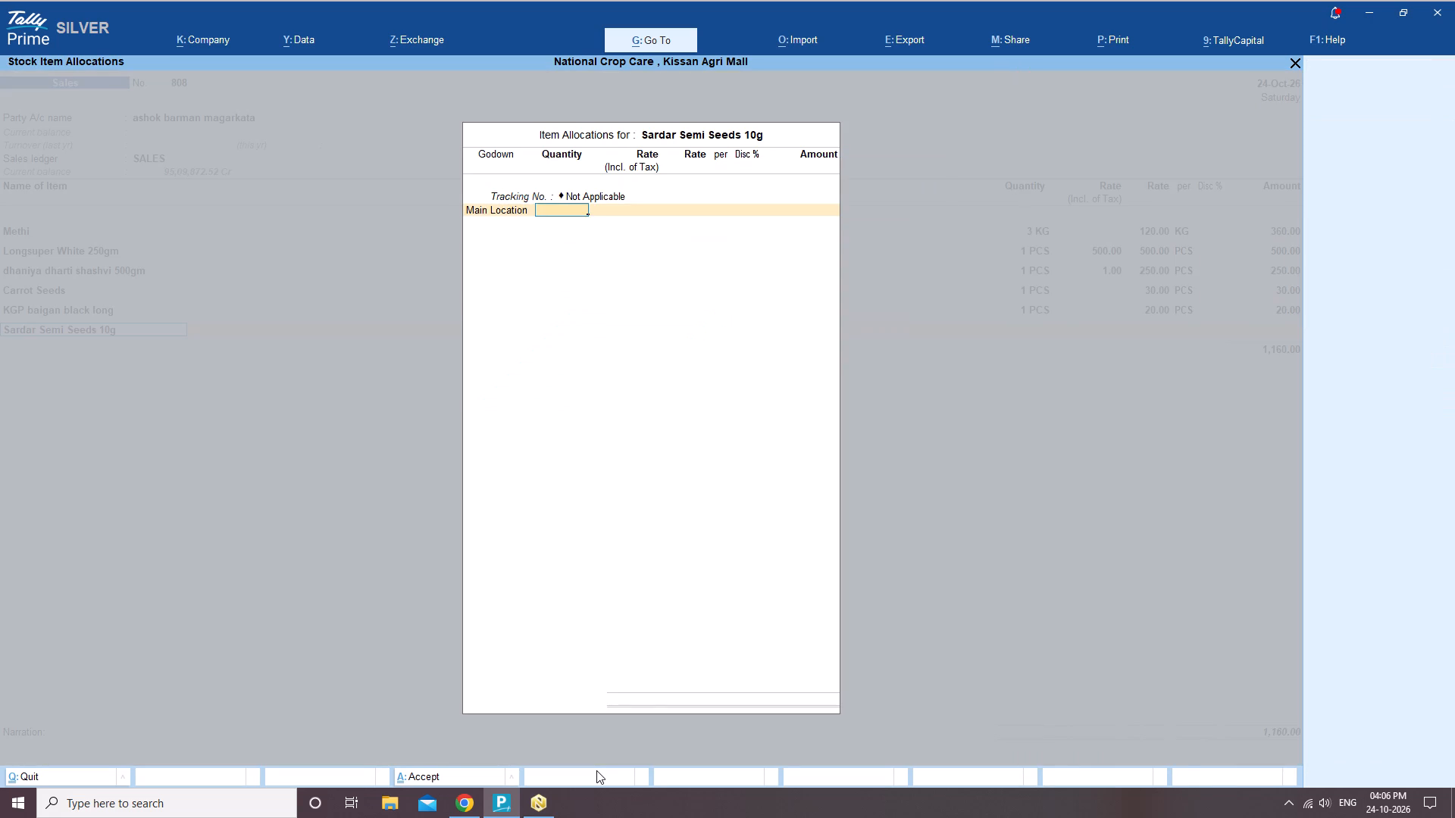
key("1")
key("Return")
key("Return")
key("Return")
type("20")
key("Return")
key("Return")
key("Return")
key("Return")
key("Return")
key("Return")
key("Return")
key("Return")
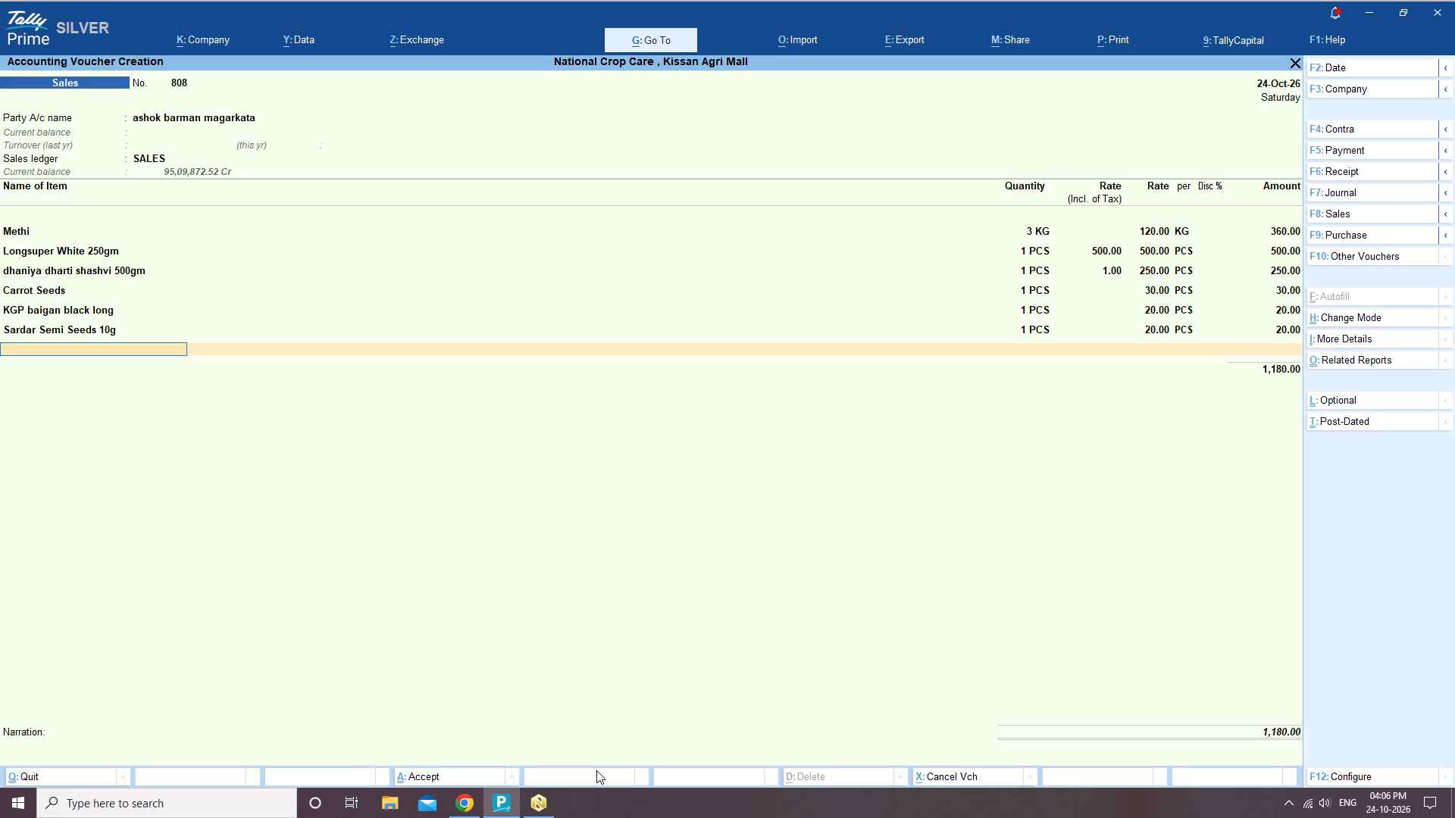
End the item list, add a PAYMENT MADE ledger line of -600, and save the sales voucher.
key("Return")
type("pay")
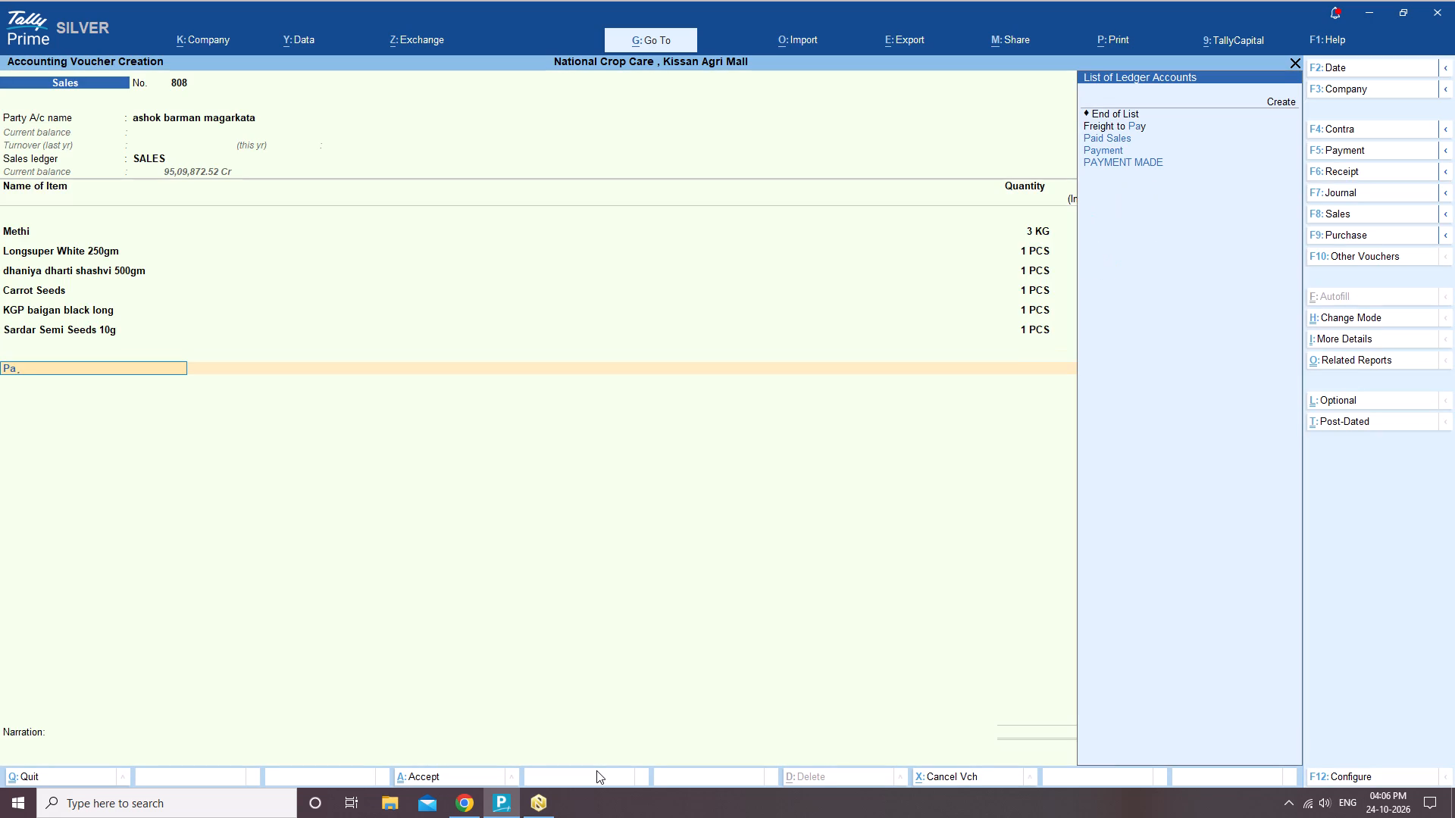
key("Down")
key("Down")
key("Return")
key("Return")
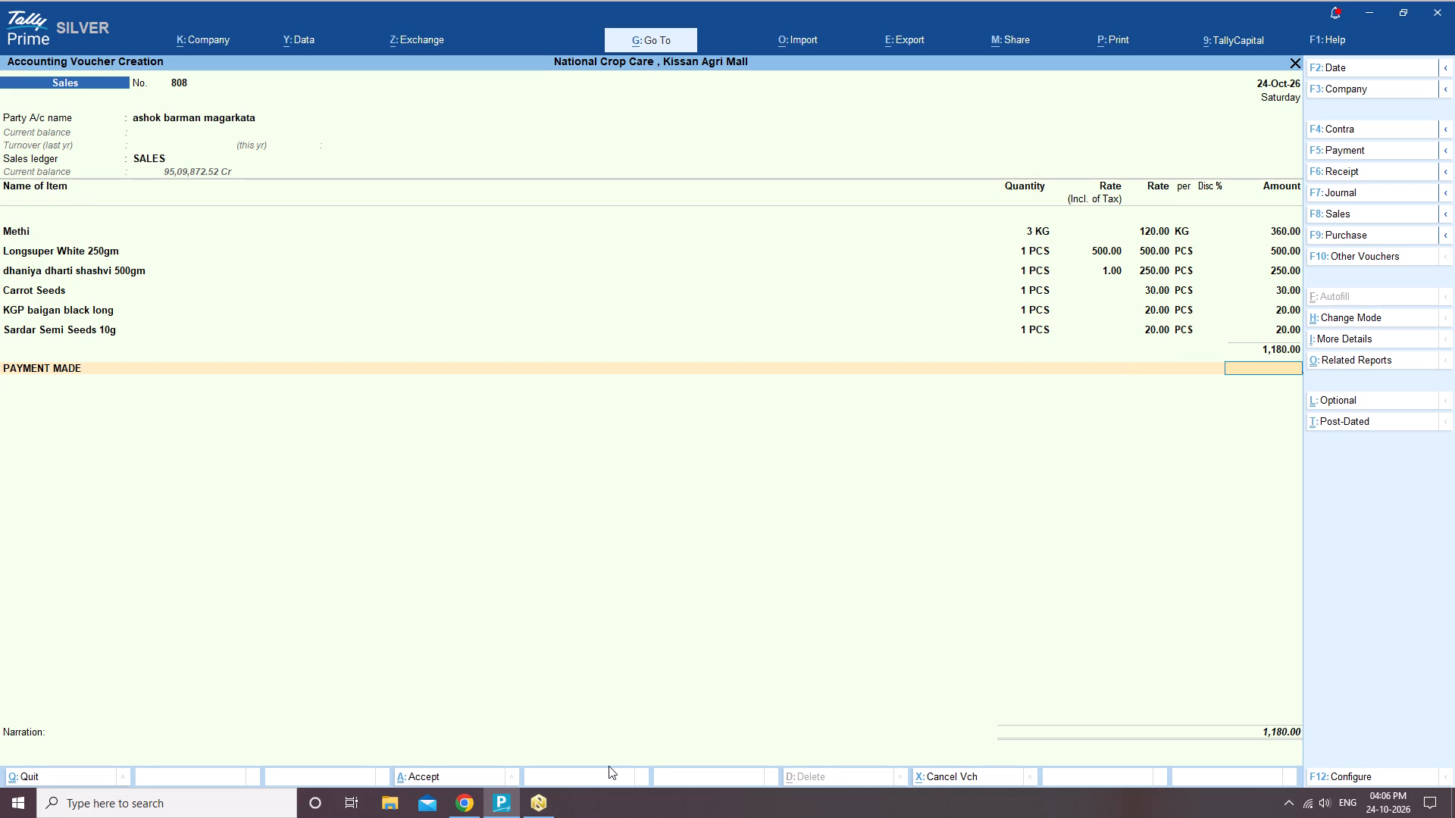
key("Return")
type("-600")
key("Return")
key("Return")
key("Return")
key("Return")
key("Return")
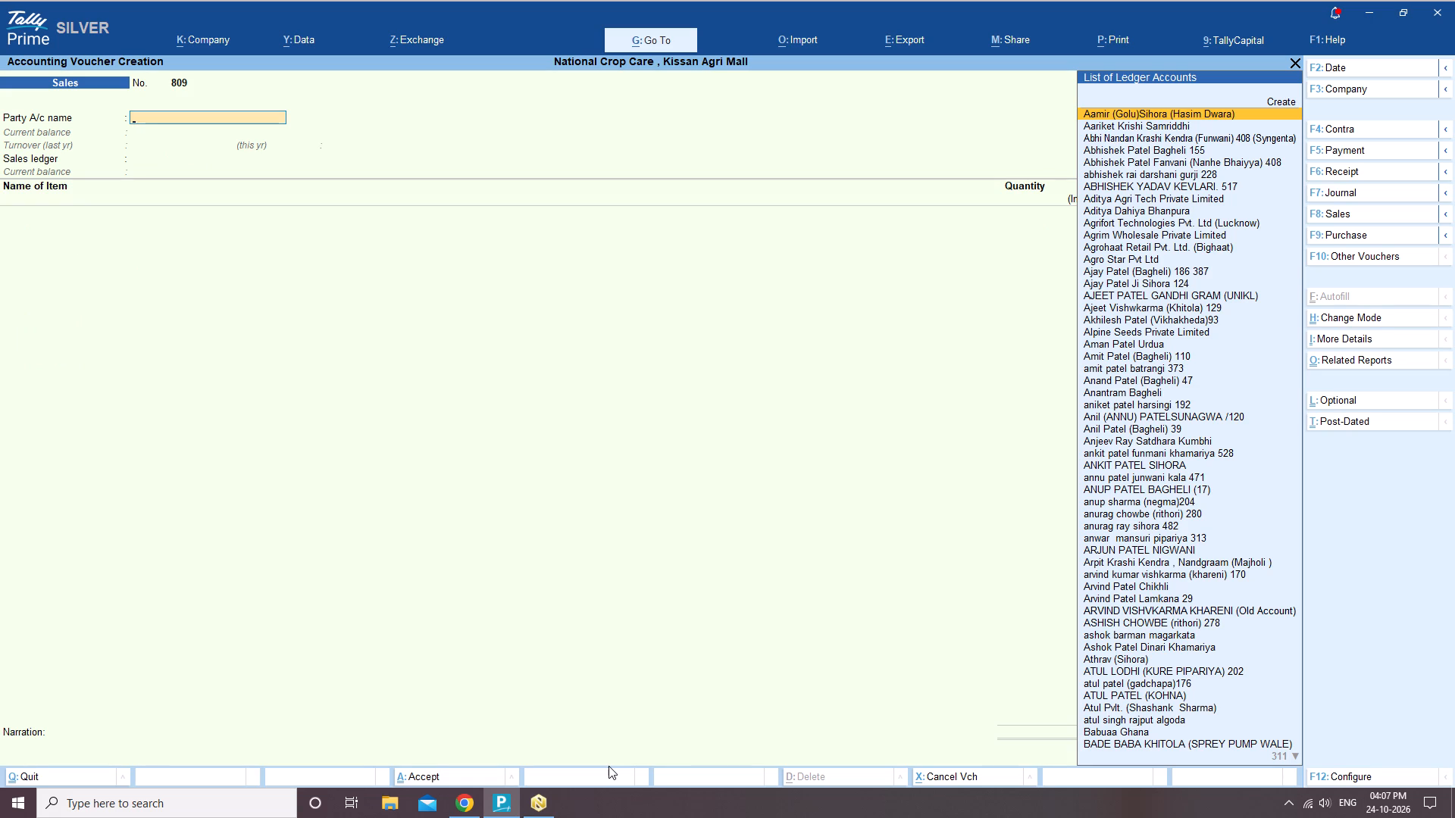
Leave voucher creation and open the Day Book to view the day's vouchers.
key("Escape")
key("Escape")
key("Down")
key("Down")
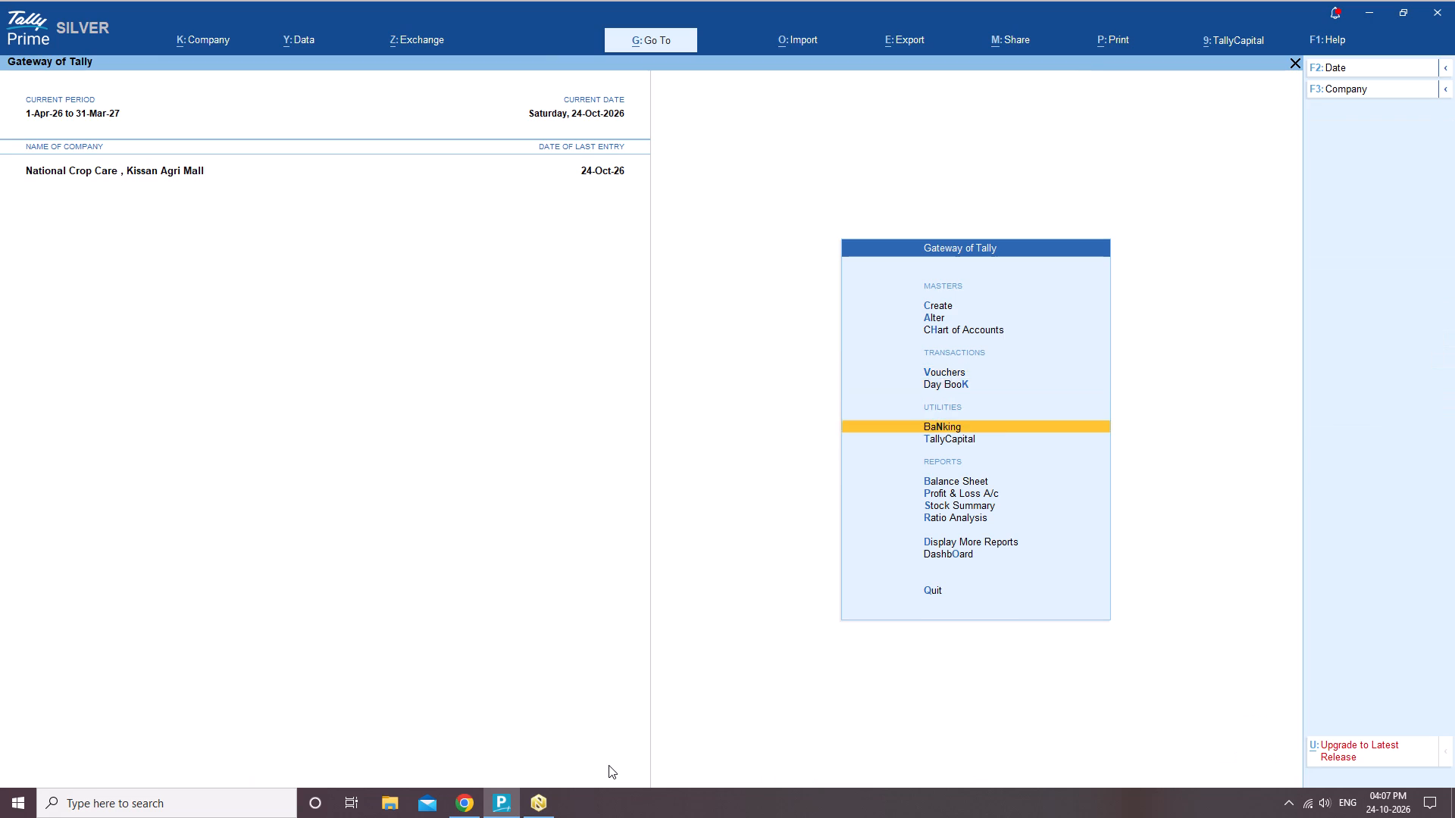
key("Return")
key("Escape")
key("Up")
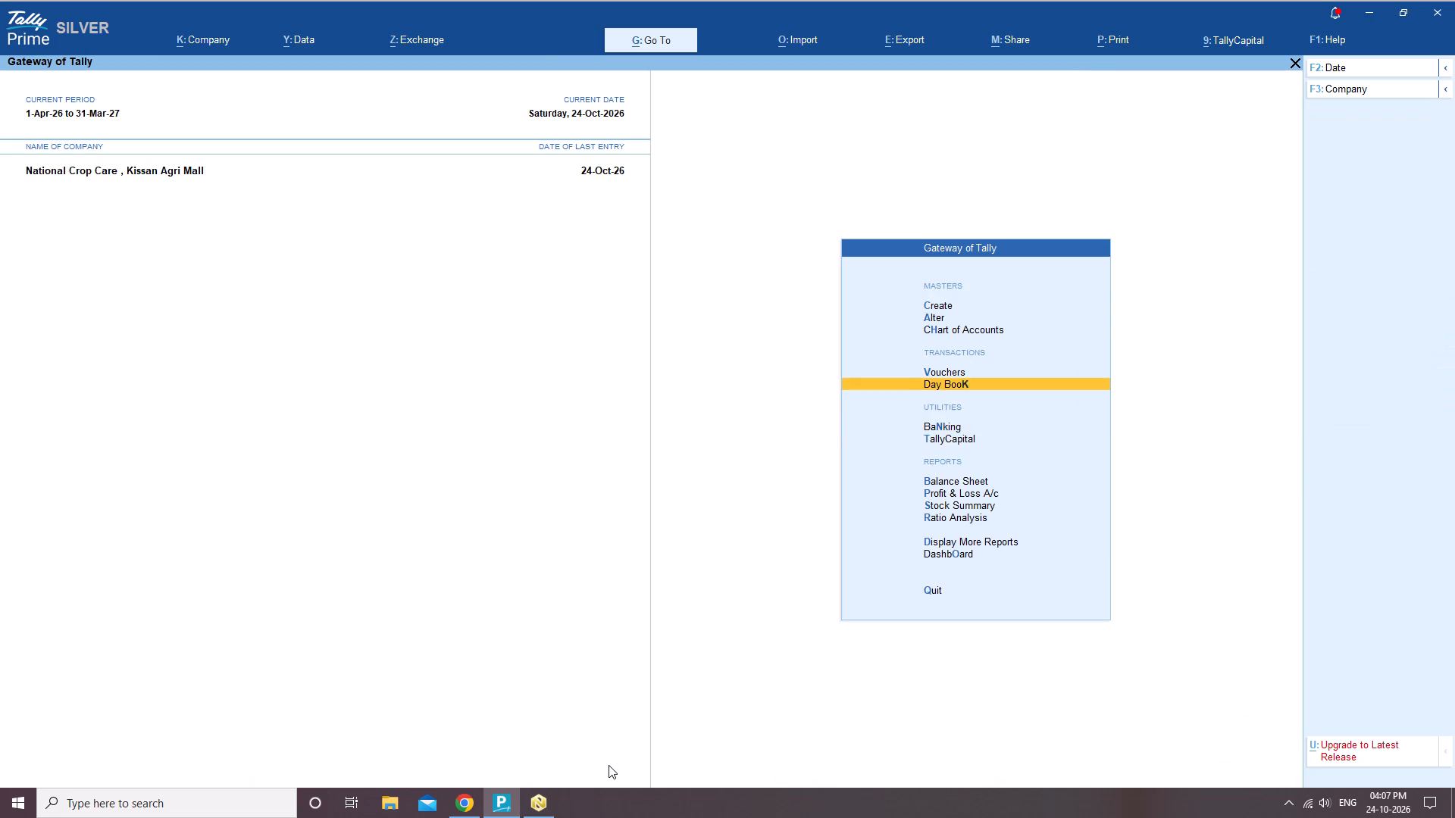
key("Up")
key("Down")
key("Return")
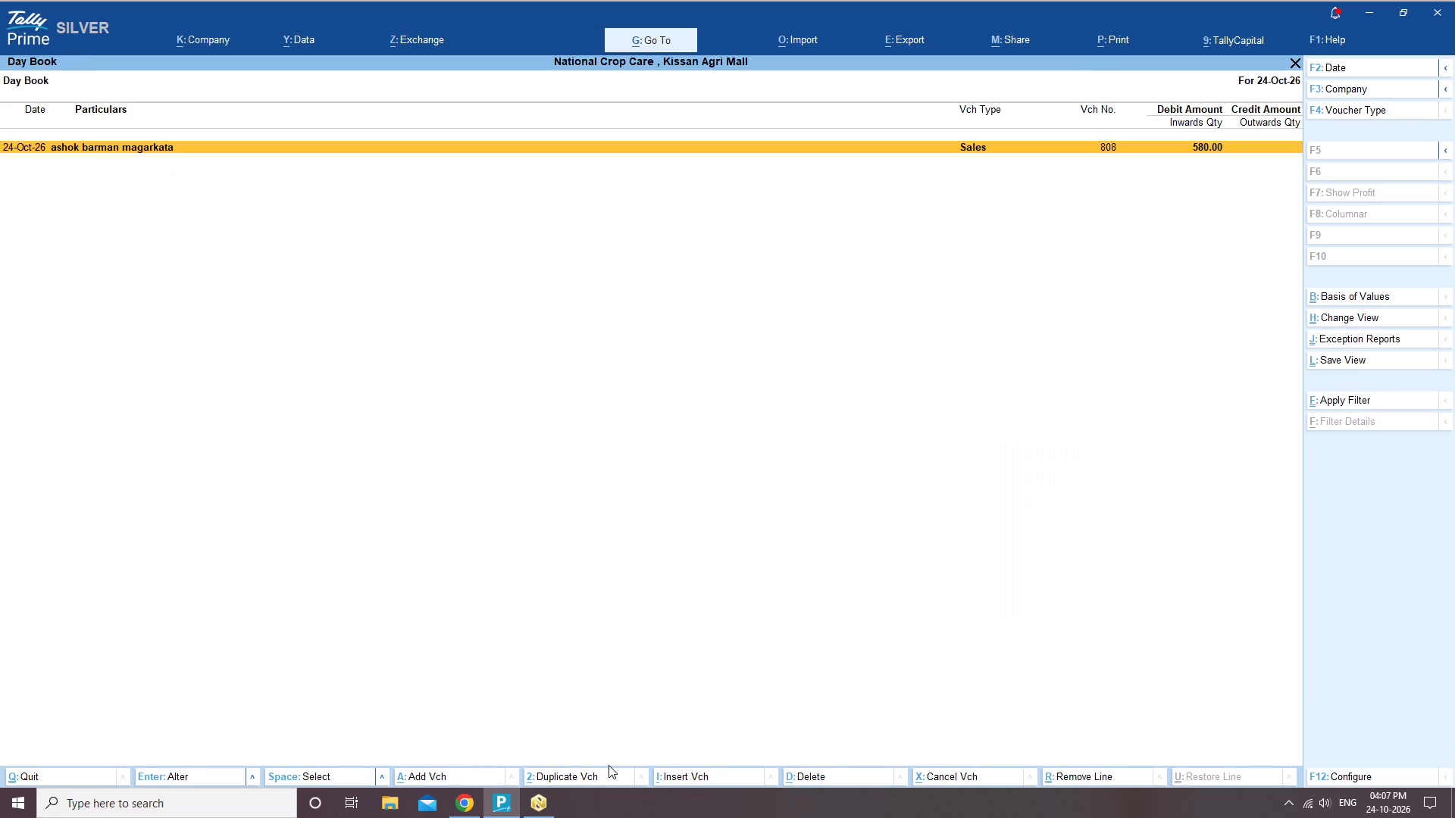